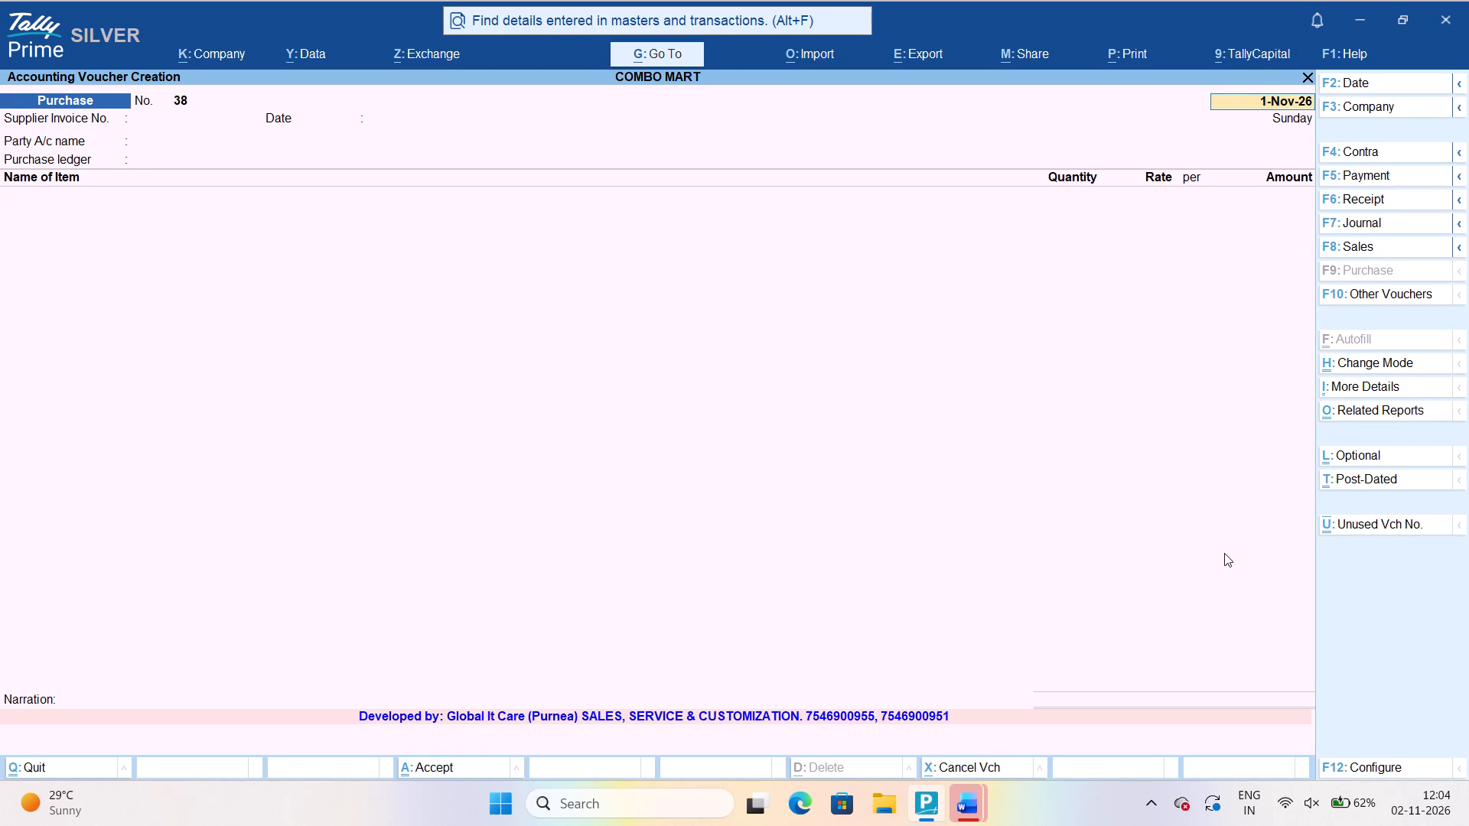
# Leave the blank purchase voucher and open November purchase voucher 37 for BATTERY PS ROYAL from the Purchase Register.
pyautogui.press('Escape')
pyautogui.press('Escape')
pyautogui.press('Escape')
pyautogui.press('Escape')
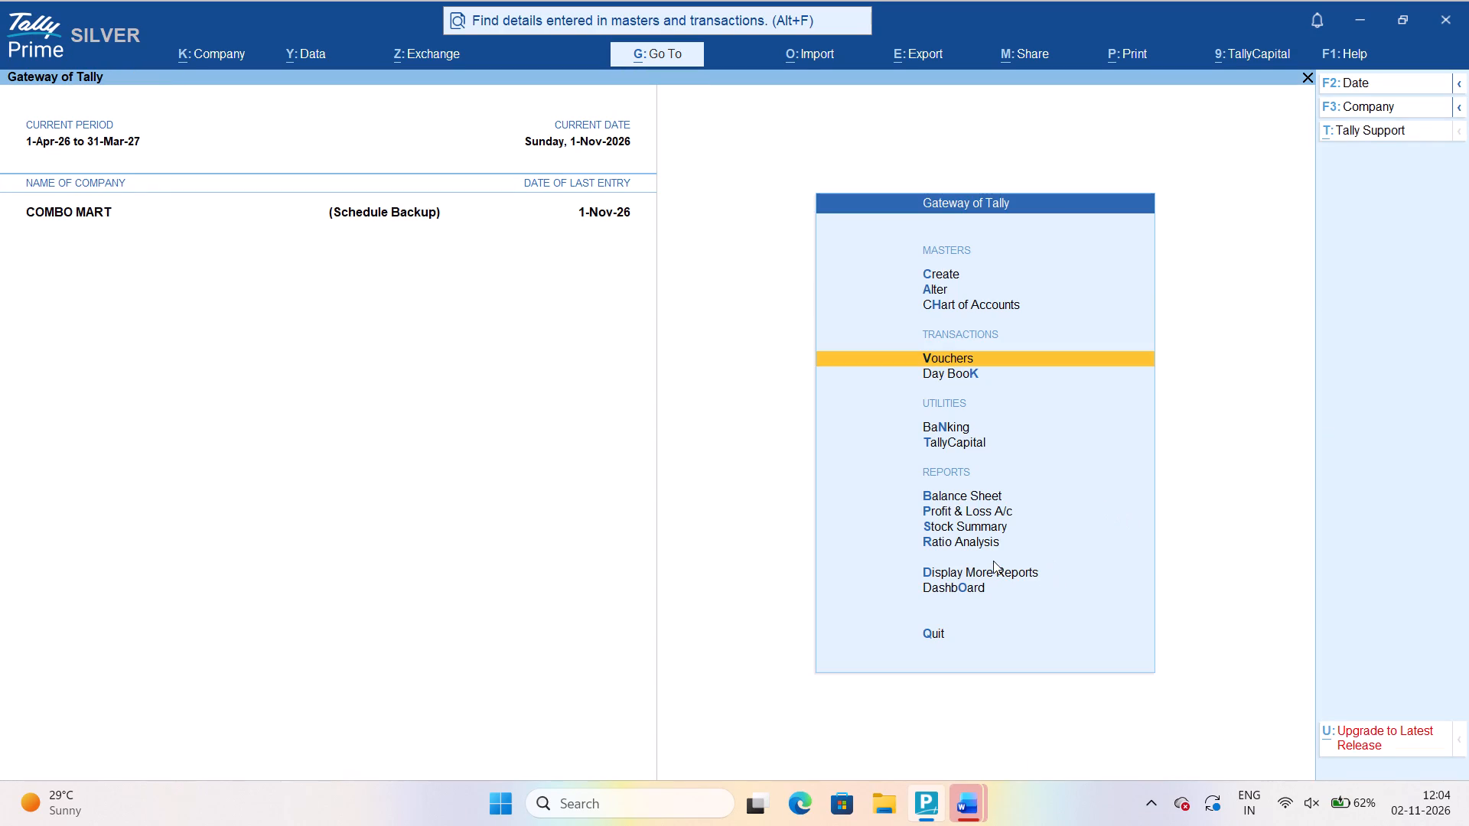
pyautogui.click(1008, 569)
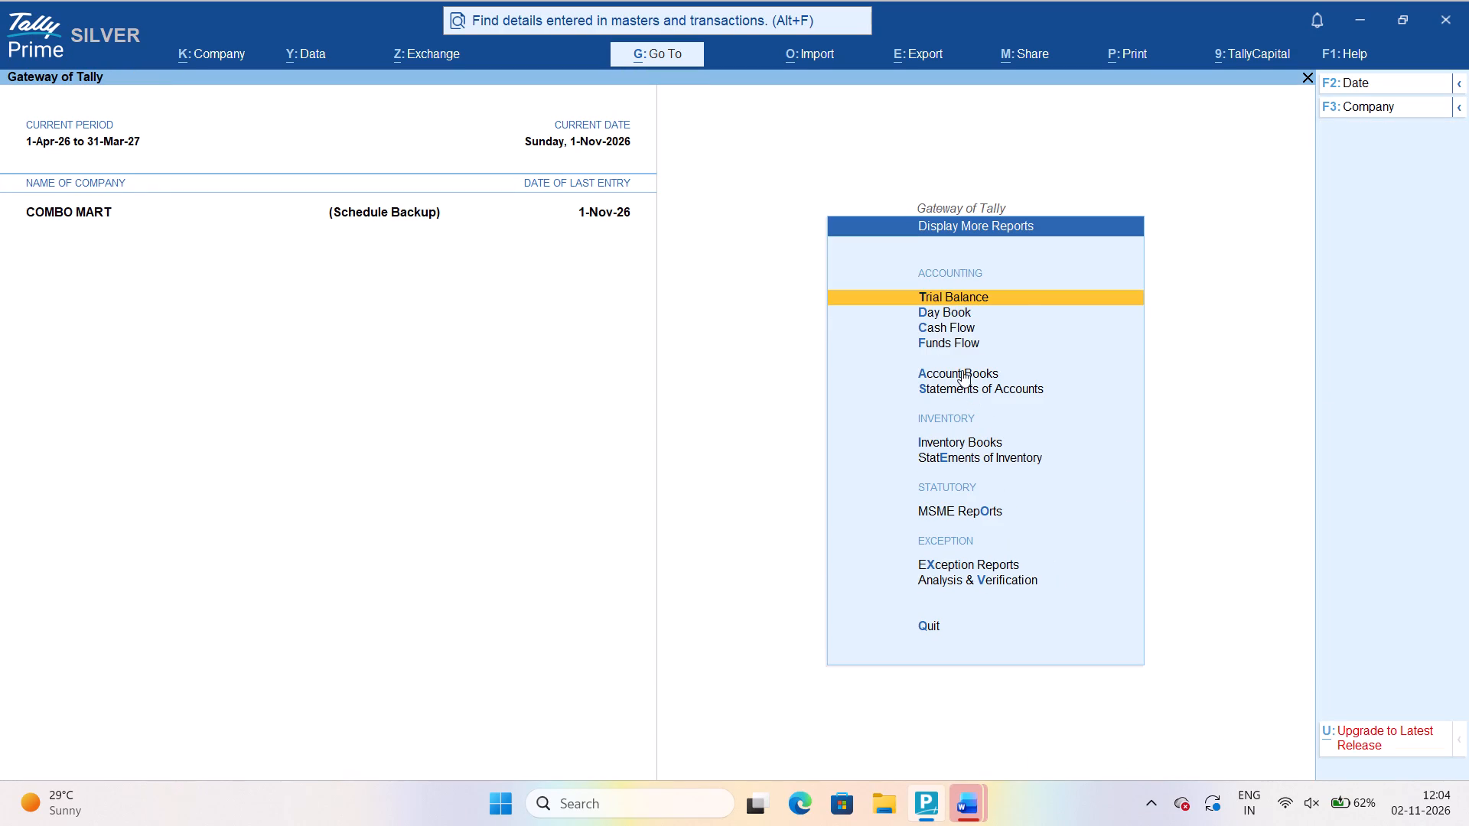
pyautogui.click(962, 370)
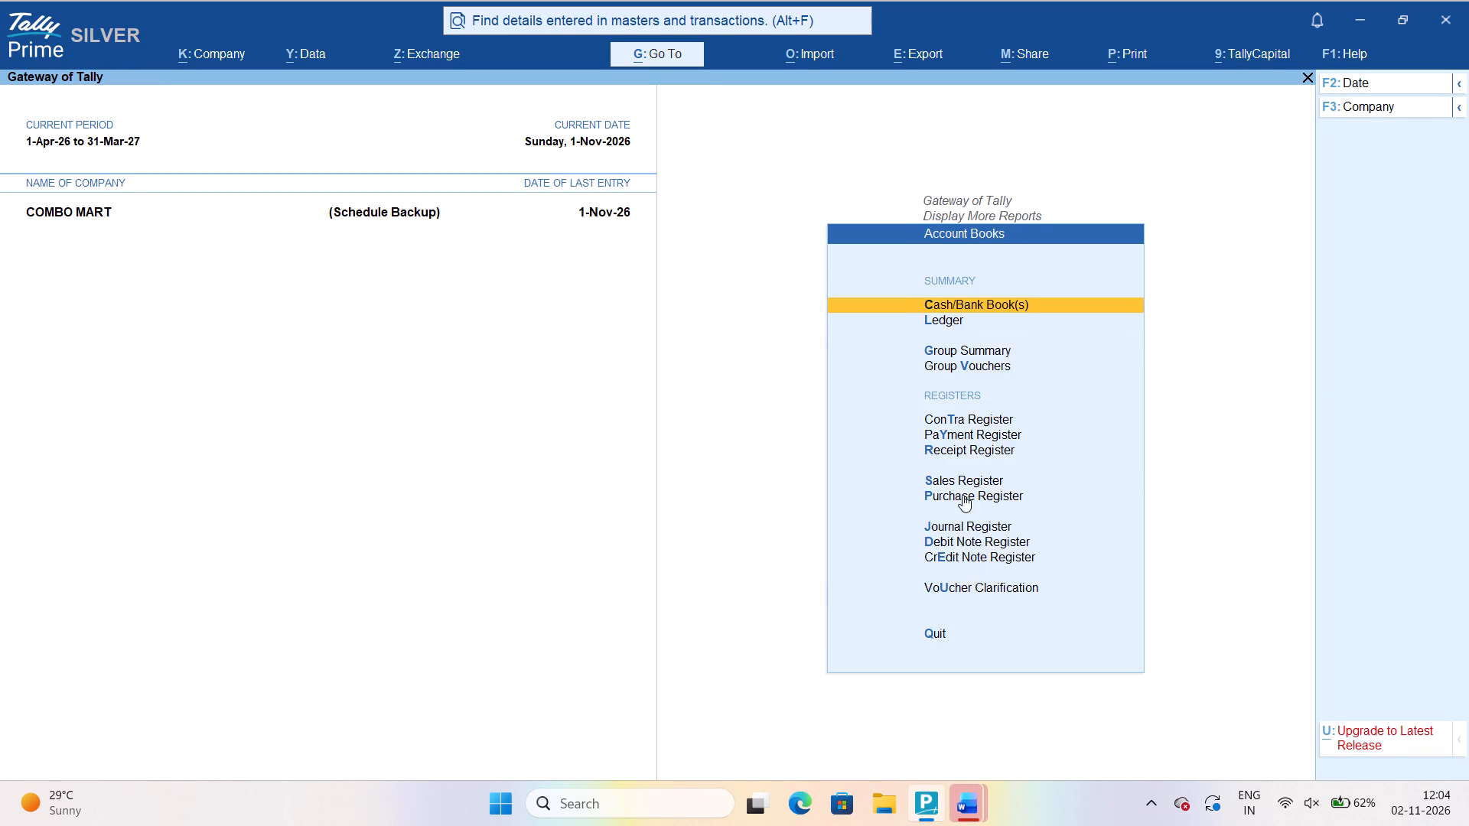
pyautogui.click(963, 495)
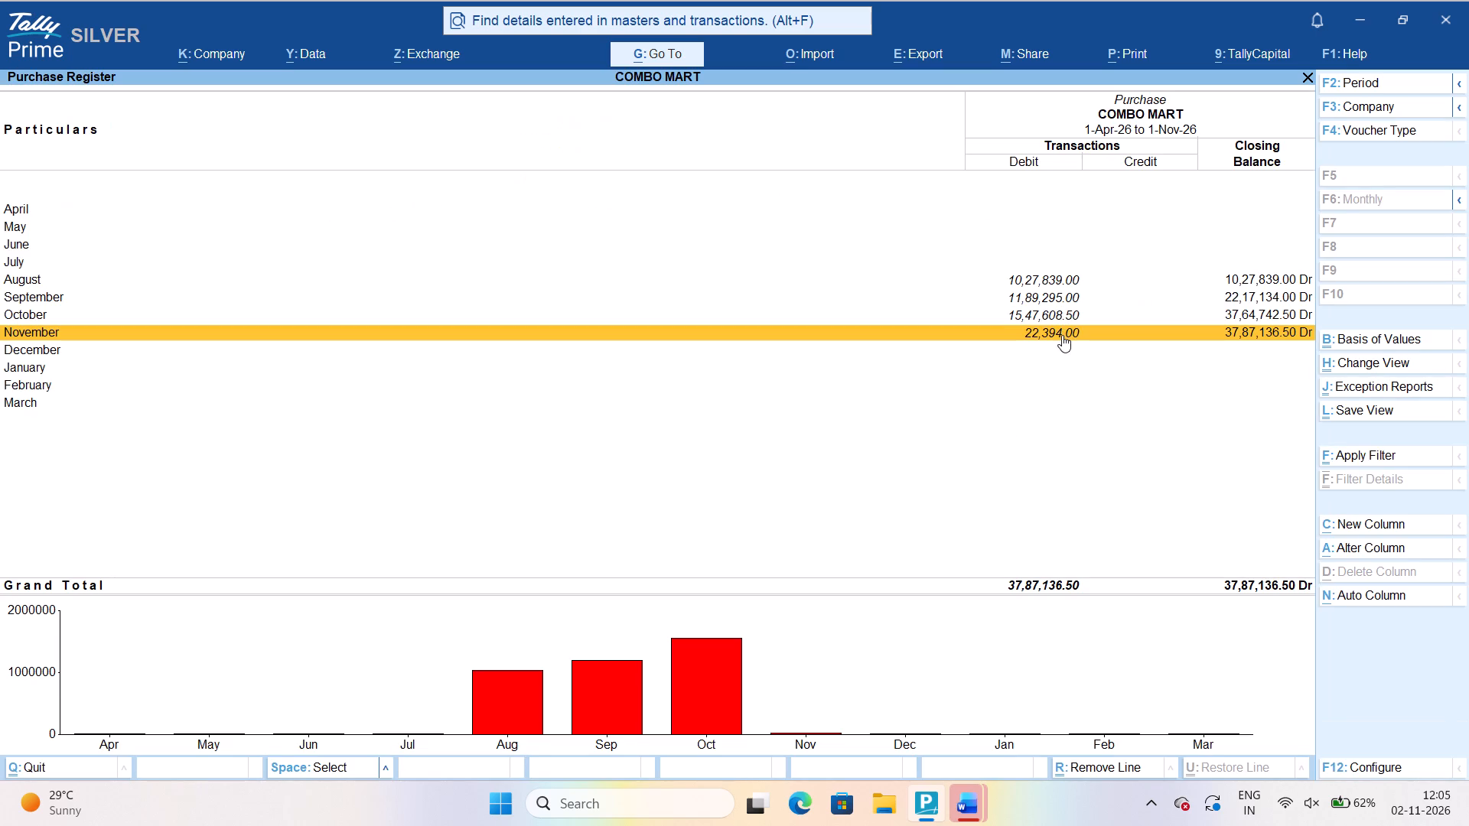
pyautogui.doubleClick(1062, 335)
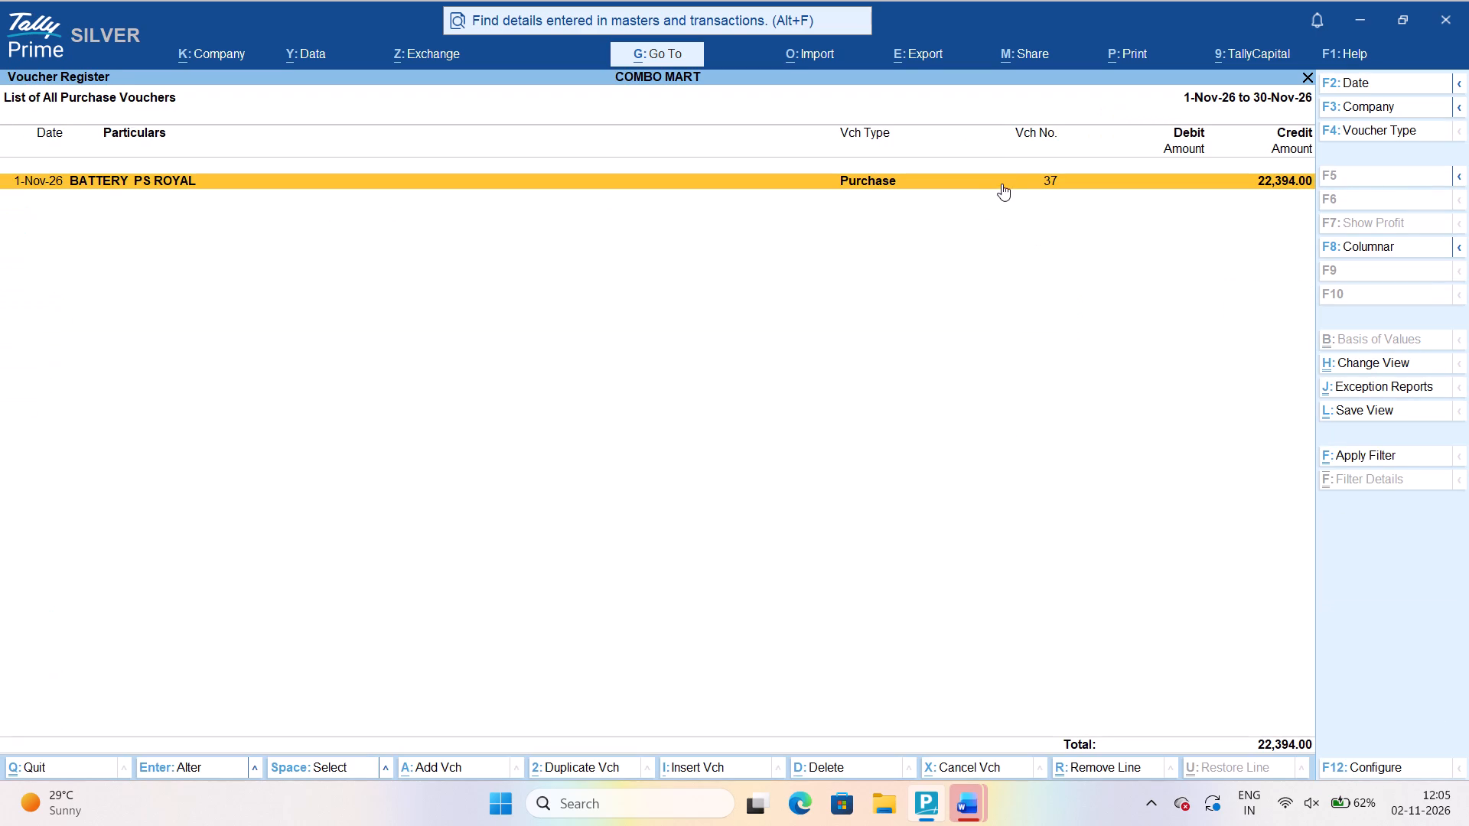
pyautogui.doubleClick(1001, 183)
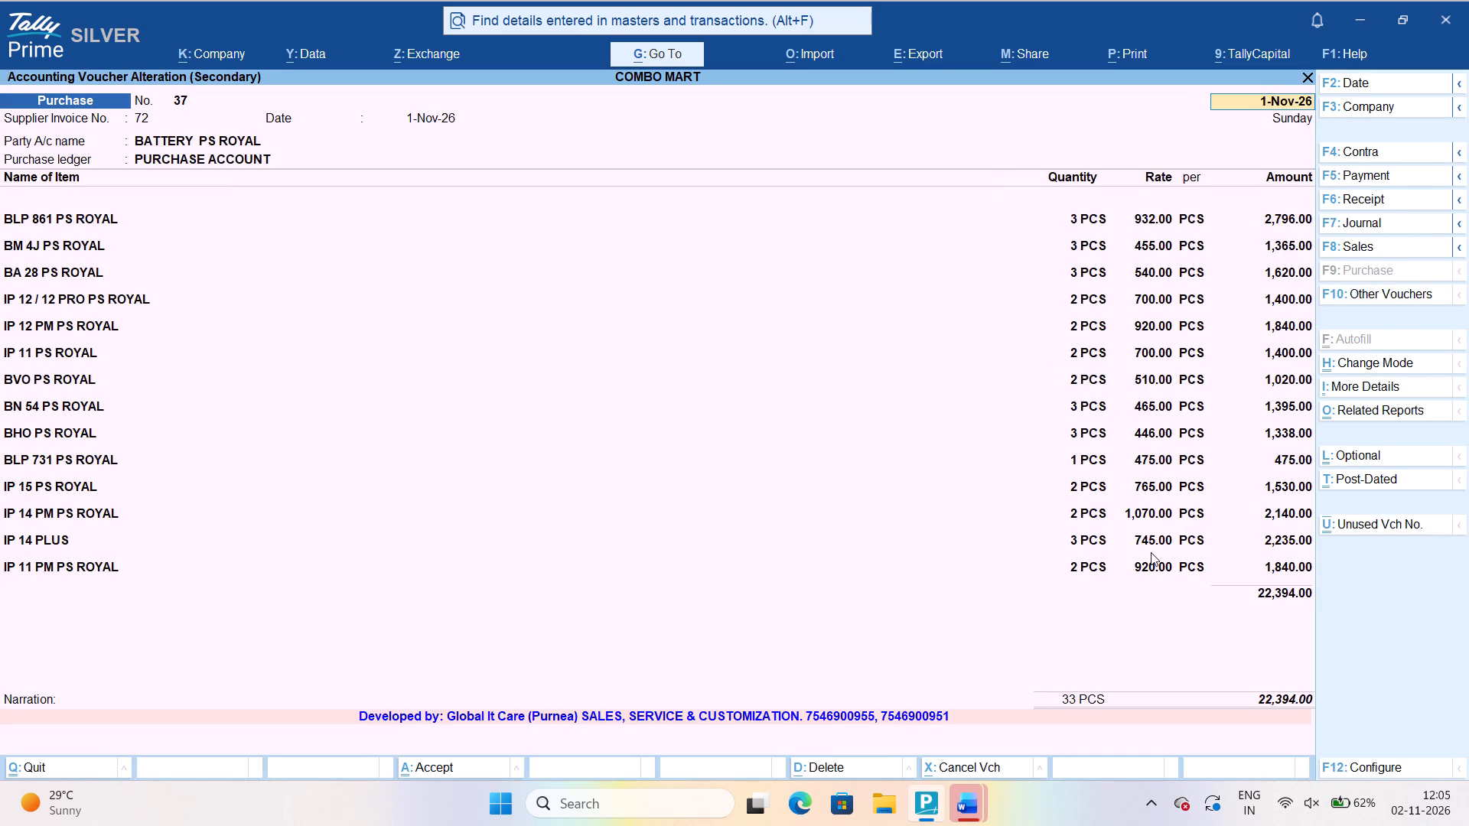
# Start a new item line below IP 11 PM PS ROYAL and filter the stock items by IP.
pyautogui.click(1151, 552)
pyautogui.press('Return')
pyautogui.press('Return')
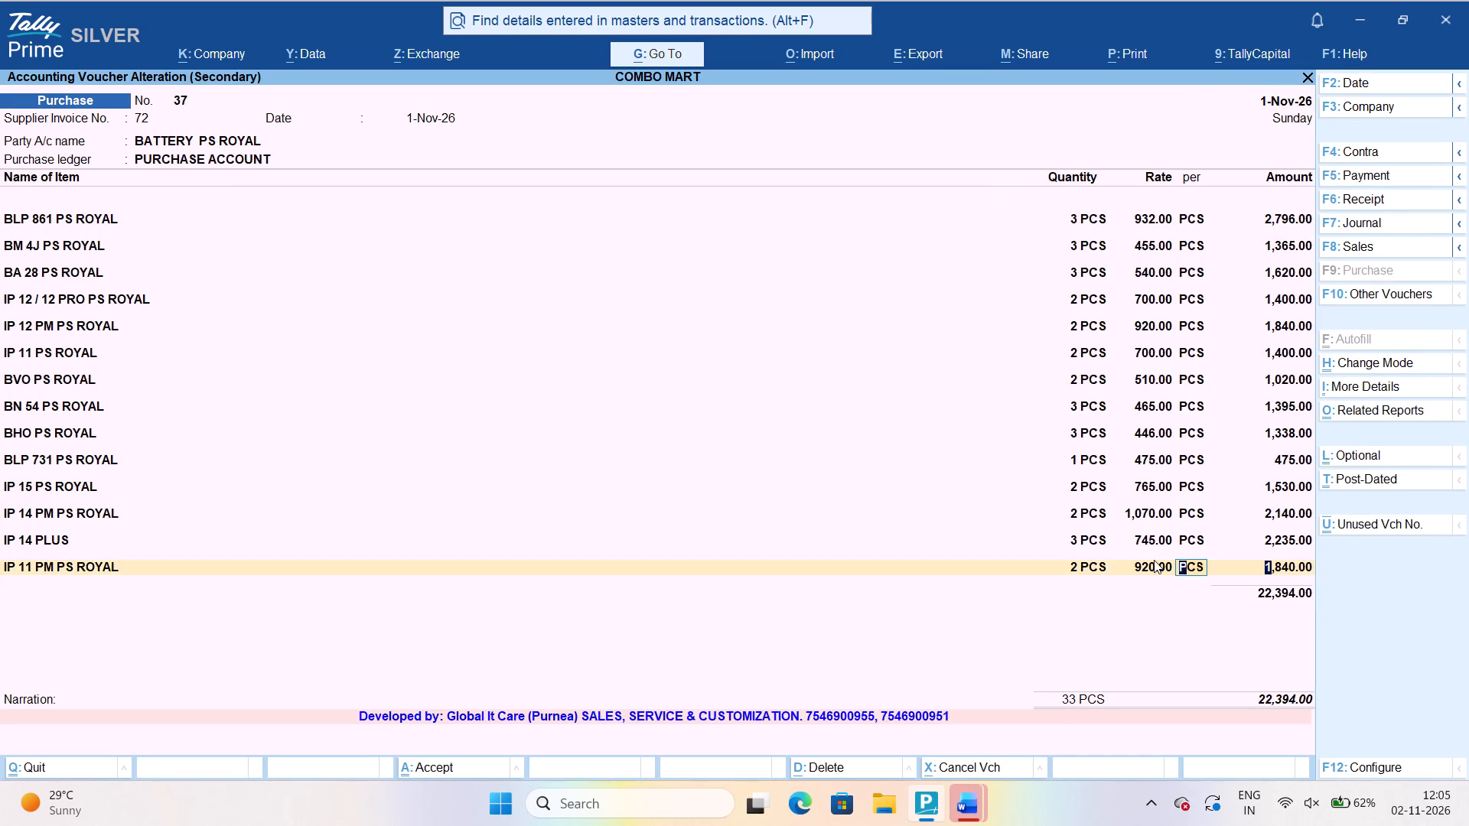
pyautogui.press('Return')
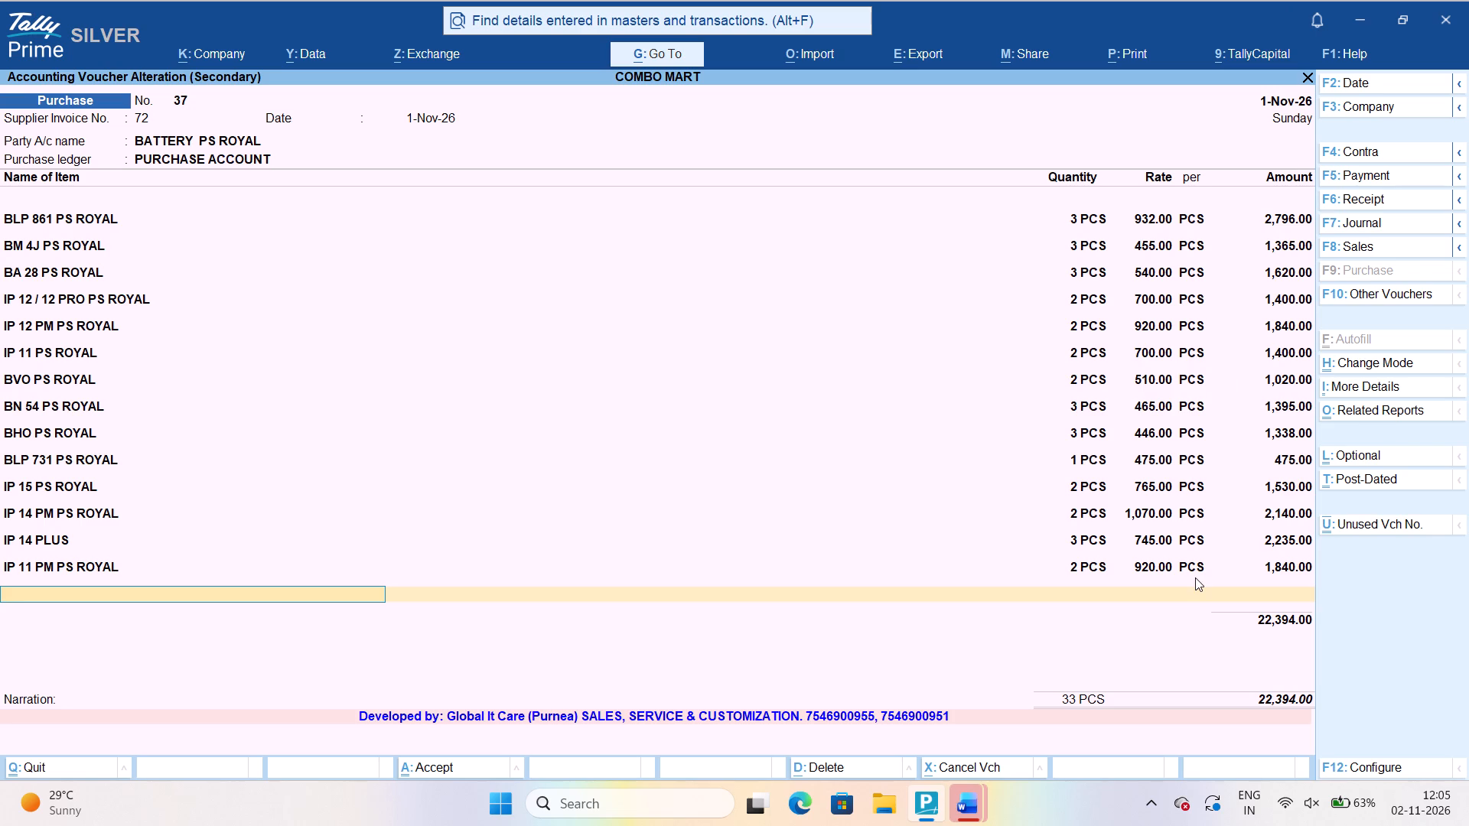
pyautogui.write('IP[')
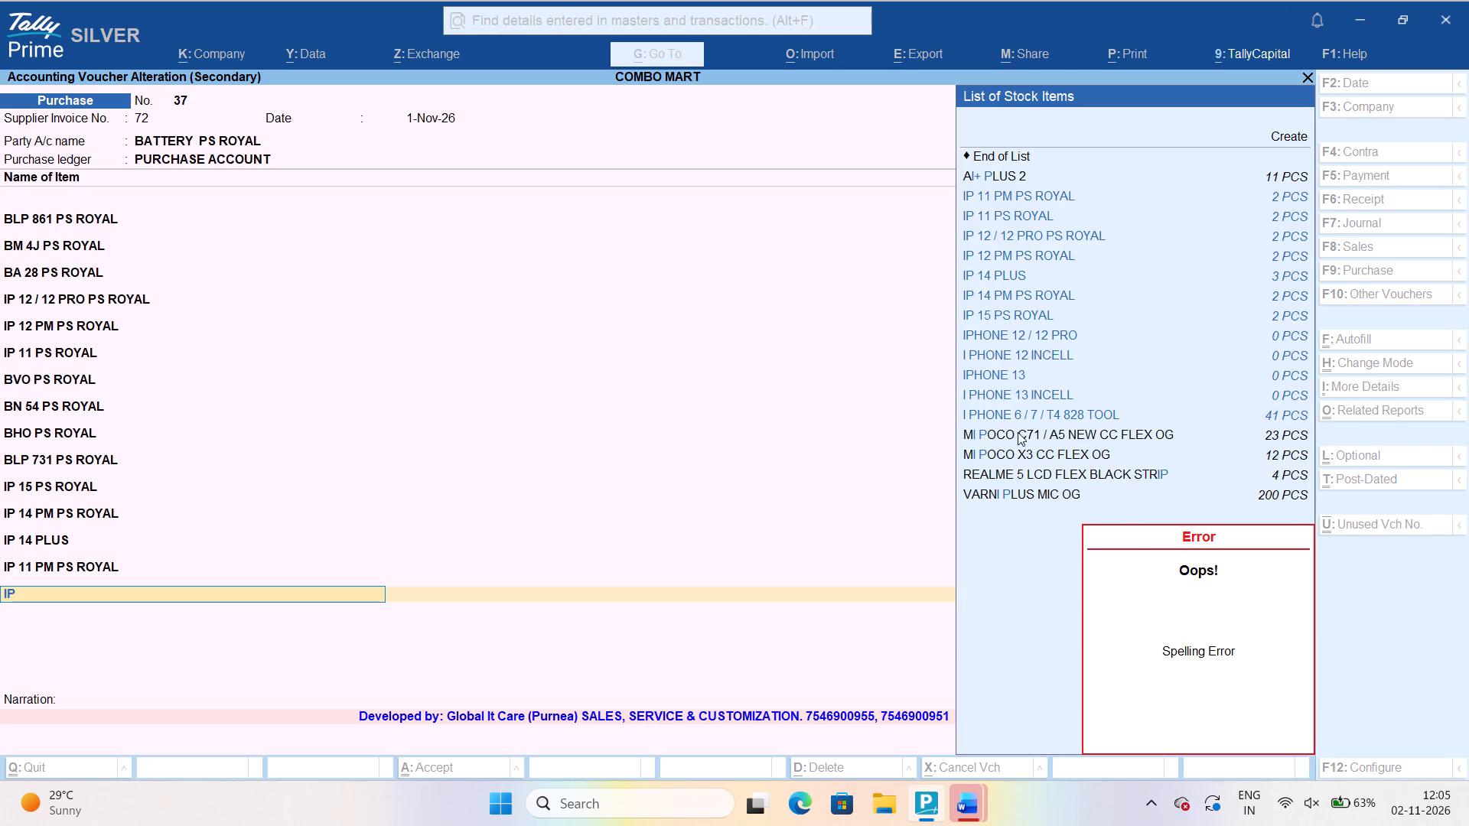
# Switch to the auto-recovered Document2 in Word and maximise its window.
pyautogui.click(963, 805)
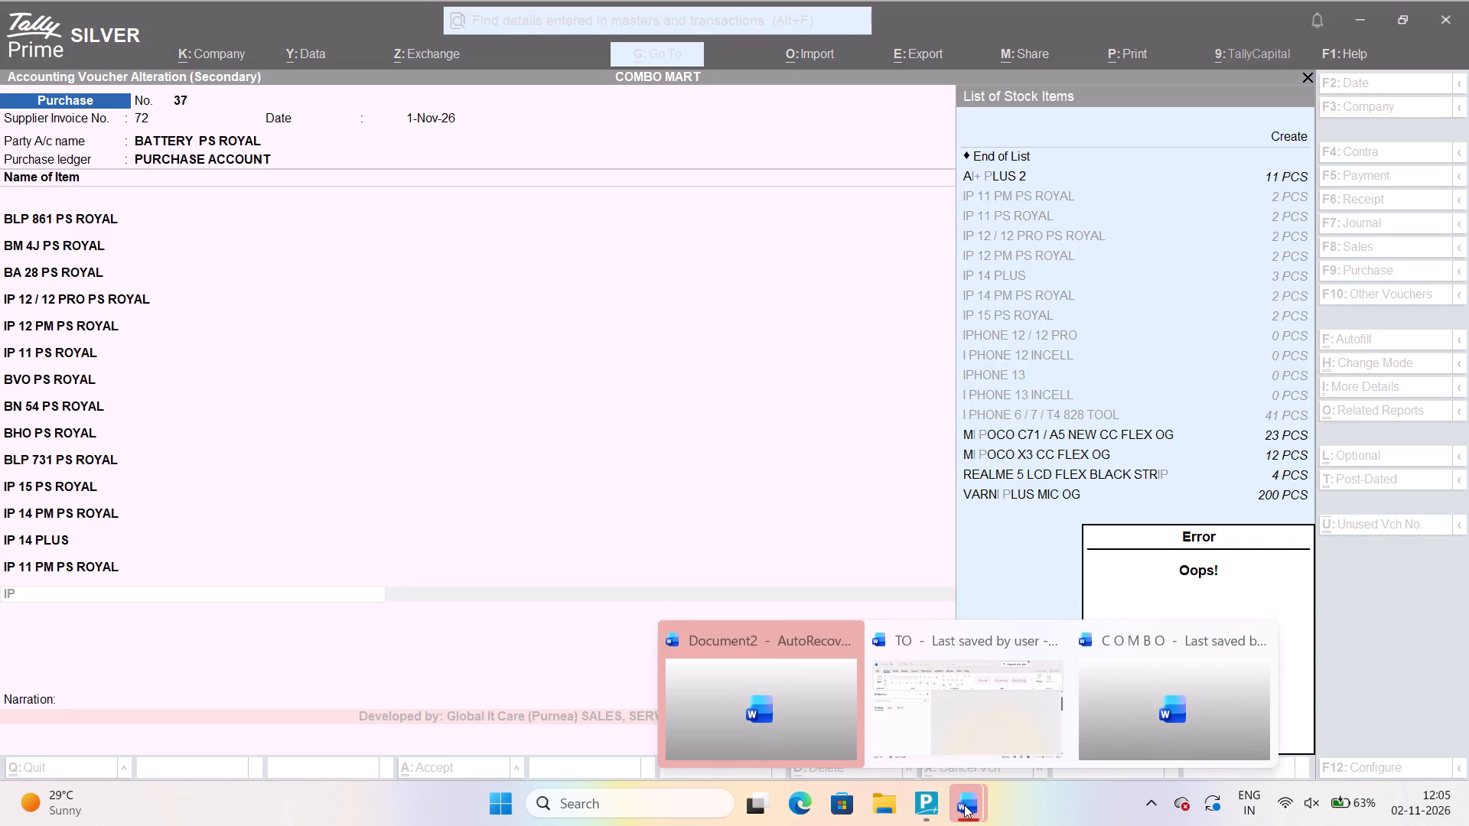
pyautogui.click(832, 722)
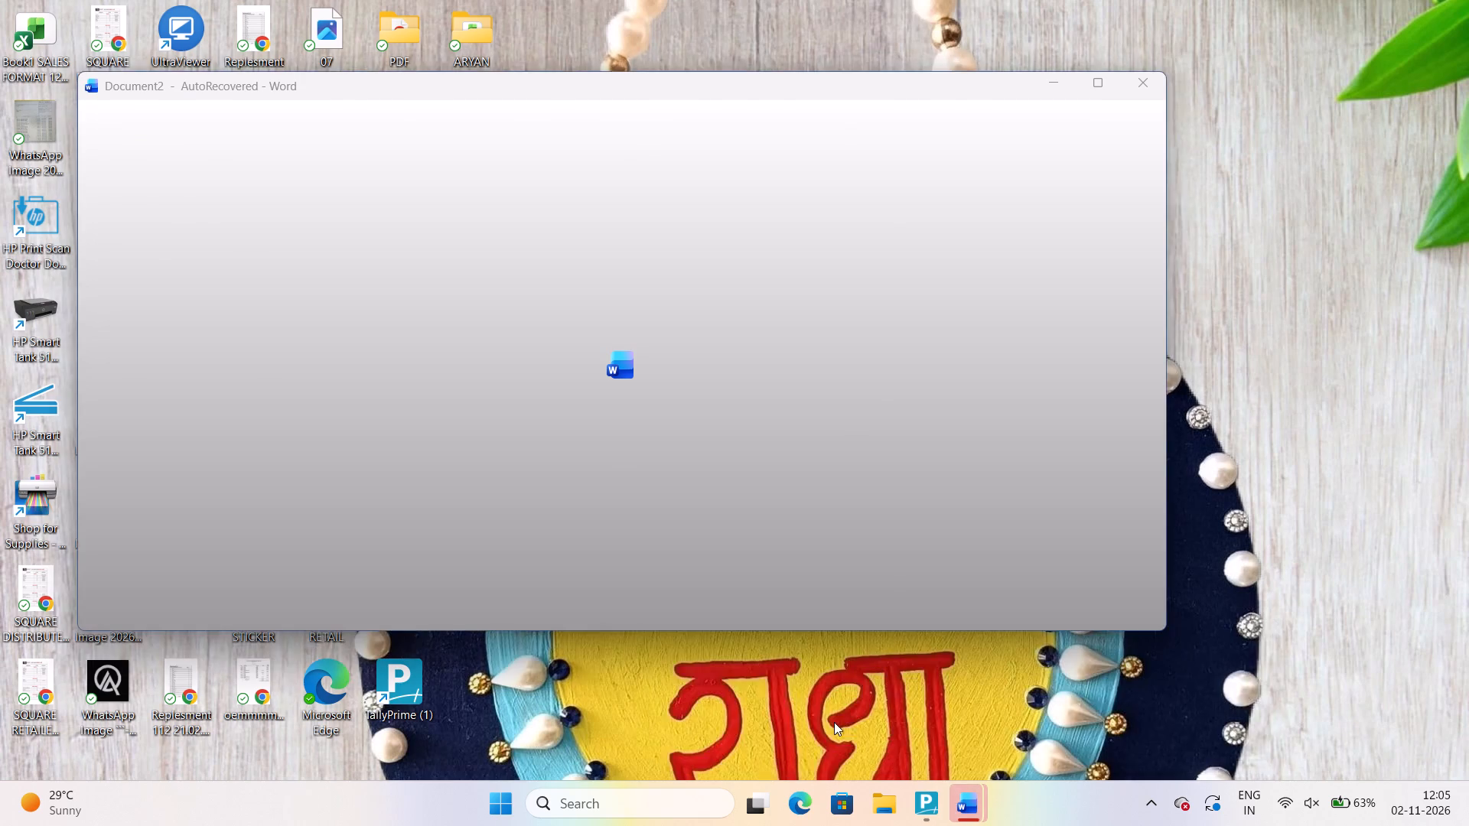
pyautogui.click(1118, 95)
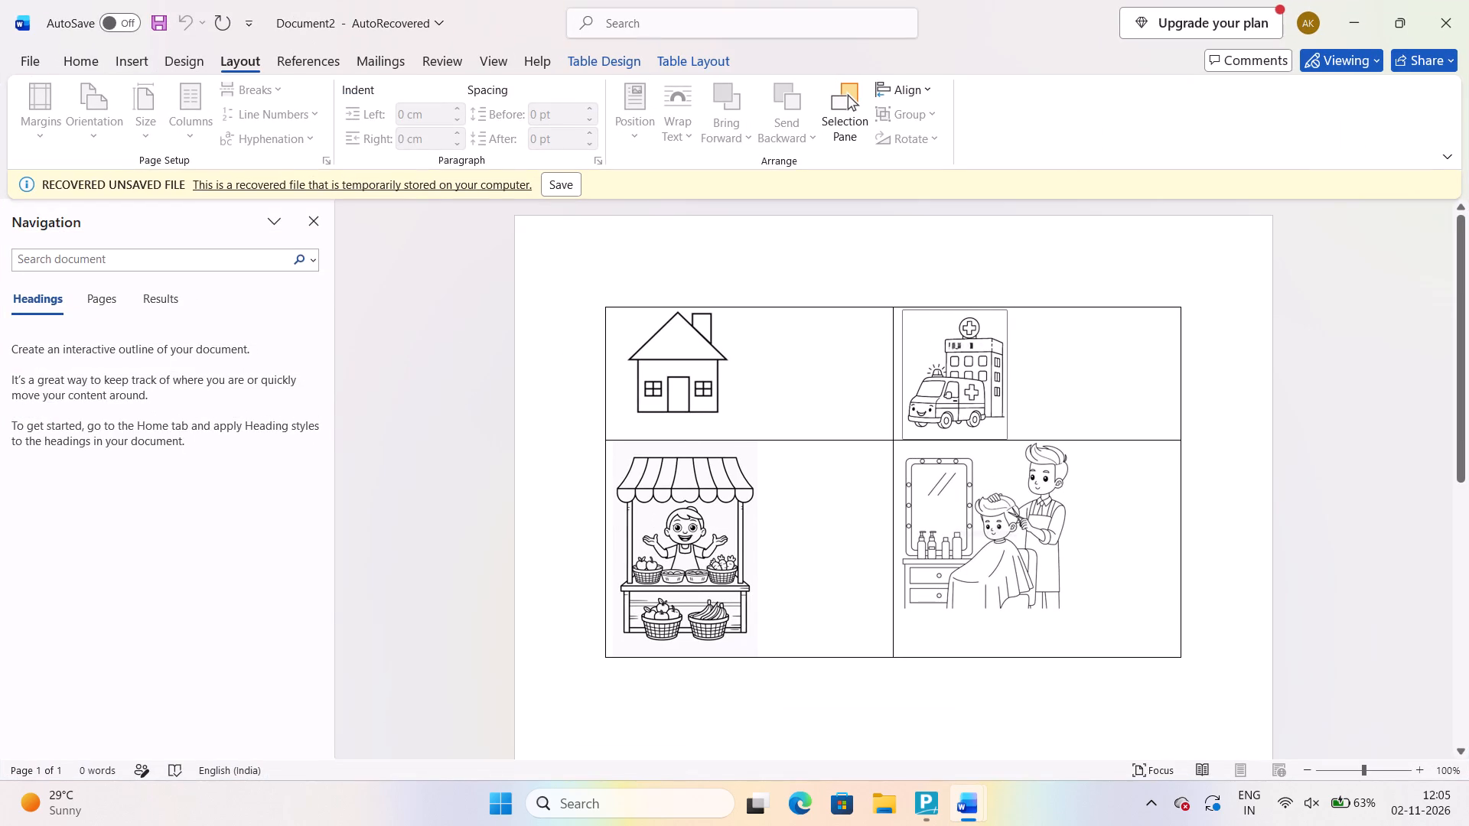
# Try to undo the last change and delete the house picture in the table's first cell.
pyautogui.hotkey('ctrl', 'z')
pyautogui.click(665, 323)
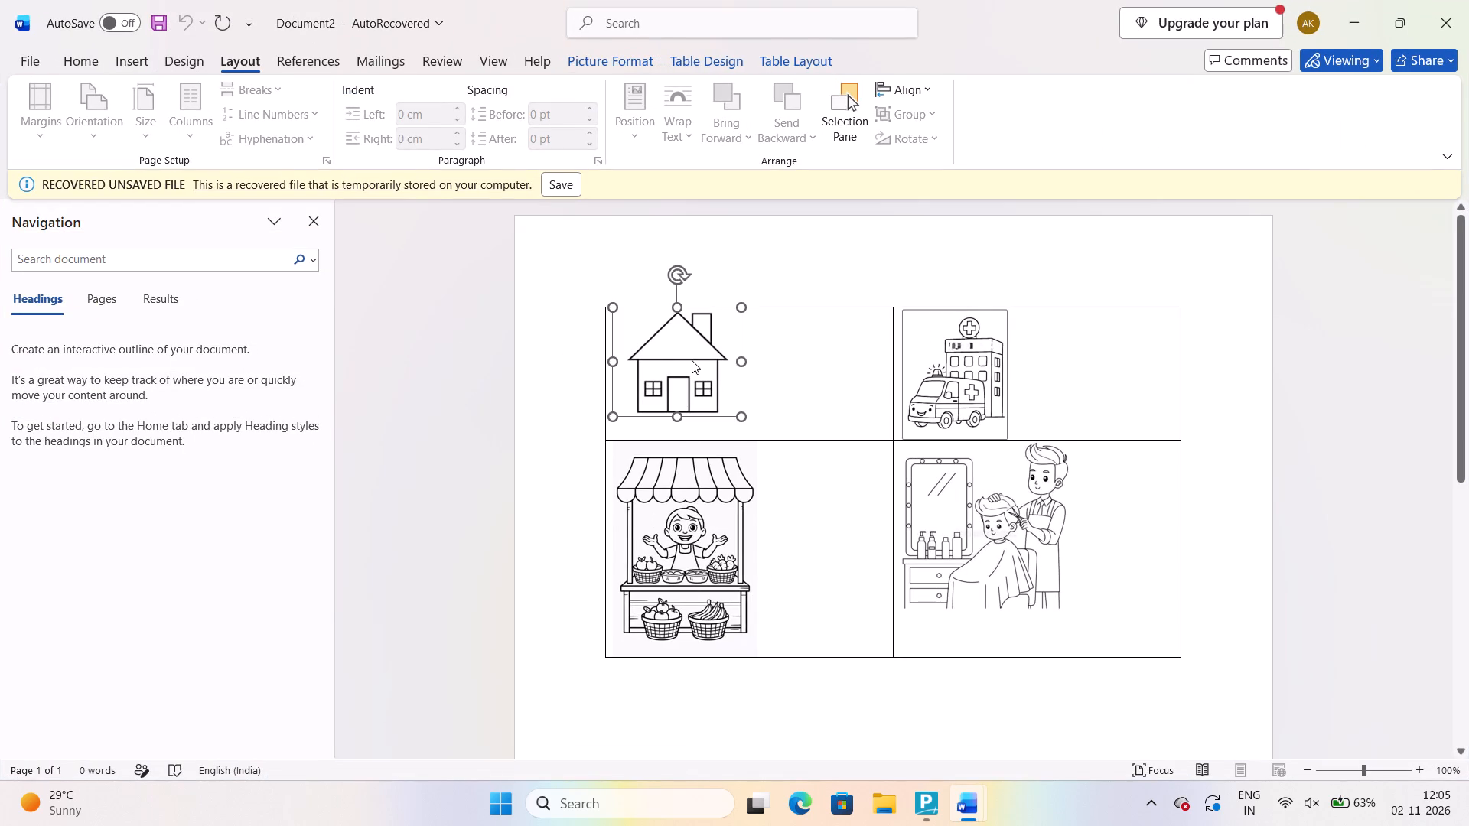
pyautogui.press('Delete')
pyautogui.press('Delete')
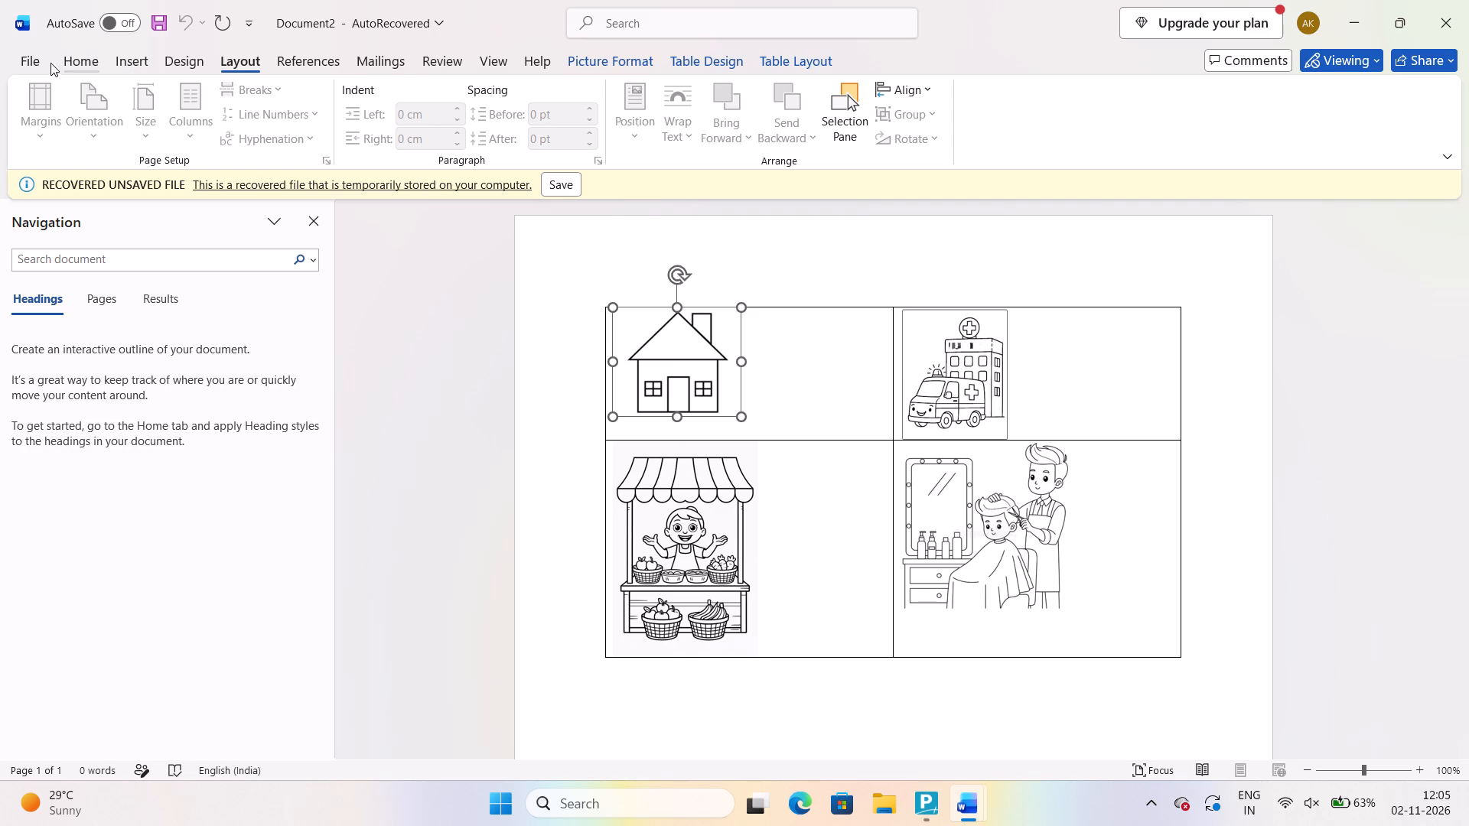
# Create a new blank document and close its Navigation pane.
pyautogui.click(23, 56)
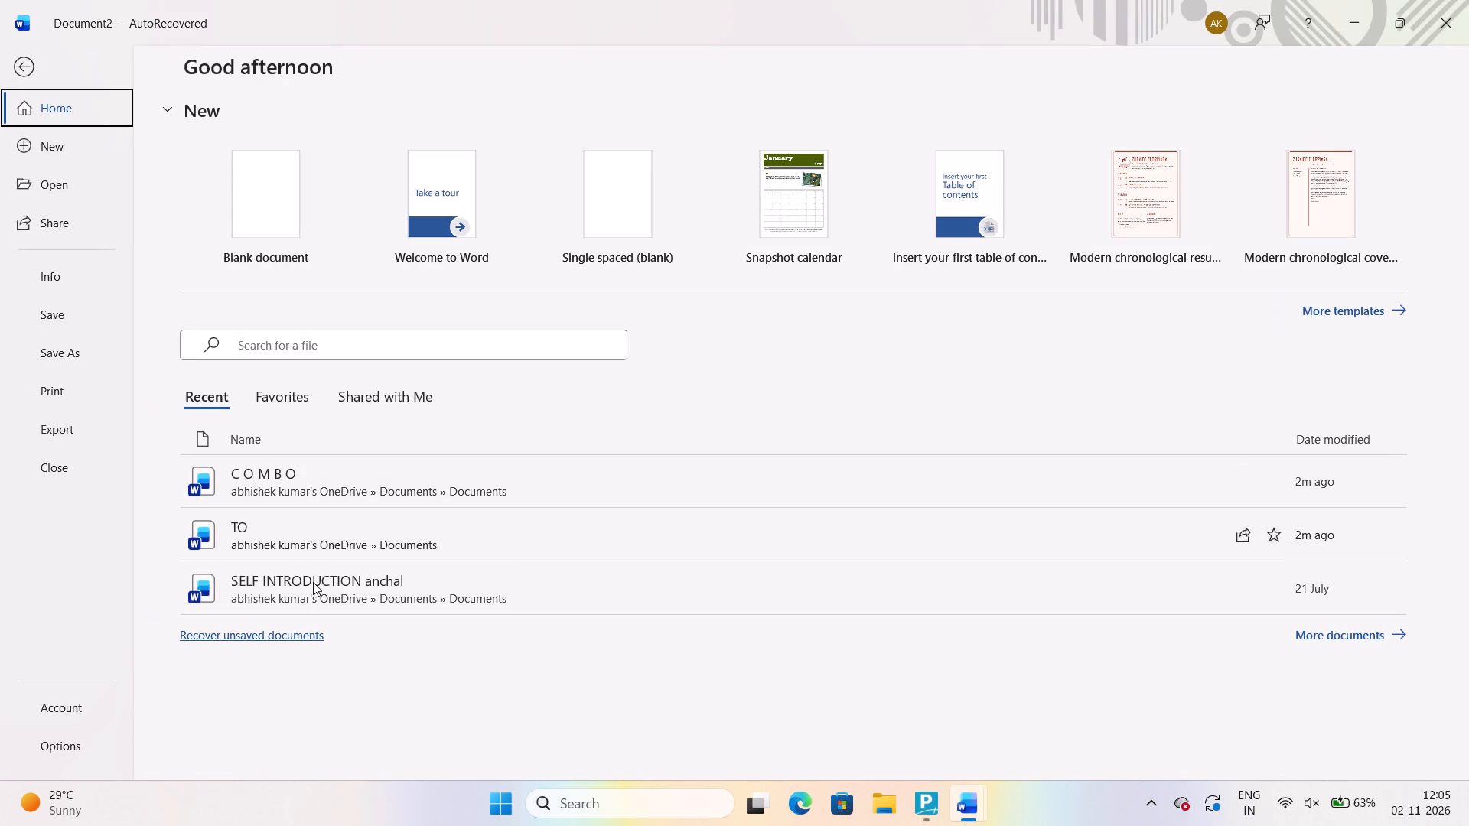
pyautogui.click(65, 147)
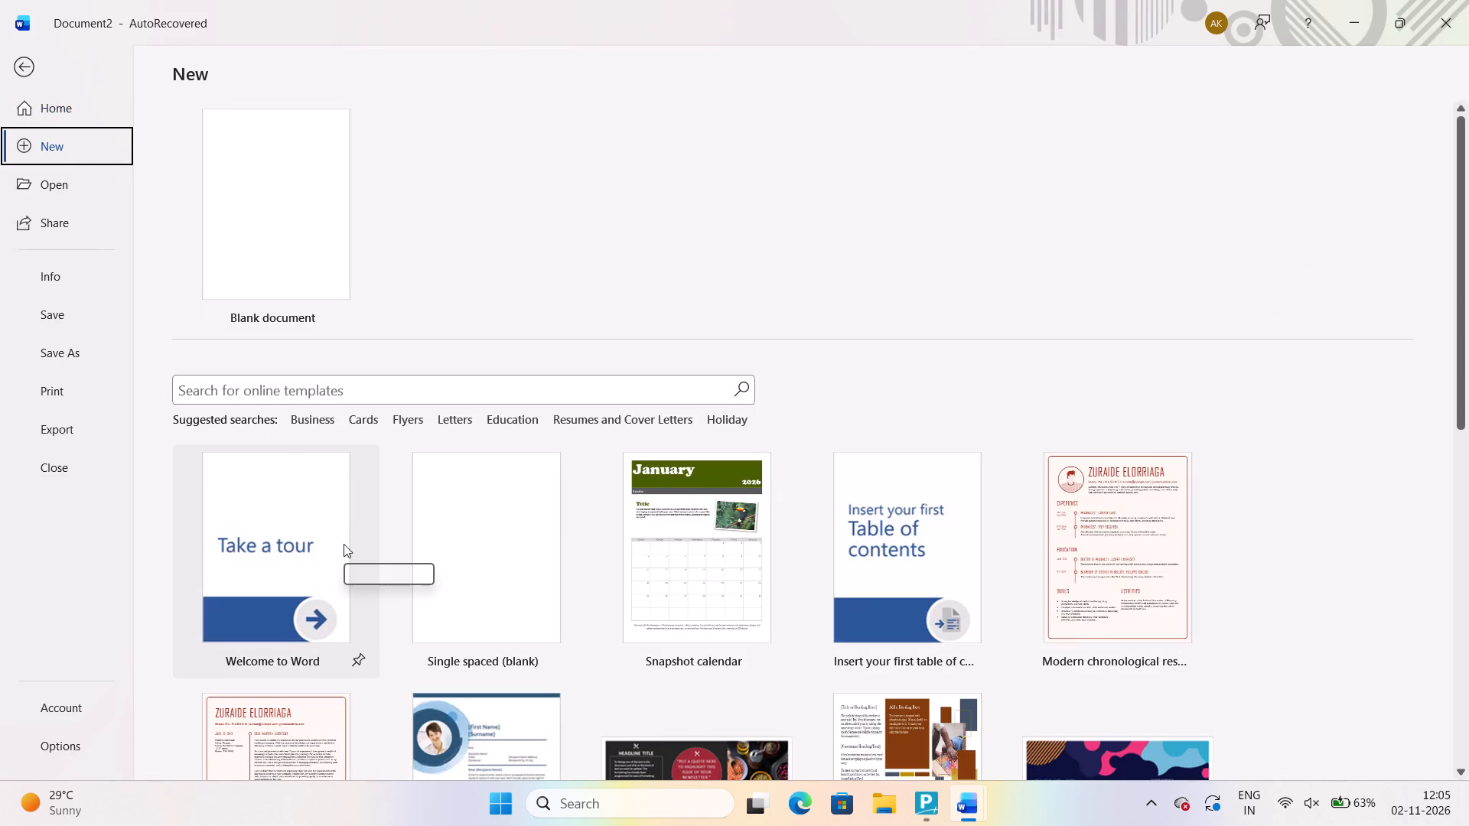
pyautogui.click(331, 533)
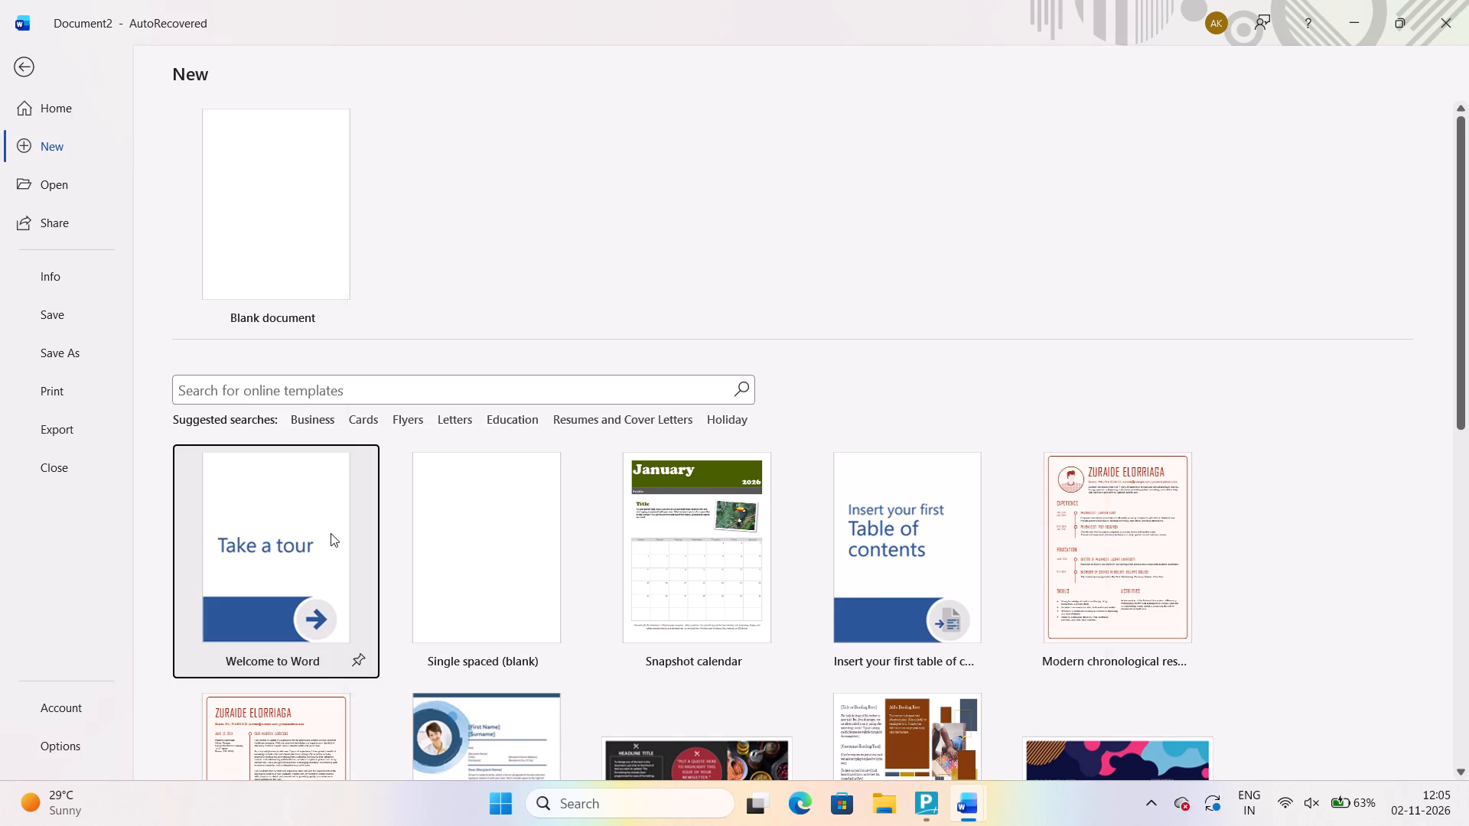
pyautogui.click(1164, 156)
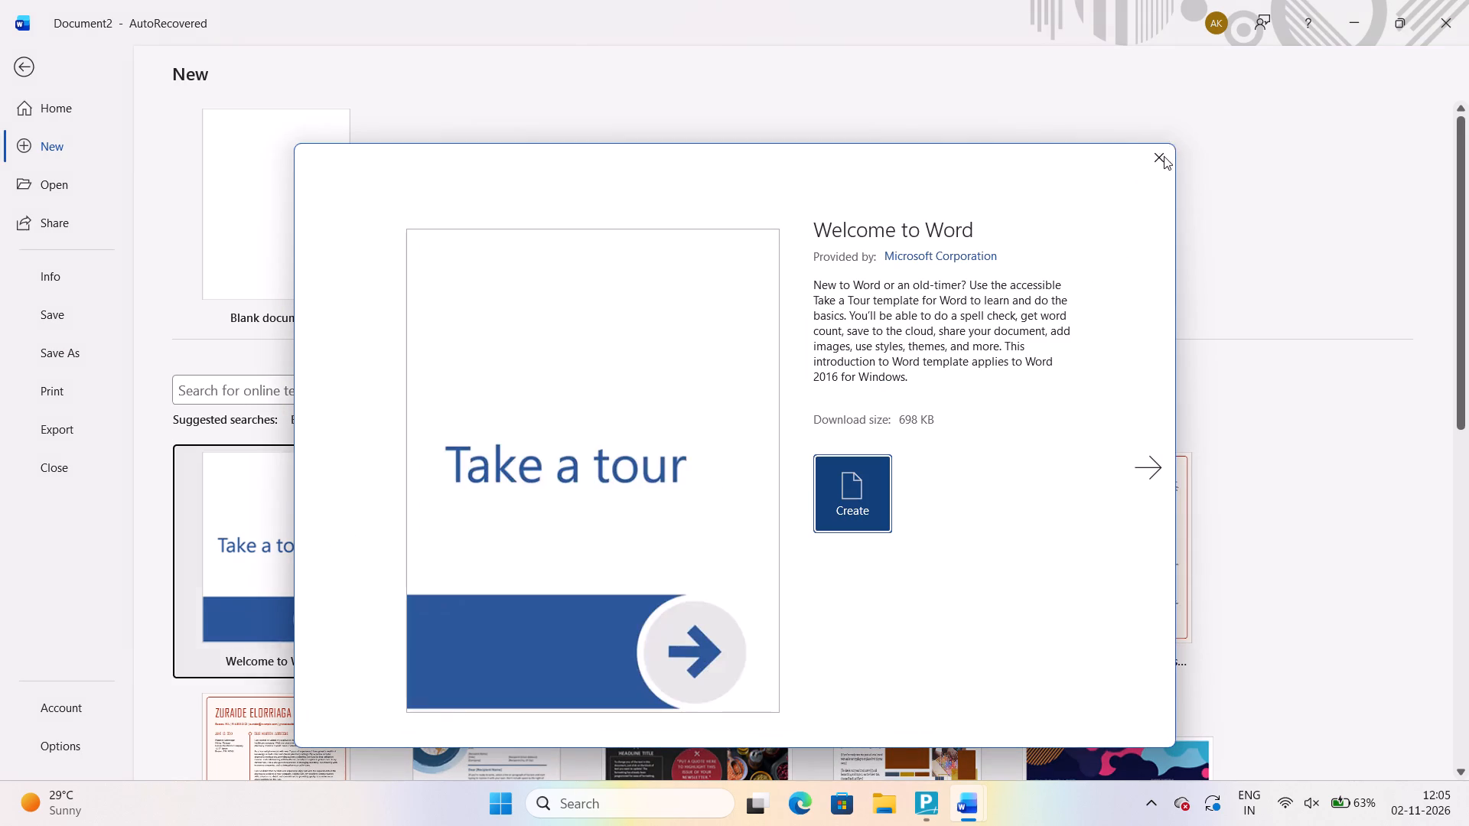
pyautogui.click(282, 262)
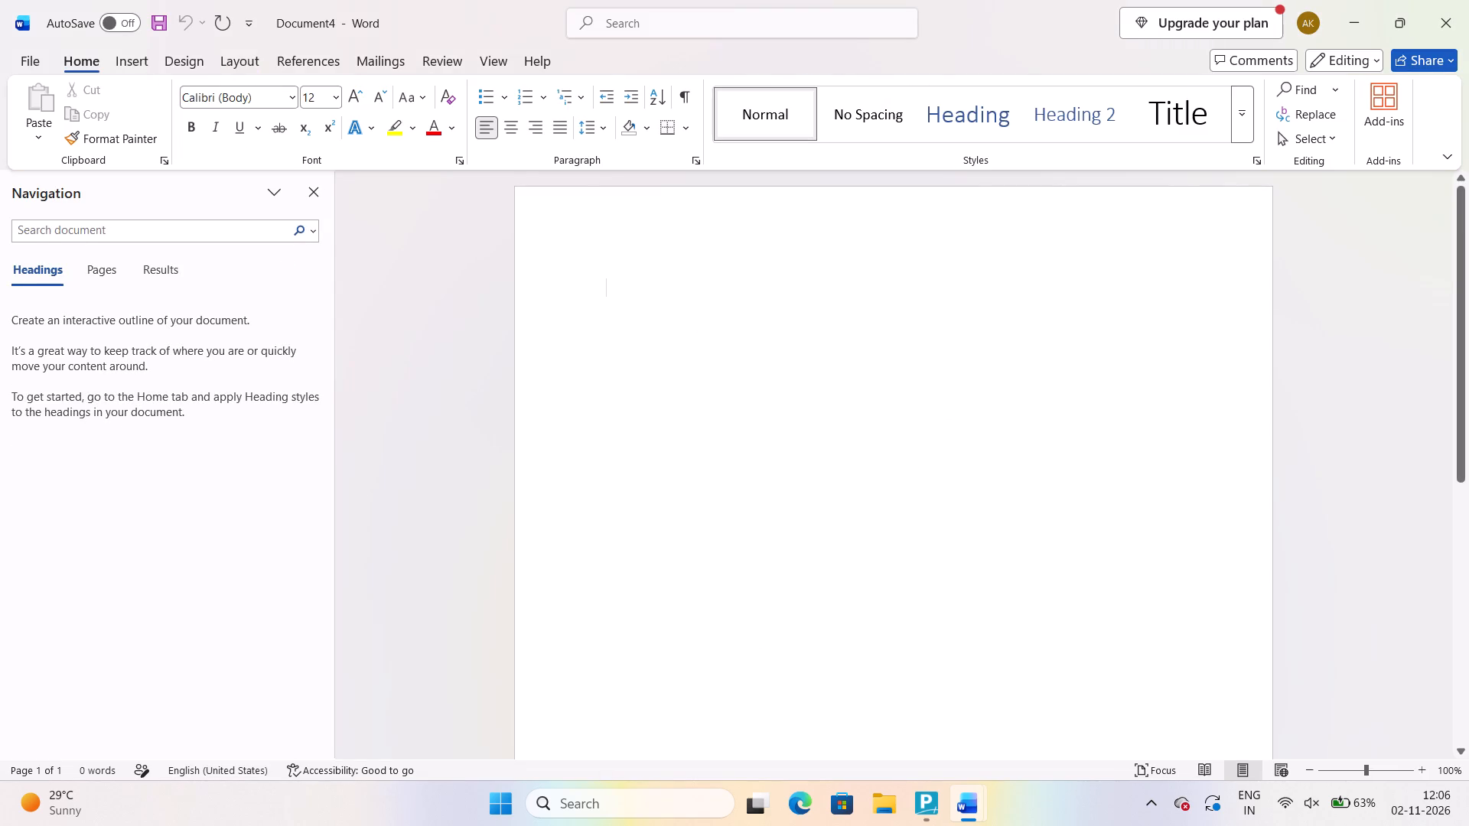
pyautogui.click(320, 185)
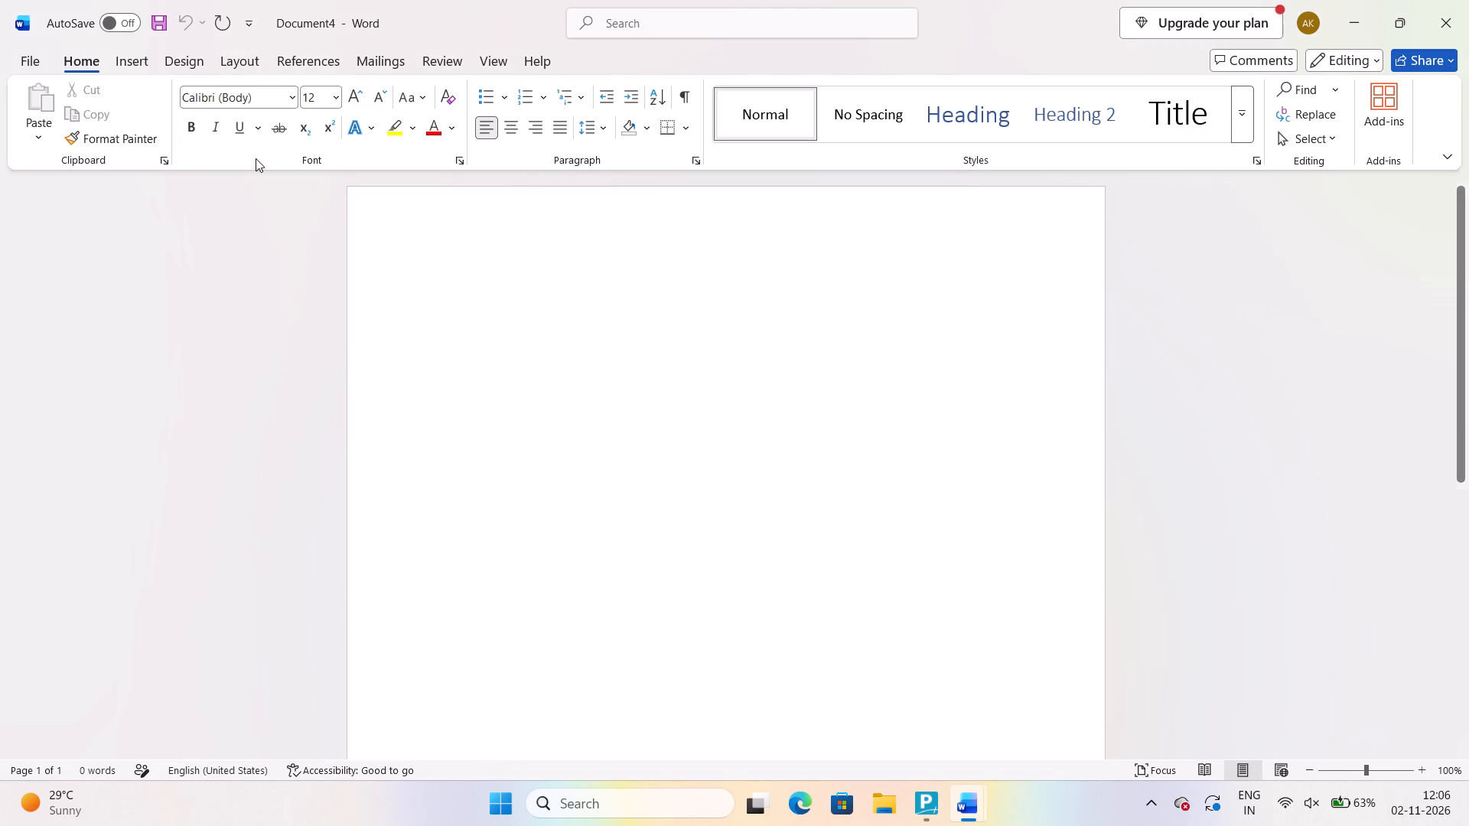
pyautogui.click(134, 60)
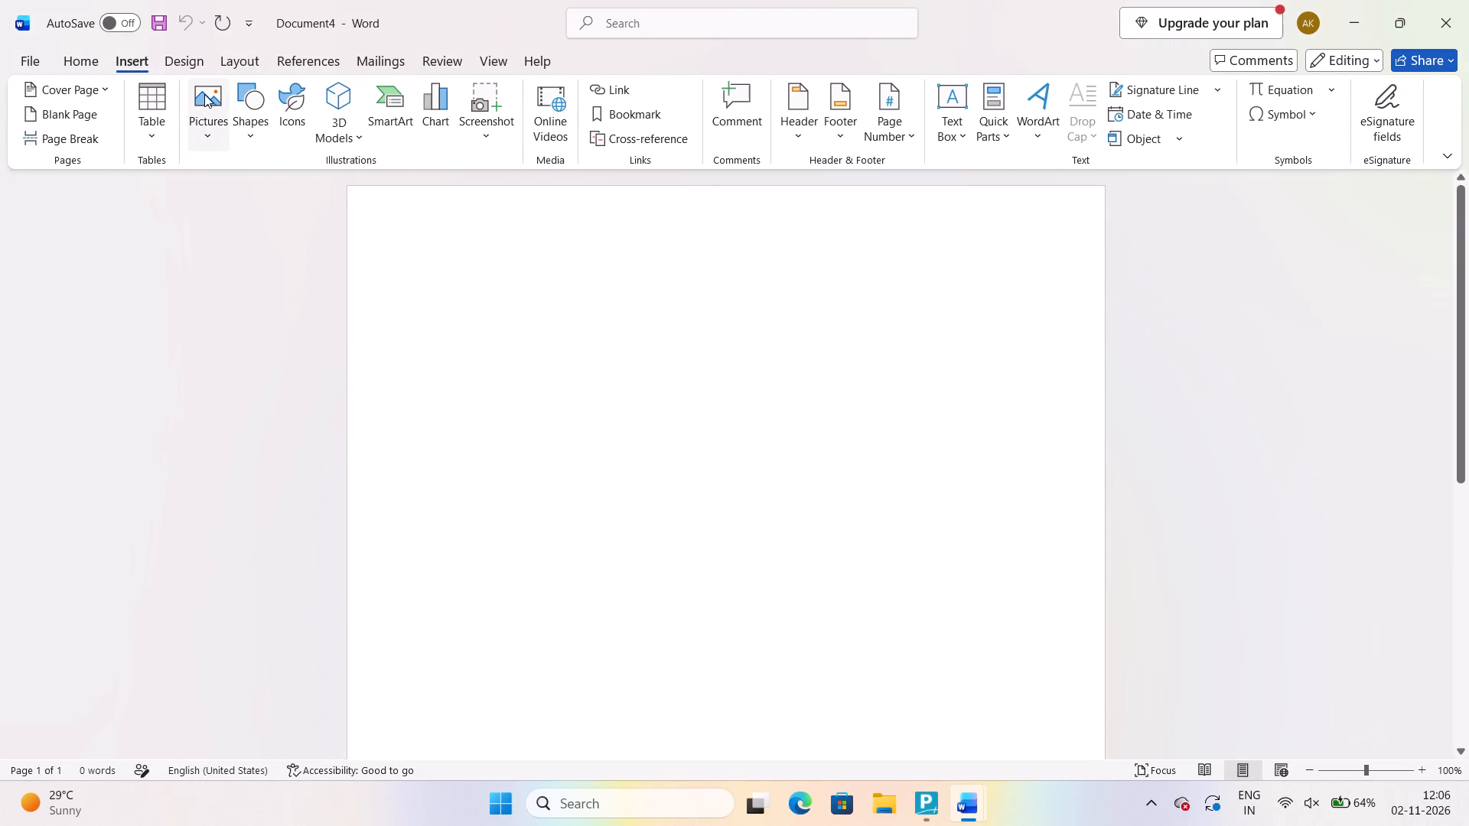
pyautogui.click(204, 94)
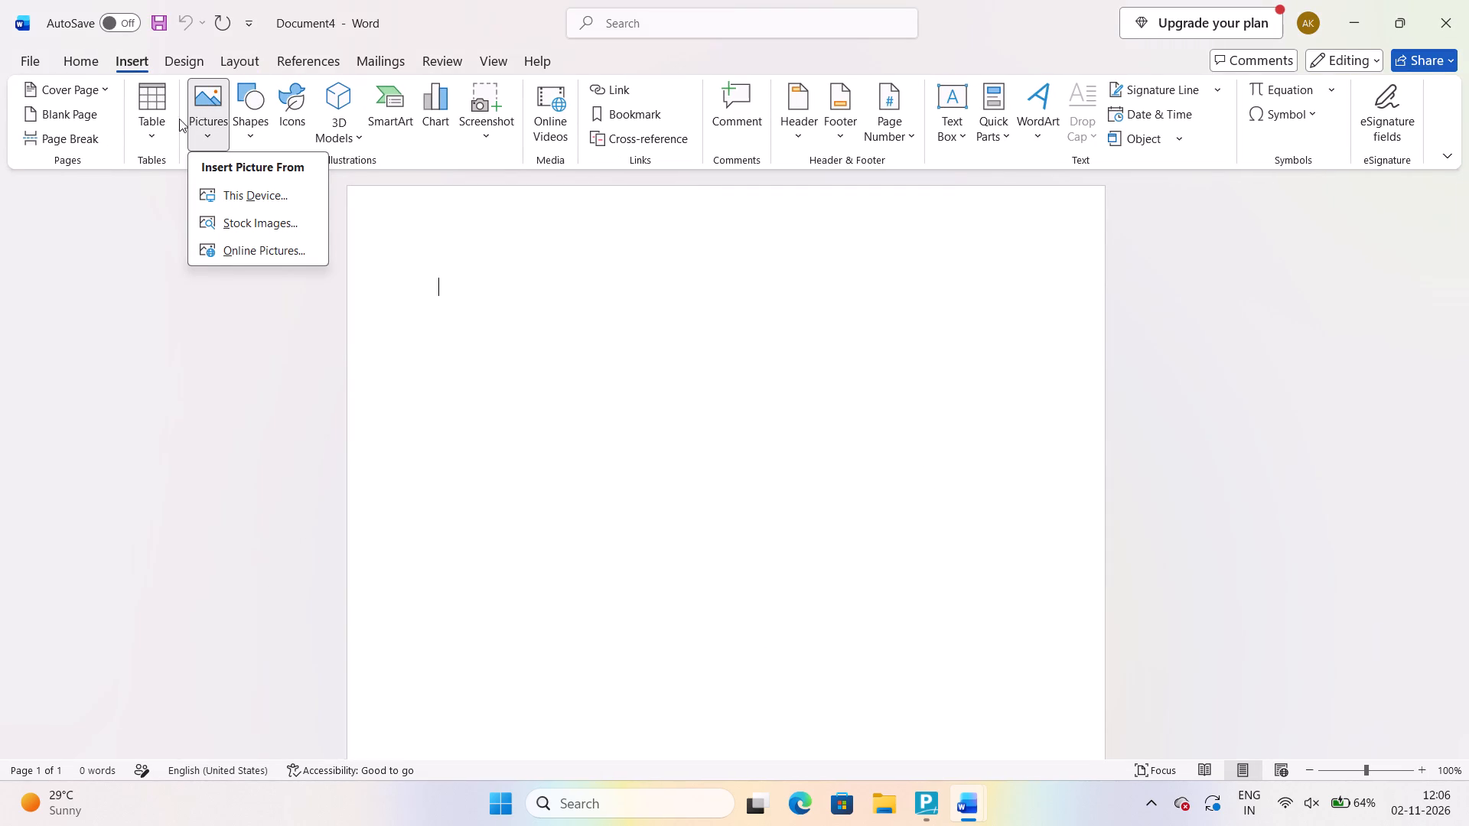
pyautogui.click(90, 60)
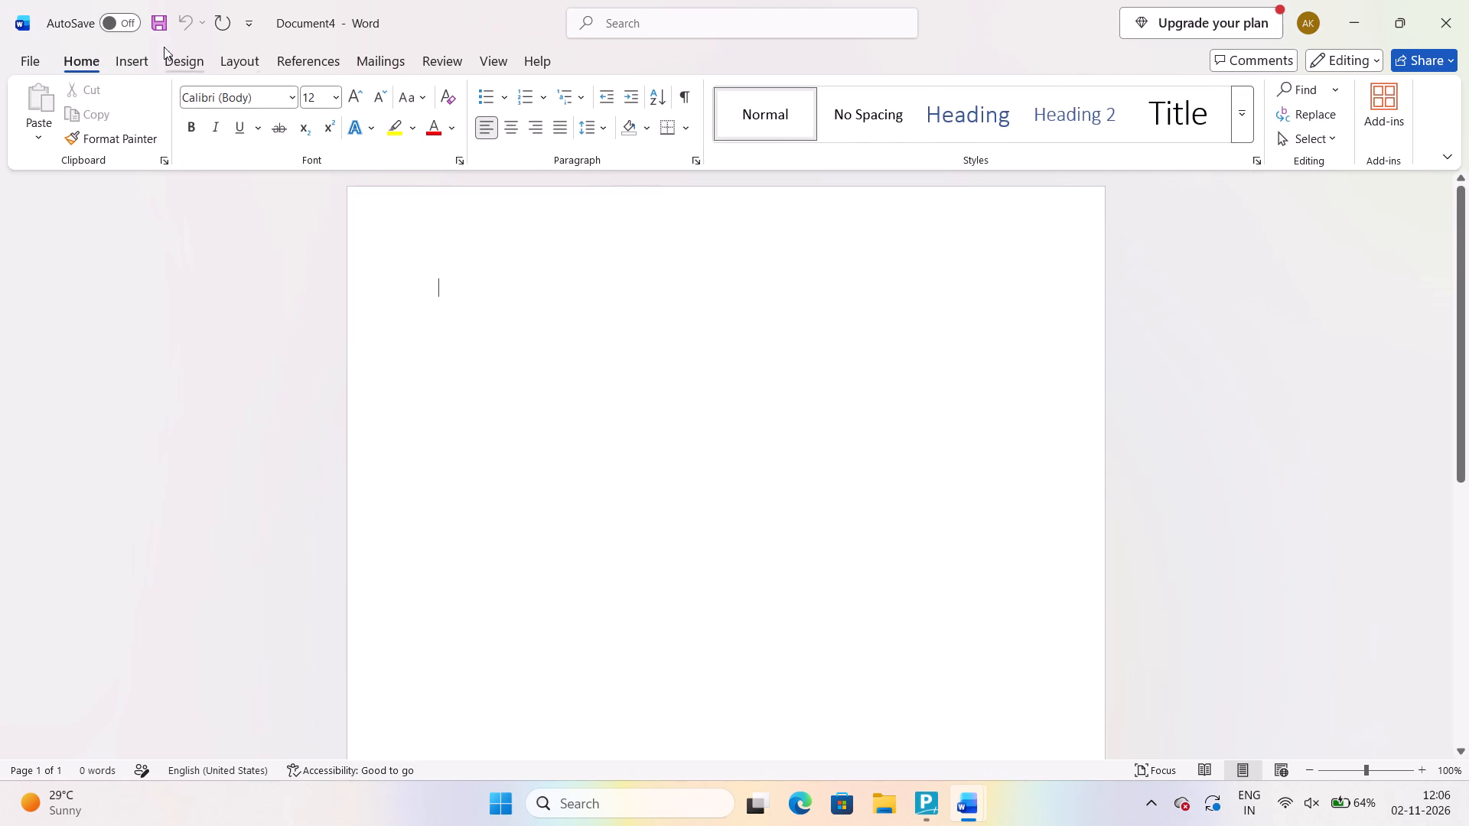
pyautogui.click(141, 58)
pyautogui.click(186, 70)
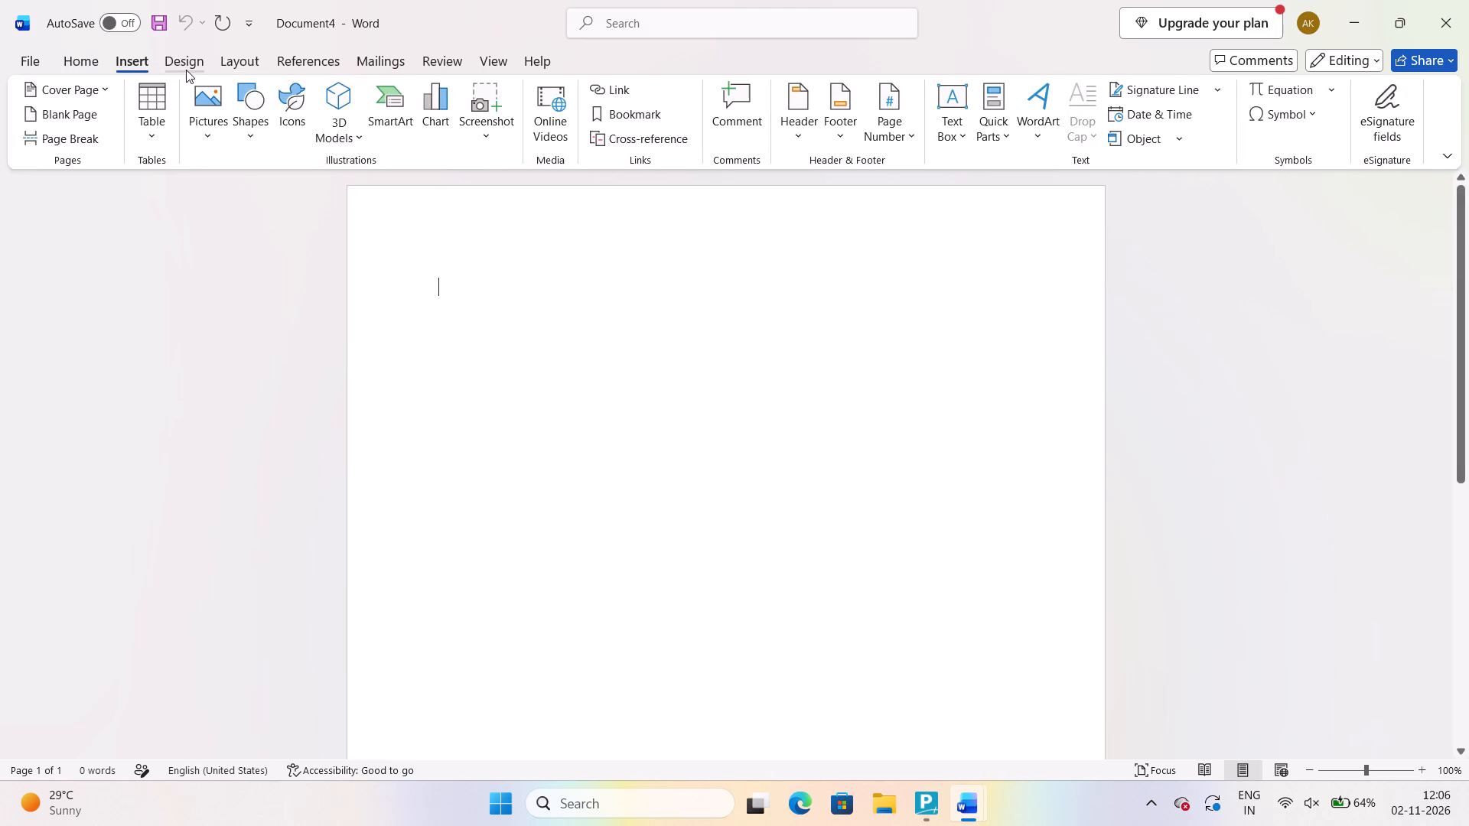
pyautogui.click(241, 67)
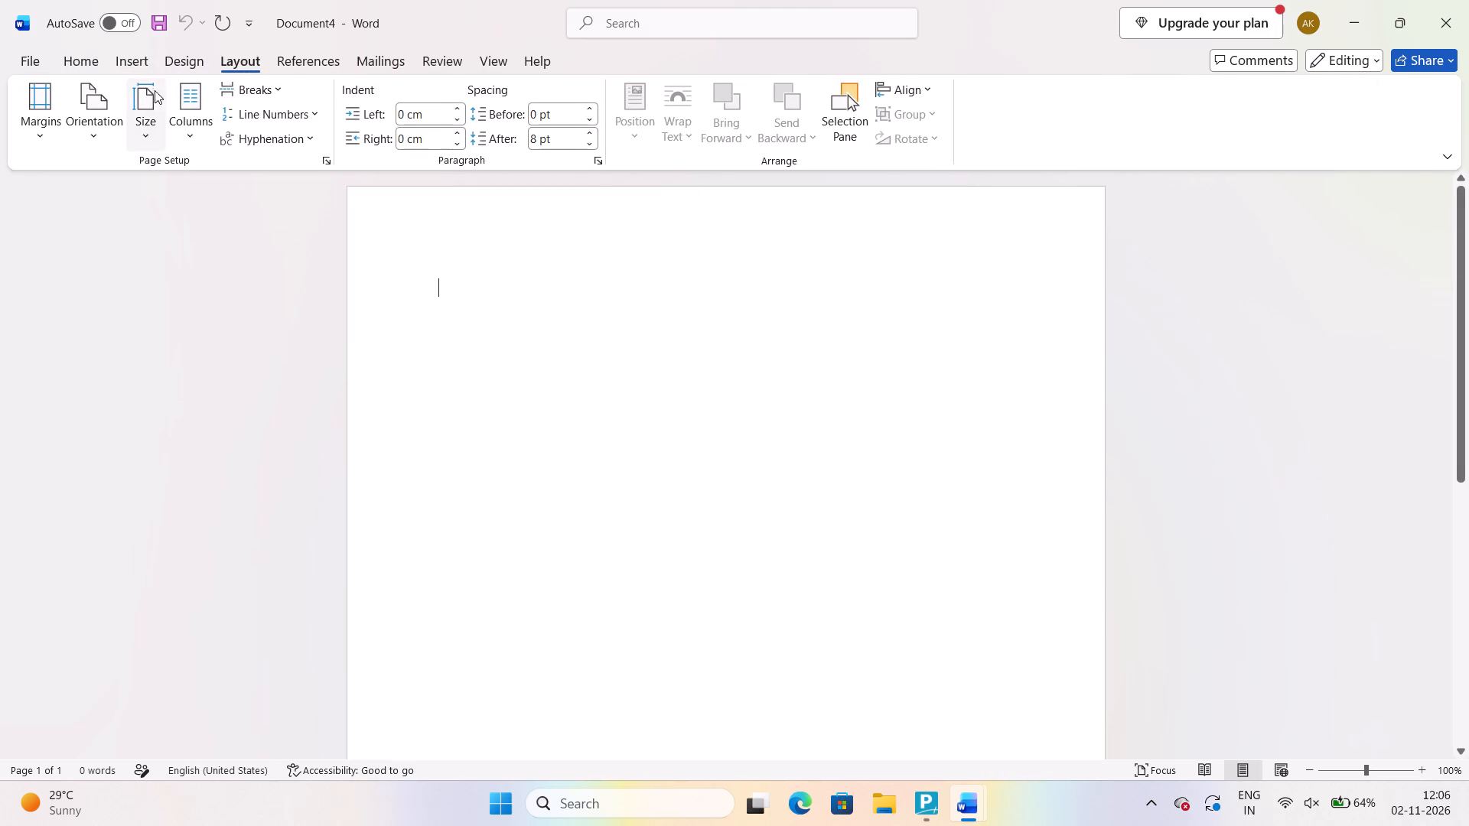
# Draw a large rectangle shape starting near the page's upper-left corner and covering most of the page width.
pyautogui.click(123, 59)
pyautogui.click(256, 120)
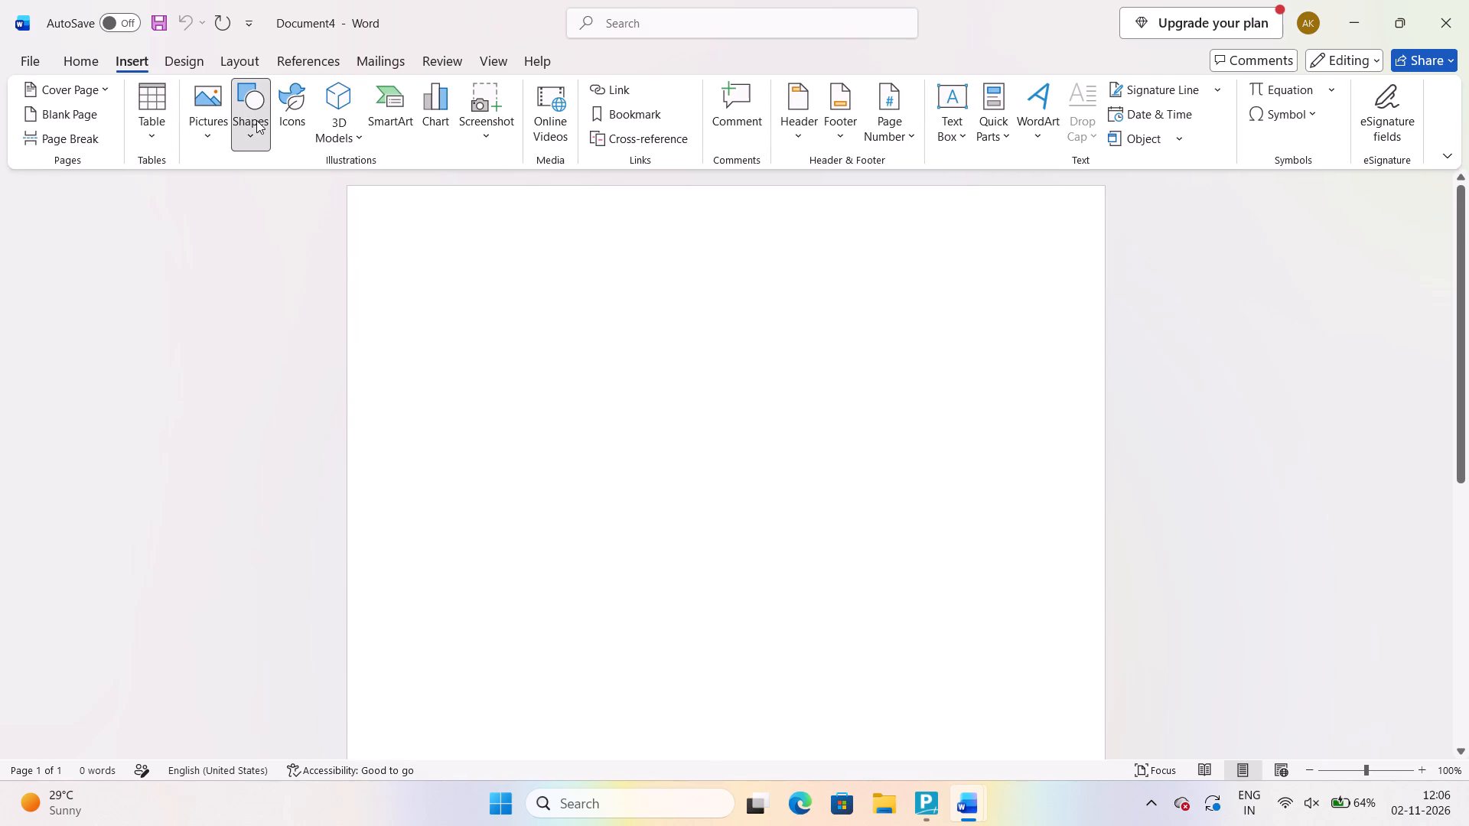
pyautogui.click(320, 191)
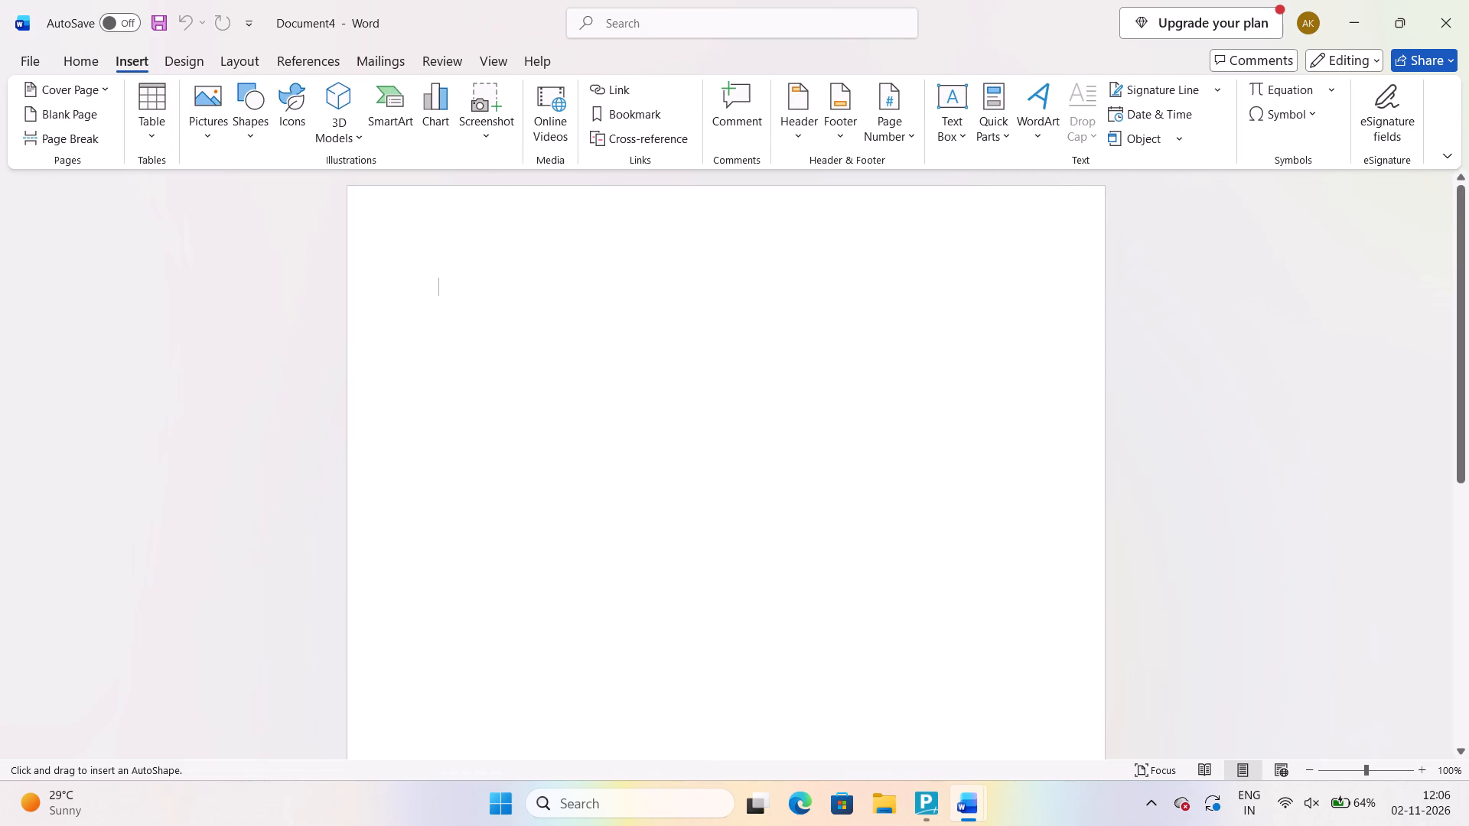
pyautogui.moveTo(384, 212); pyautogui.dragTo(891, 733)
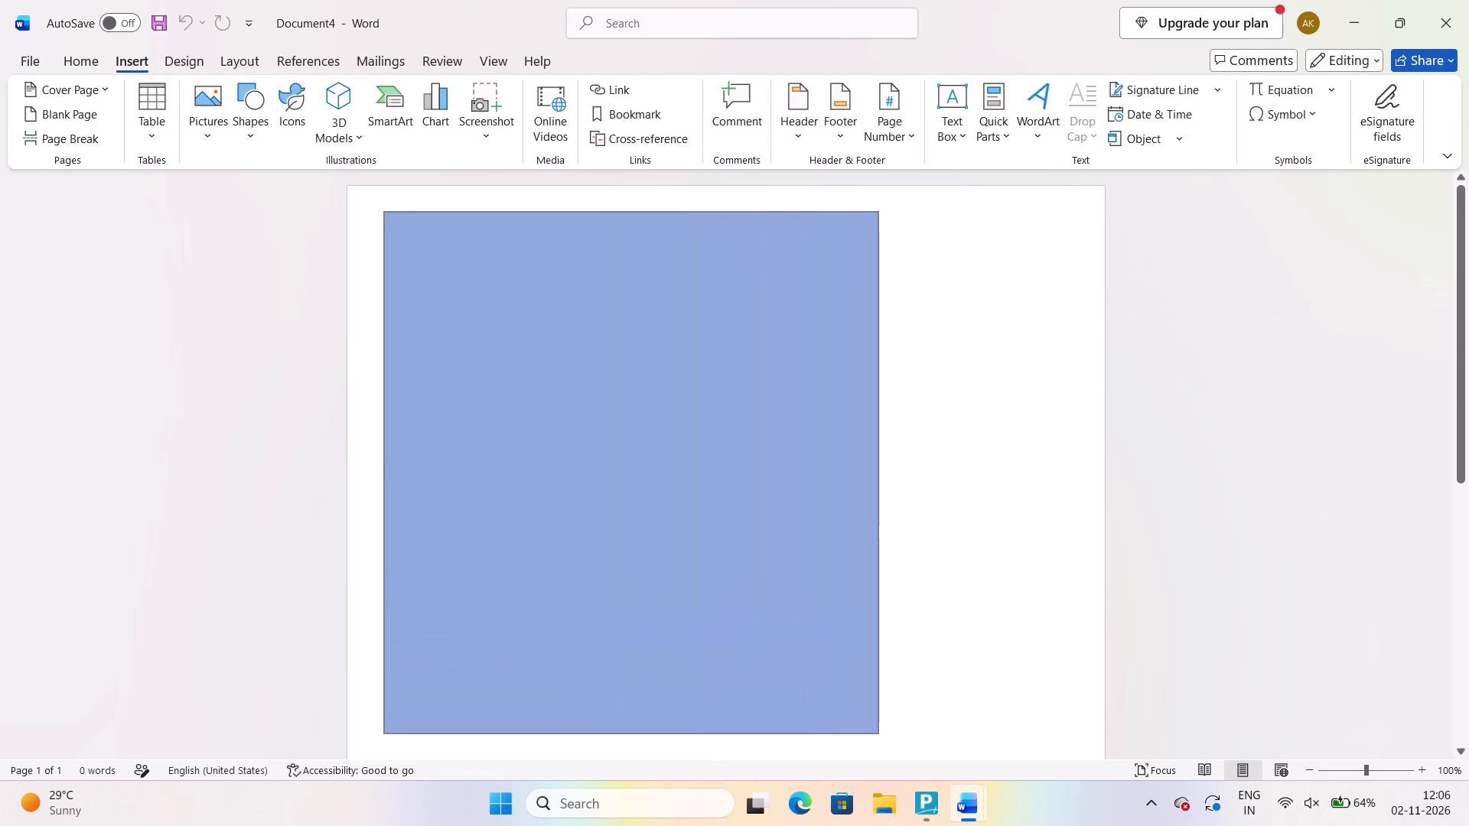
pyautogui.moveTo(891, 733); pyautogui.dragTo(975, 711)
pyautogui.moveTo(985, 705); pyautogui.dragTo(1114, 619)
pyautogui.click(737, 512)
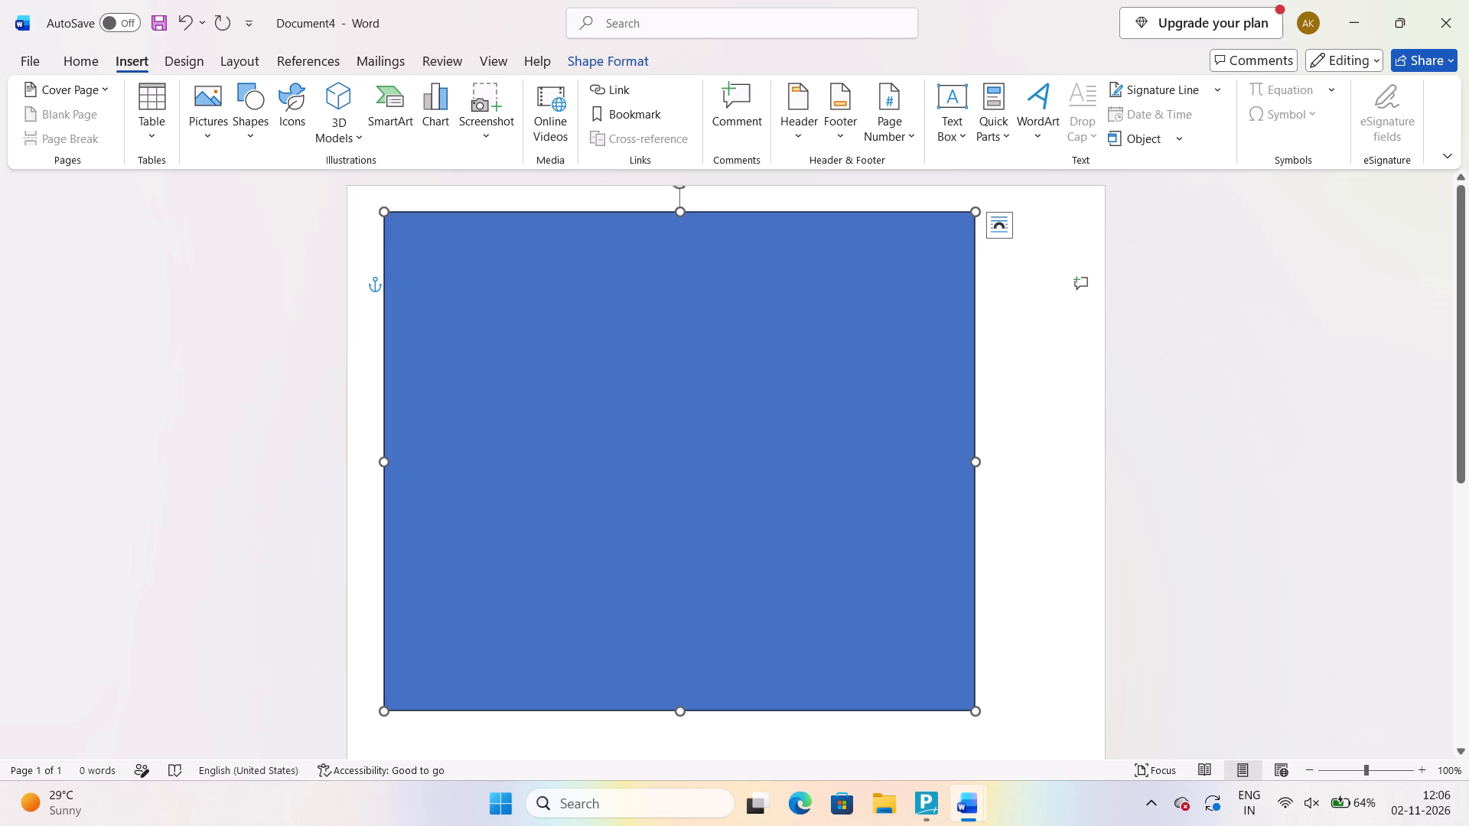
# Widen the rectangle to nearly the full page width, reduce its height, and reposition it near the top of the page.
pyautogui.moveTo(977, 463); pyautogui.dragTo(1011, 461)
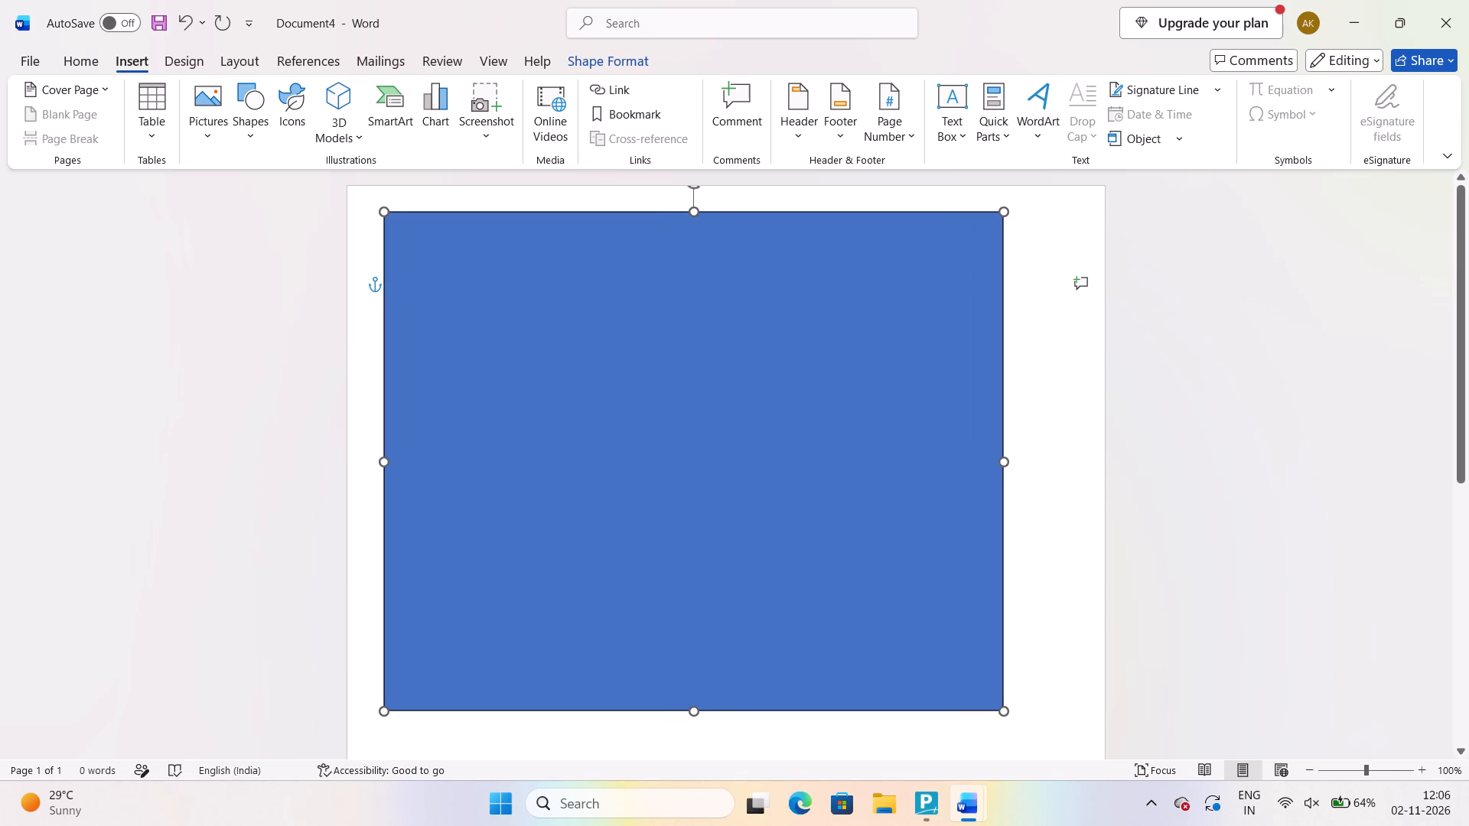
pyautogui.moveTo(1011, 461); pyautogui.dragTo(1050, 456)
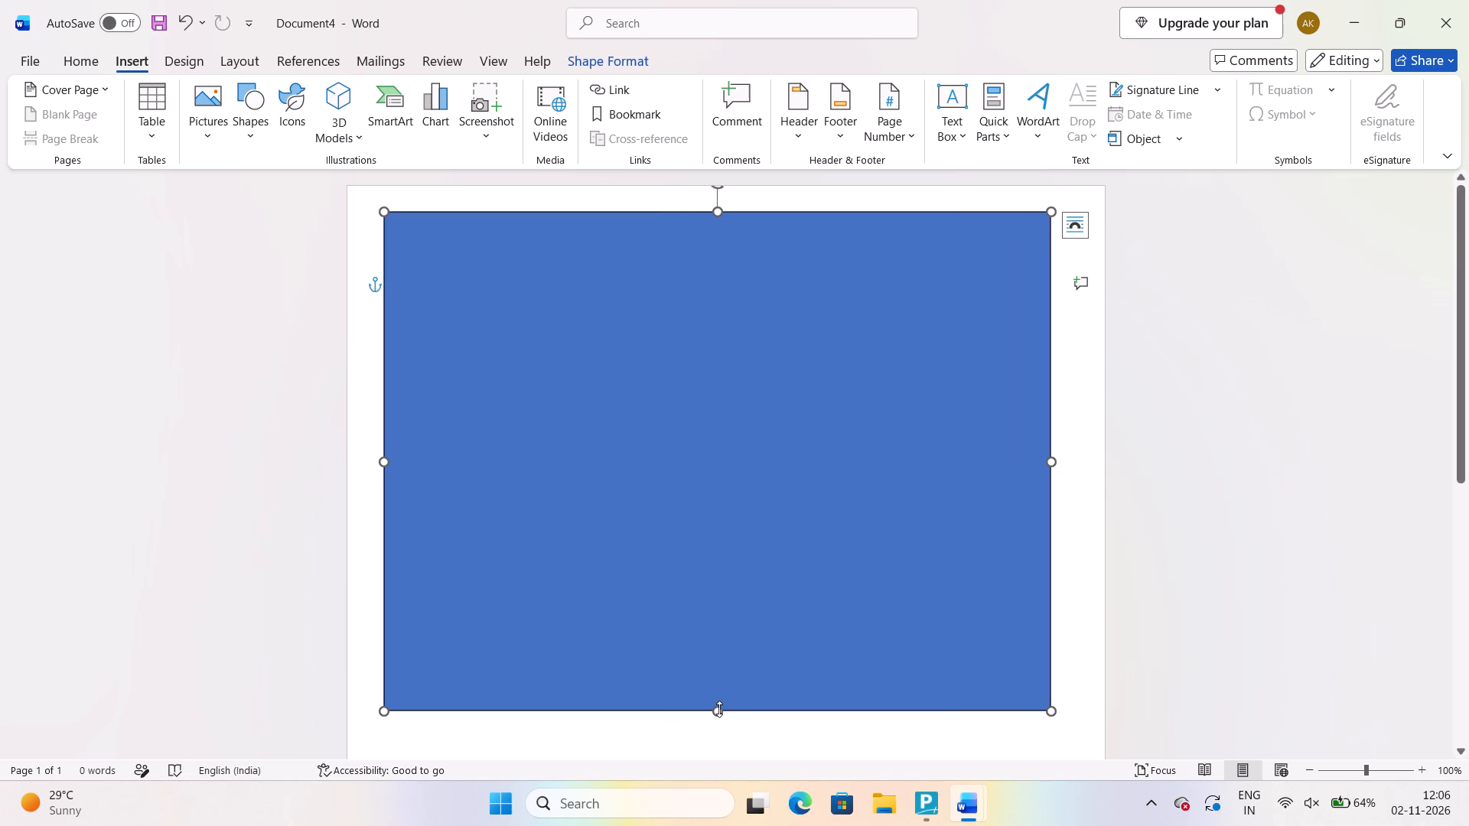
pyautogui.moveTo(719, 709); pyautogui.dragTo(724, 636)
pyautogui.moveTo(748, 546); pyautogui.dragTo(756, 494)
pyautogui.moveTo(756, 494); pyautogui.dragTo(751, 511)
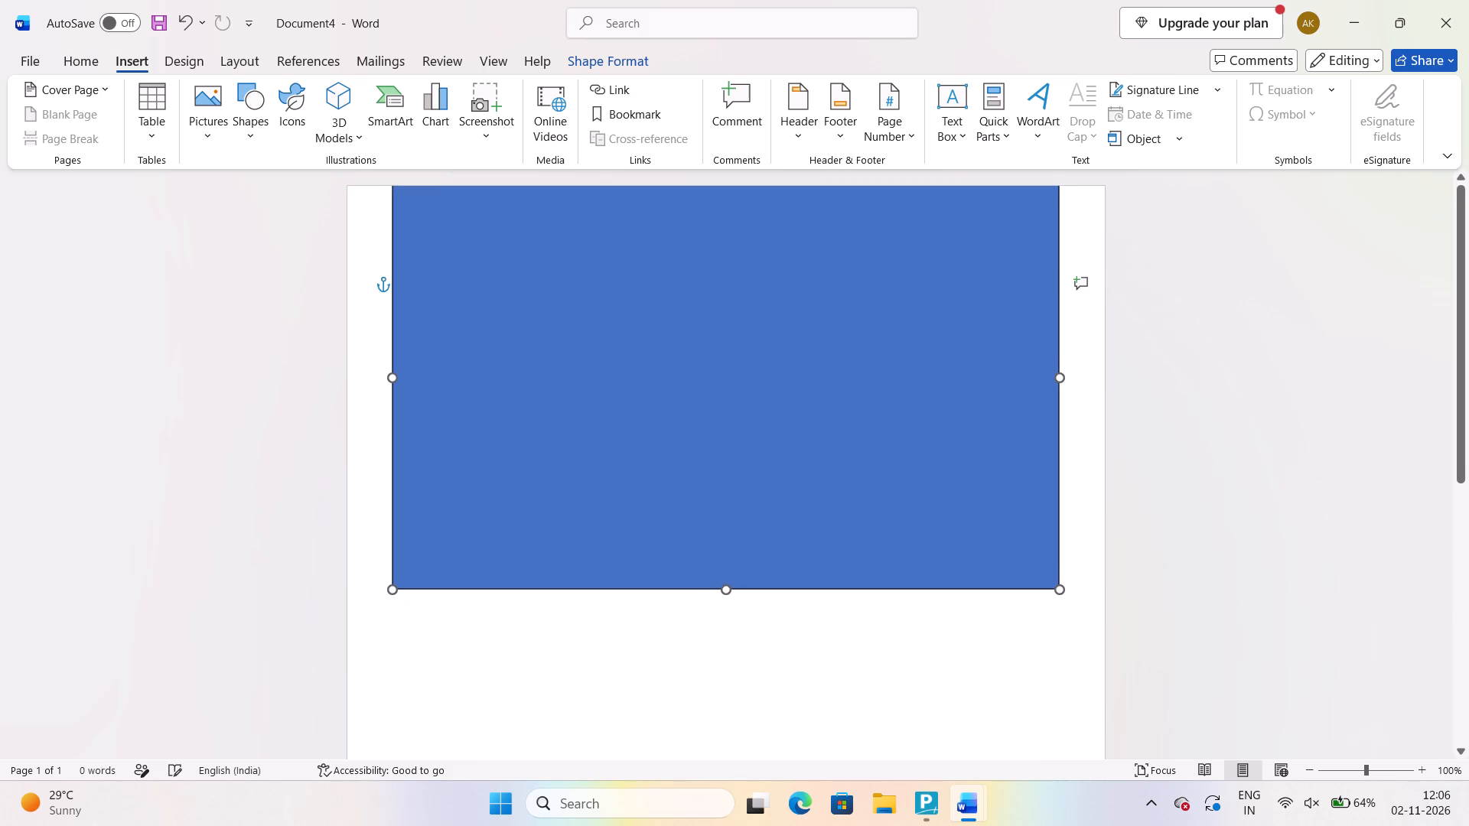
pyautogui.moveTo(751, 511); pyautogui.dragTo(735, 555)
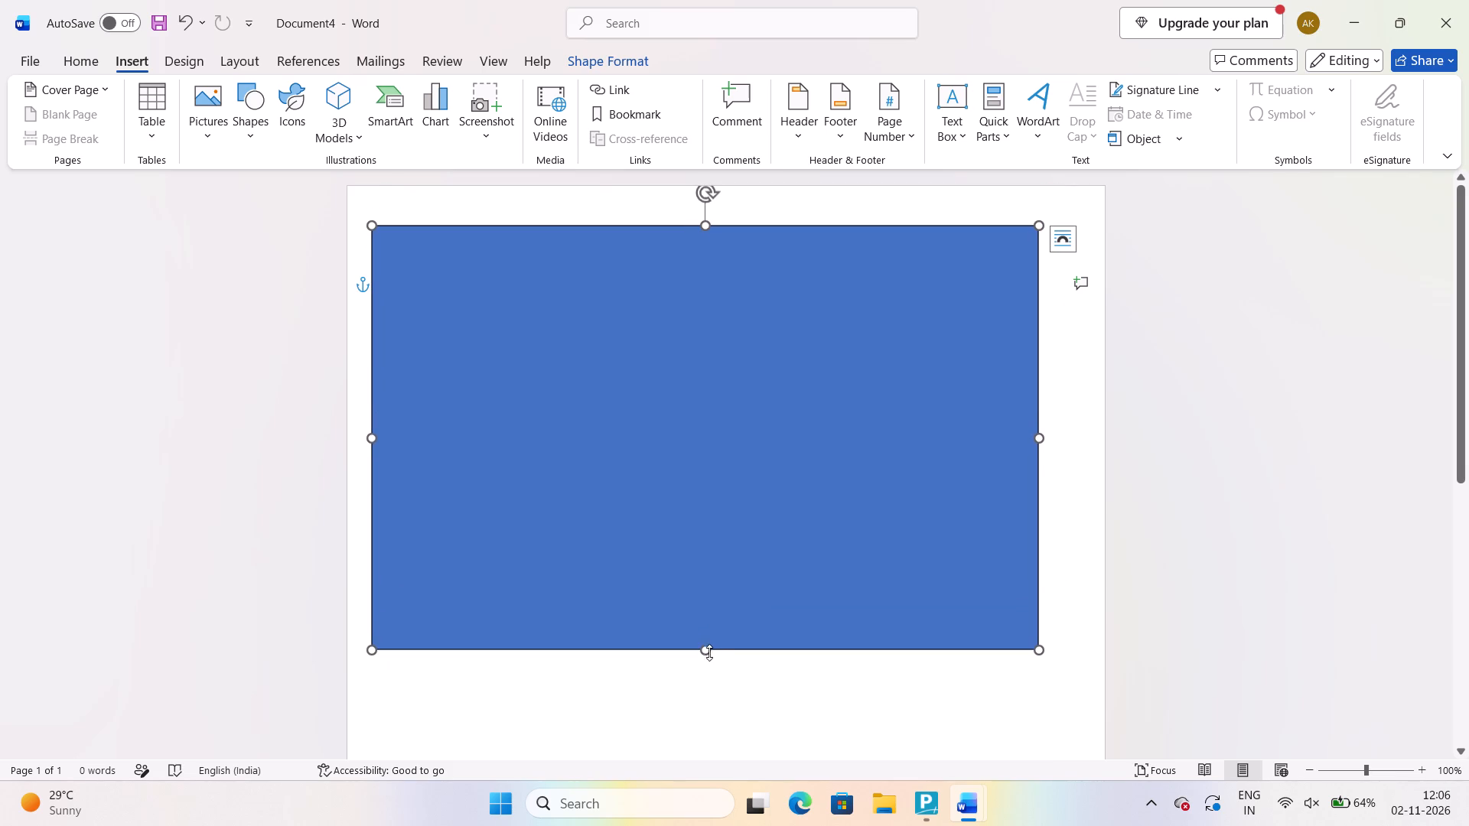
pyautogui.moveTo(707, 650); pyautogui.dragTo(719, 621)
pyautogui.click(720, 619)
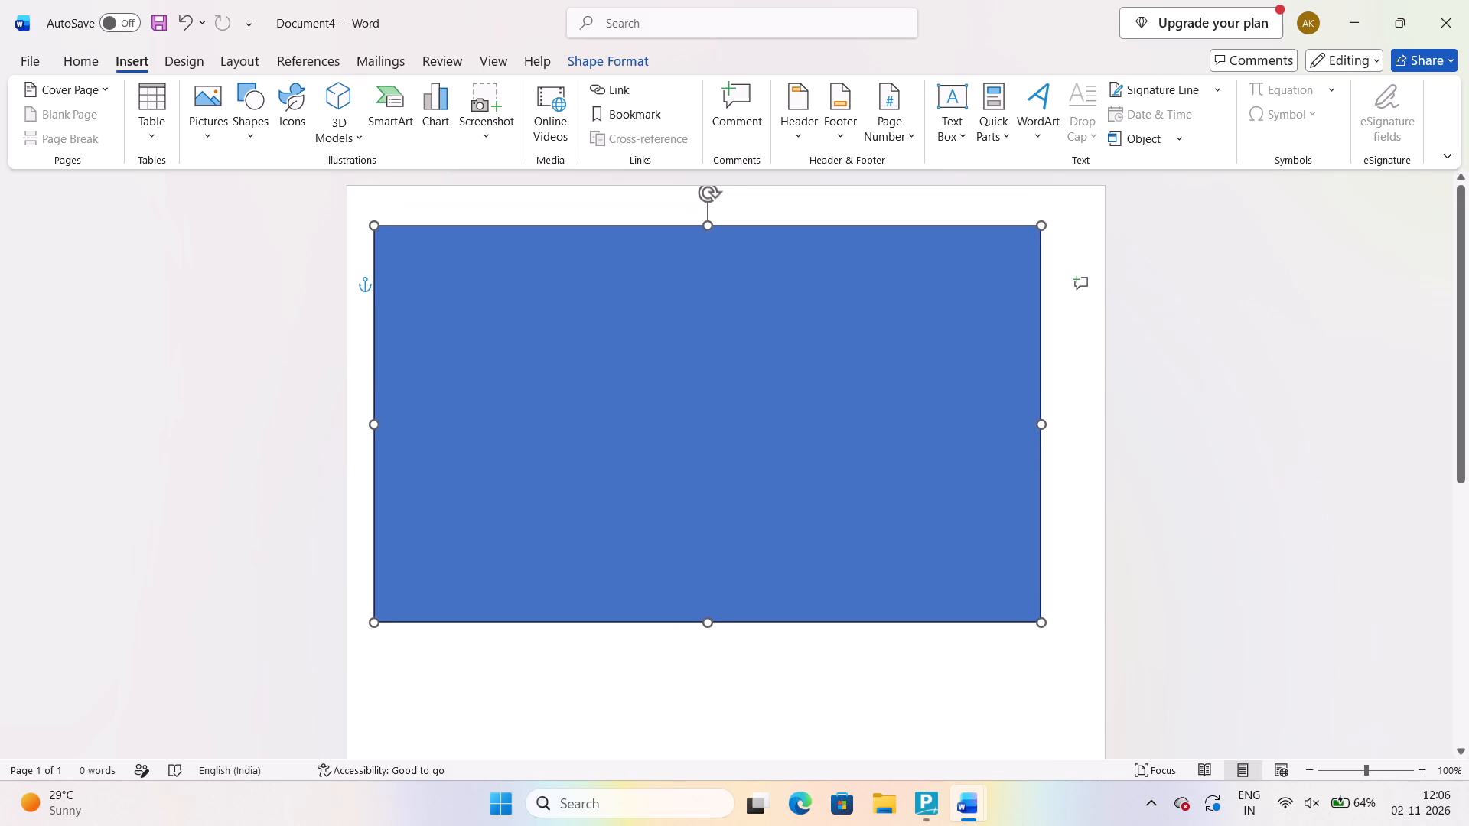
# Shorten the rectangle's height to about 10.61 cm and move it up close to the page's top edge.
pyautogui.moveTo(707, 621); pyautogui.dragTo(705, 608)
pyautogui.moveTo(702, 597); pyautogui.dragTo(701, 593)
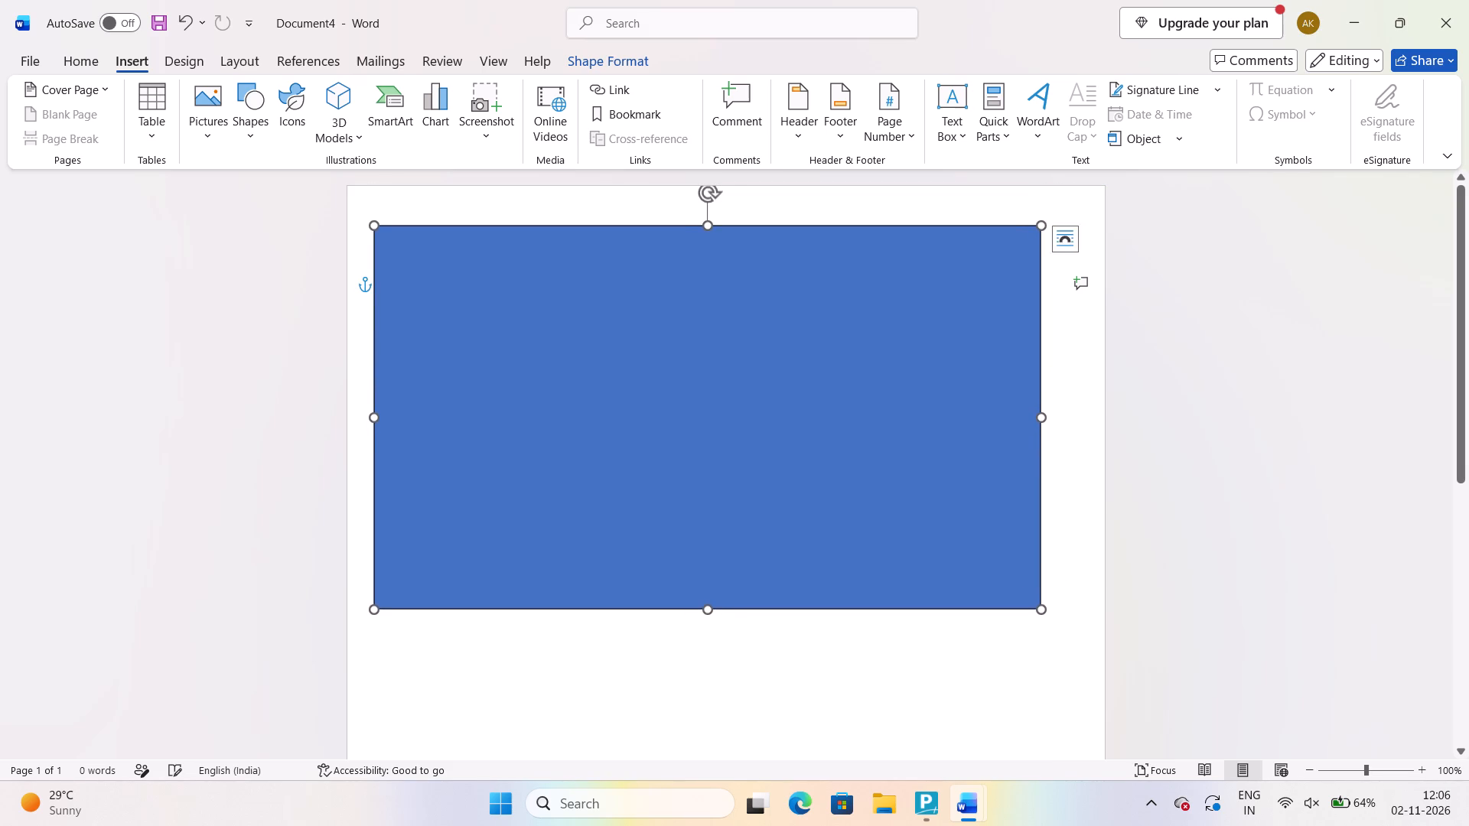
pyautogui.moveTo(701, 593); pyautogui.dragTo(687, 574)
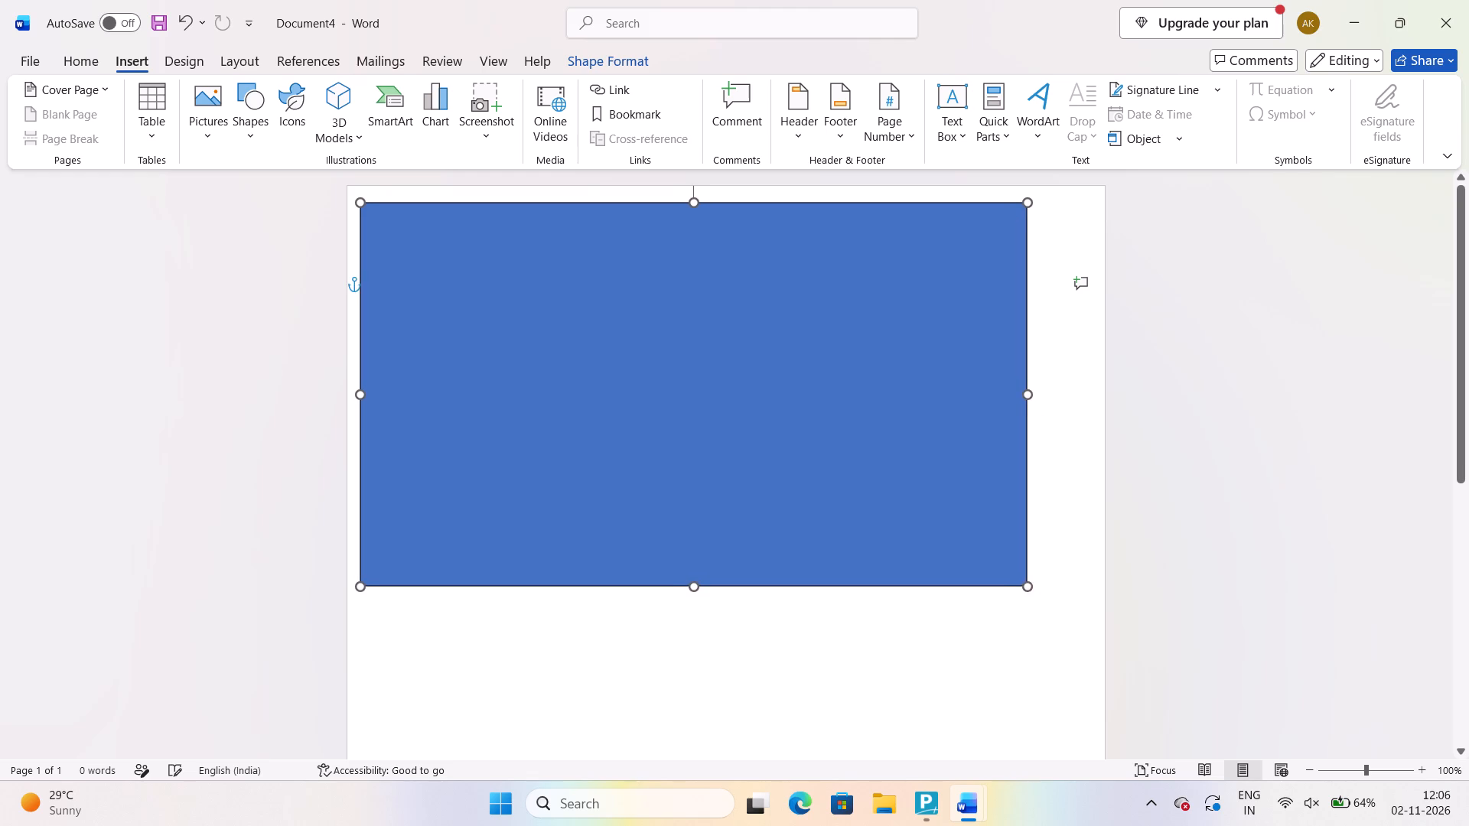
pyautogui.moveTo(687, 574); pyautogui.dragTo(692, 571)
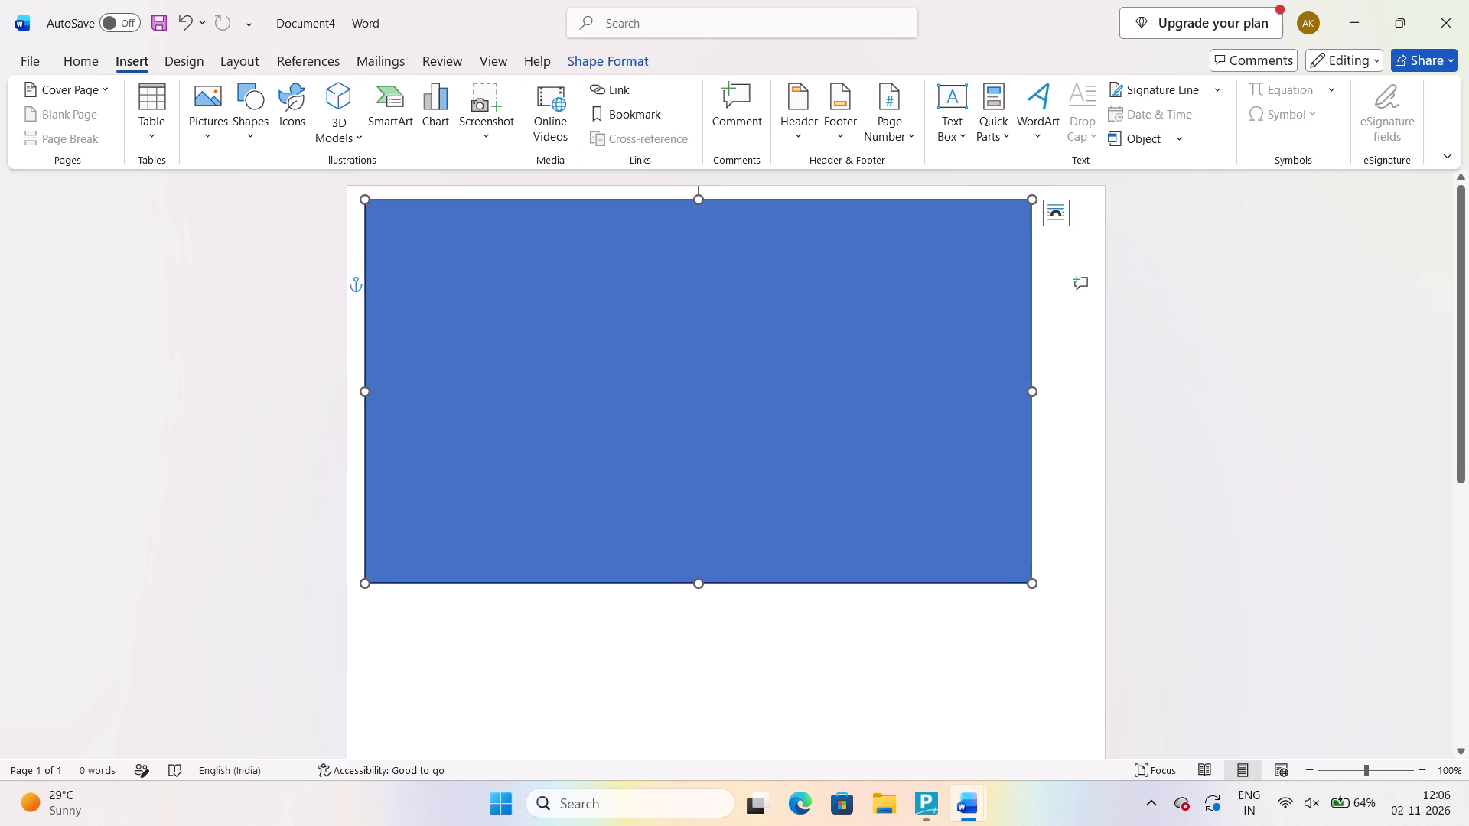
# Apply the white-fill, green-outline preset shape style to the large rectangle.
pyautogui.click(578, 51)
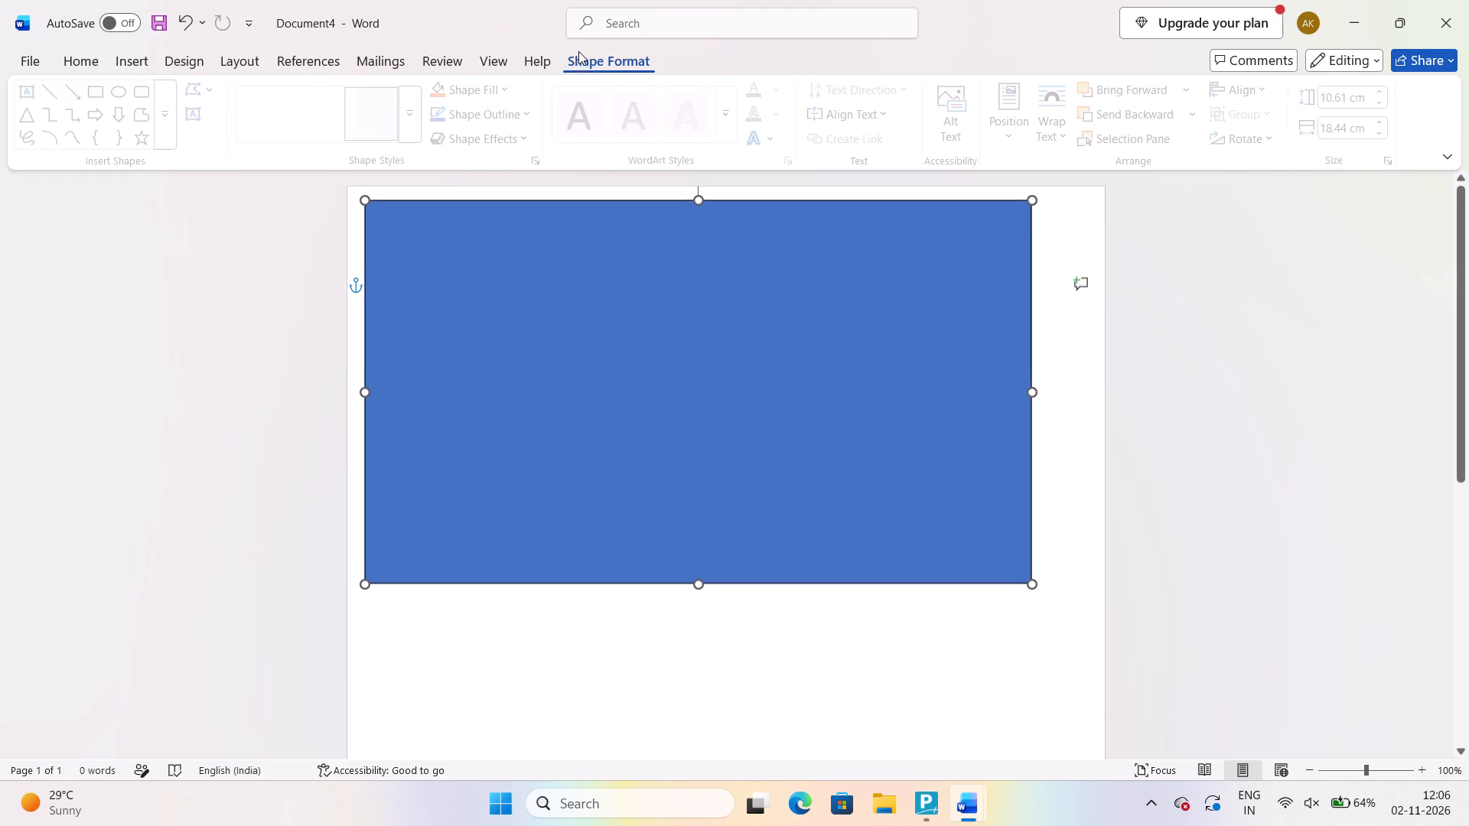
pyautogui.click(268, 112)
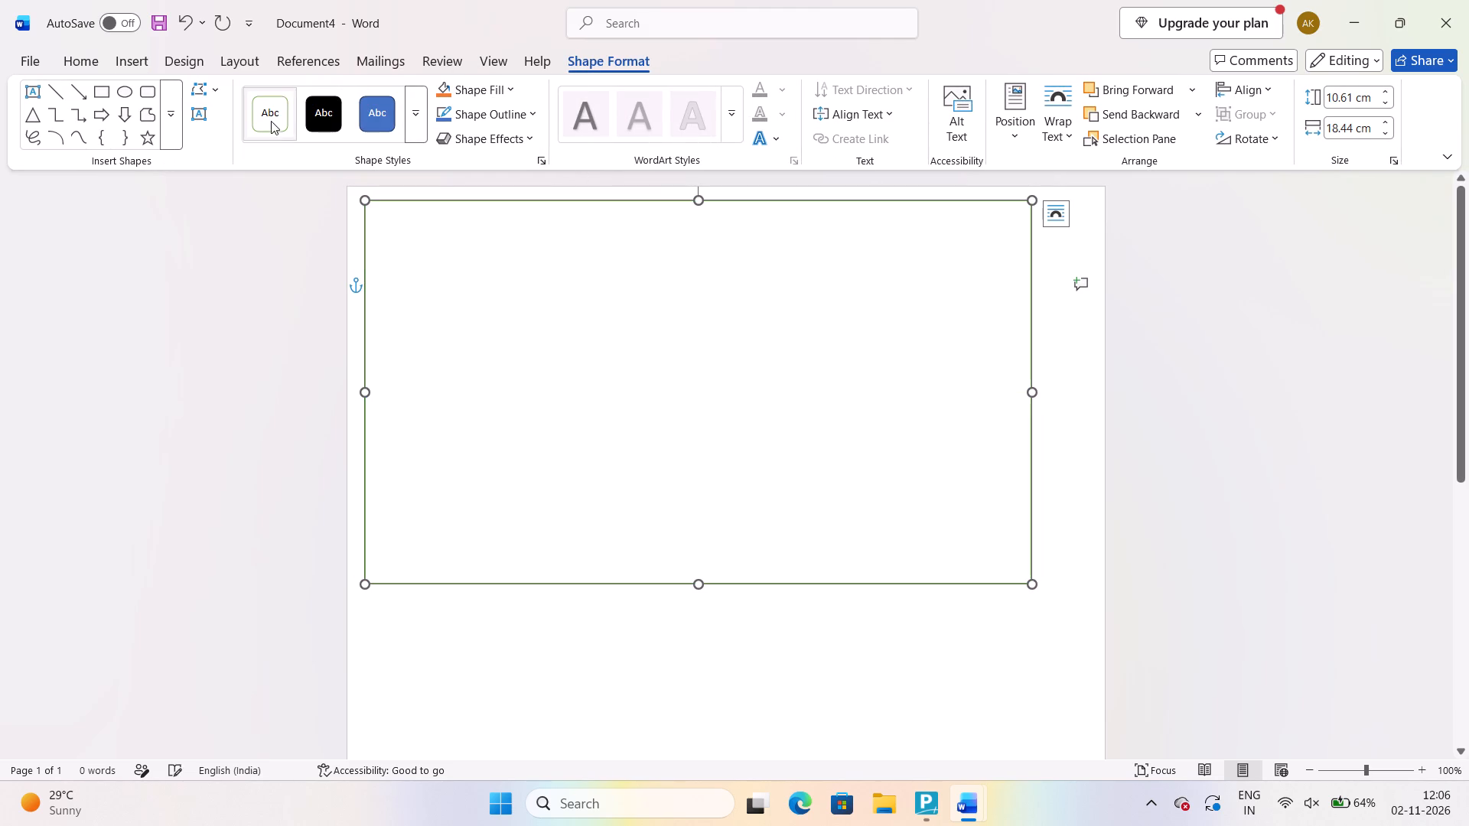
pyautogui.click(614, 285)
pyautogui.click(598, 340)
pyautogui.click(725, 761)
pyautogui.click(764, 358)
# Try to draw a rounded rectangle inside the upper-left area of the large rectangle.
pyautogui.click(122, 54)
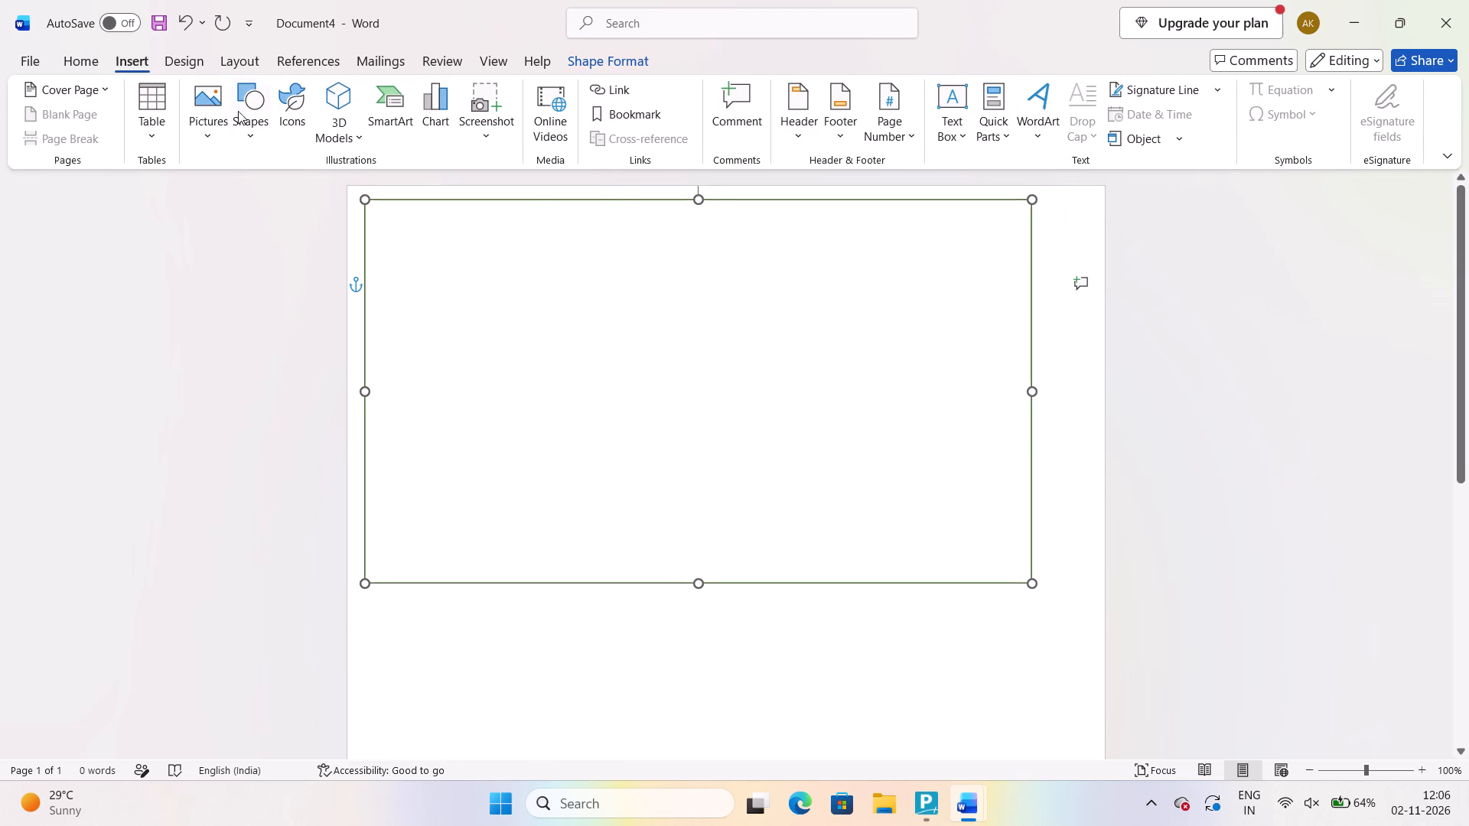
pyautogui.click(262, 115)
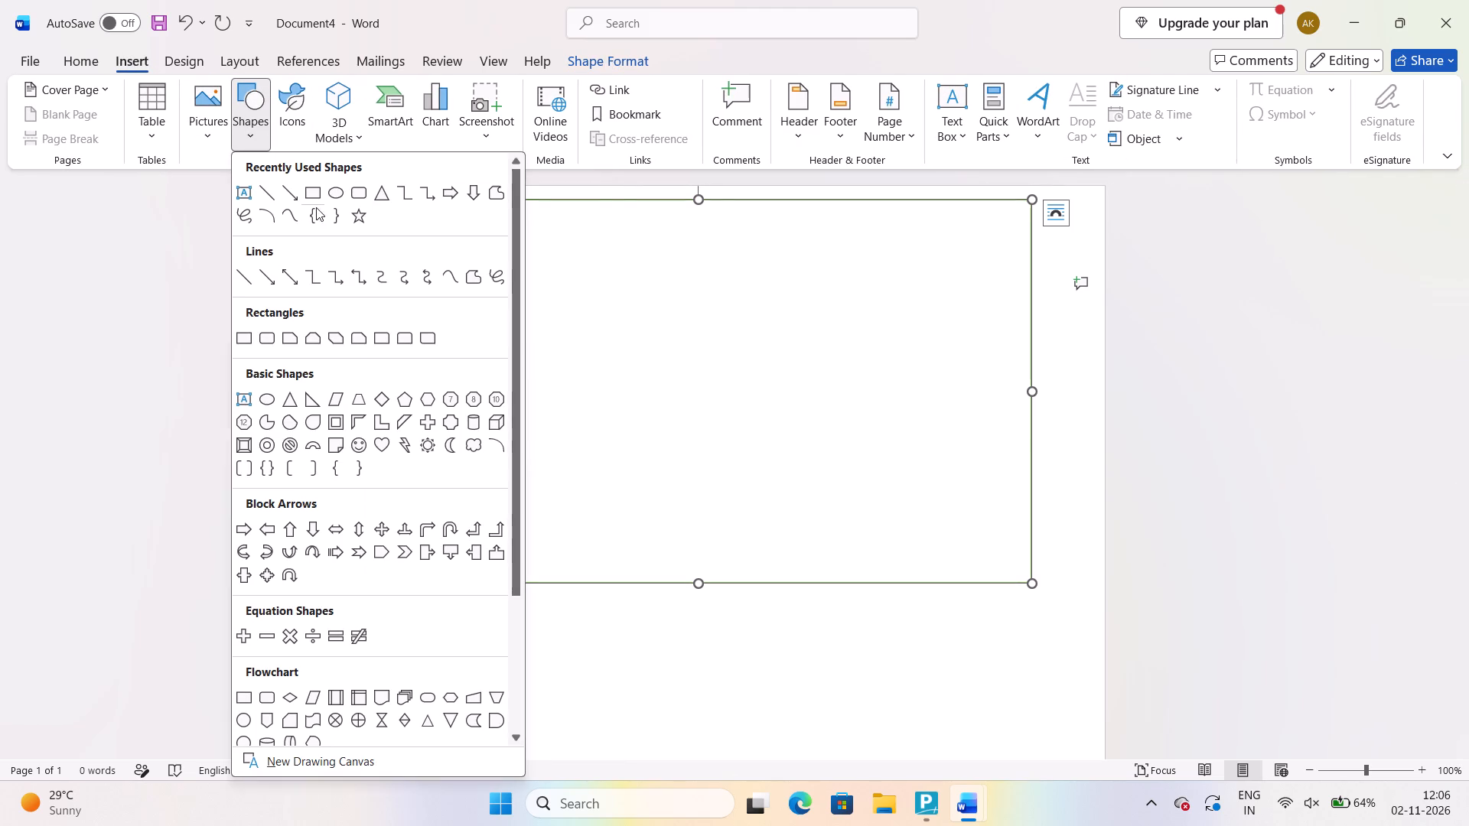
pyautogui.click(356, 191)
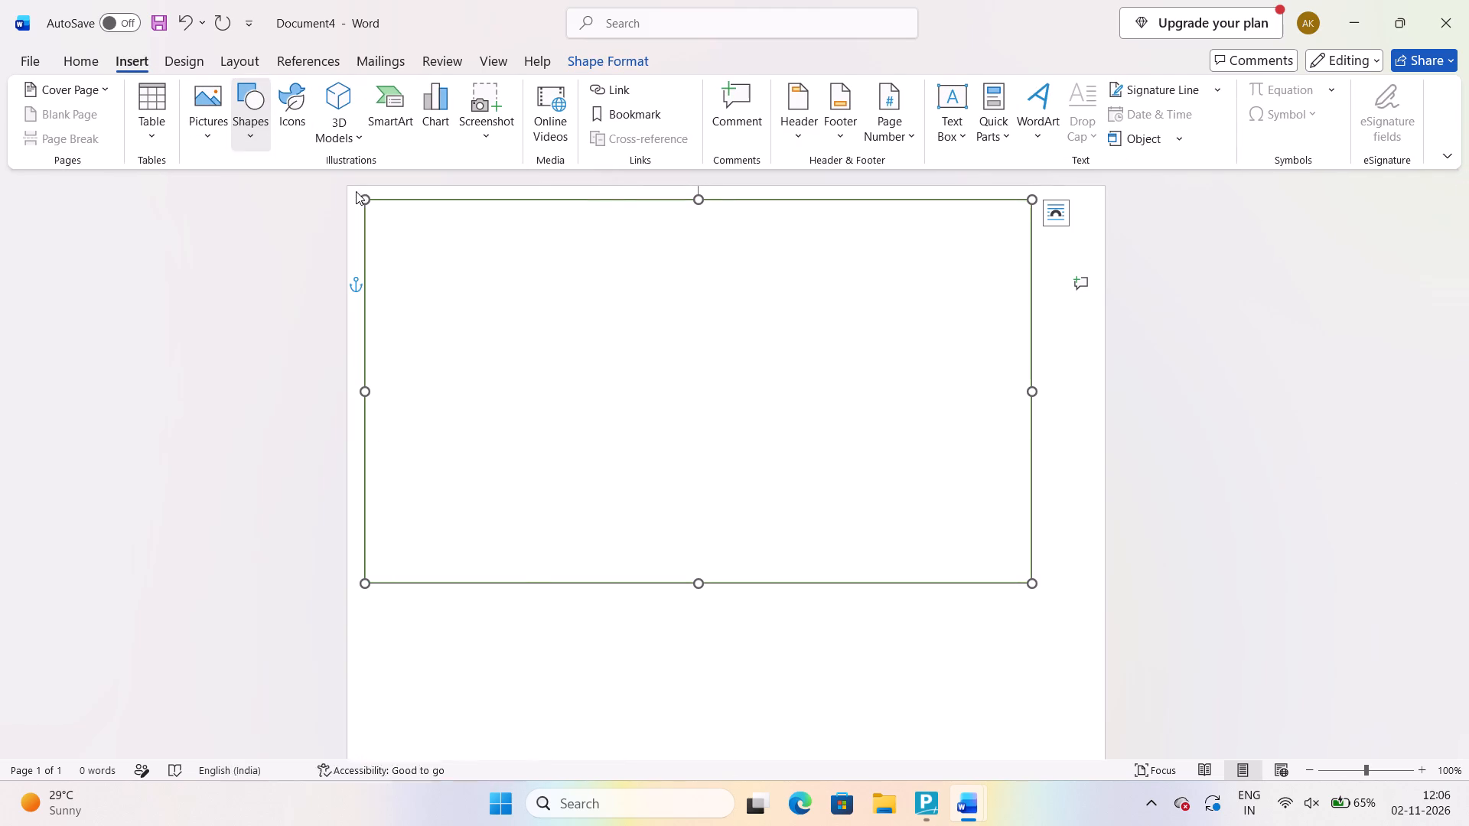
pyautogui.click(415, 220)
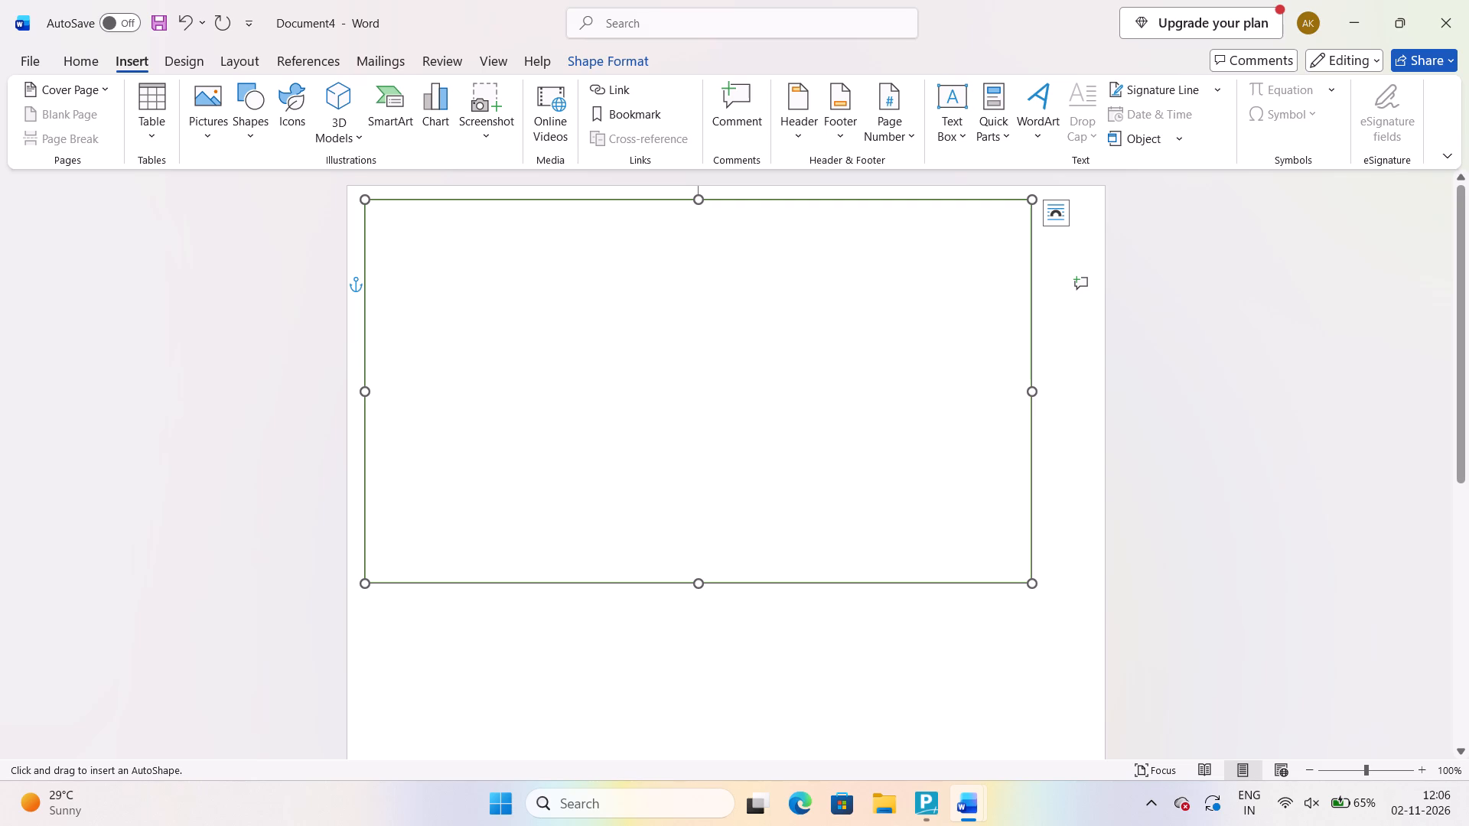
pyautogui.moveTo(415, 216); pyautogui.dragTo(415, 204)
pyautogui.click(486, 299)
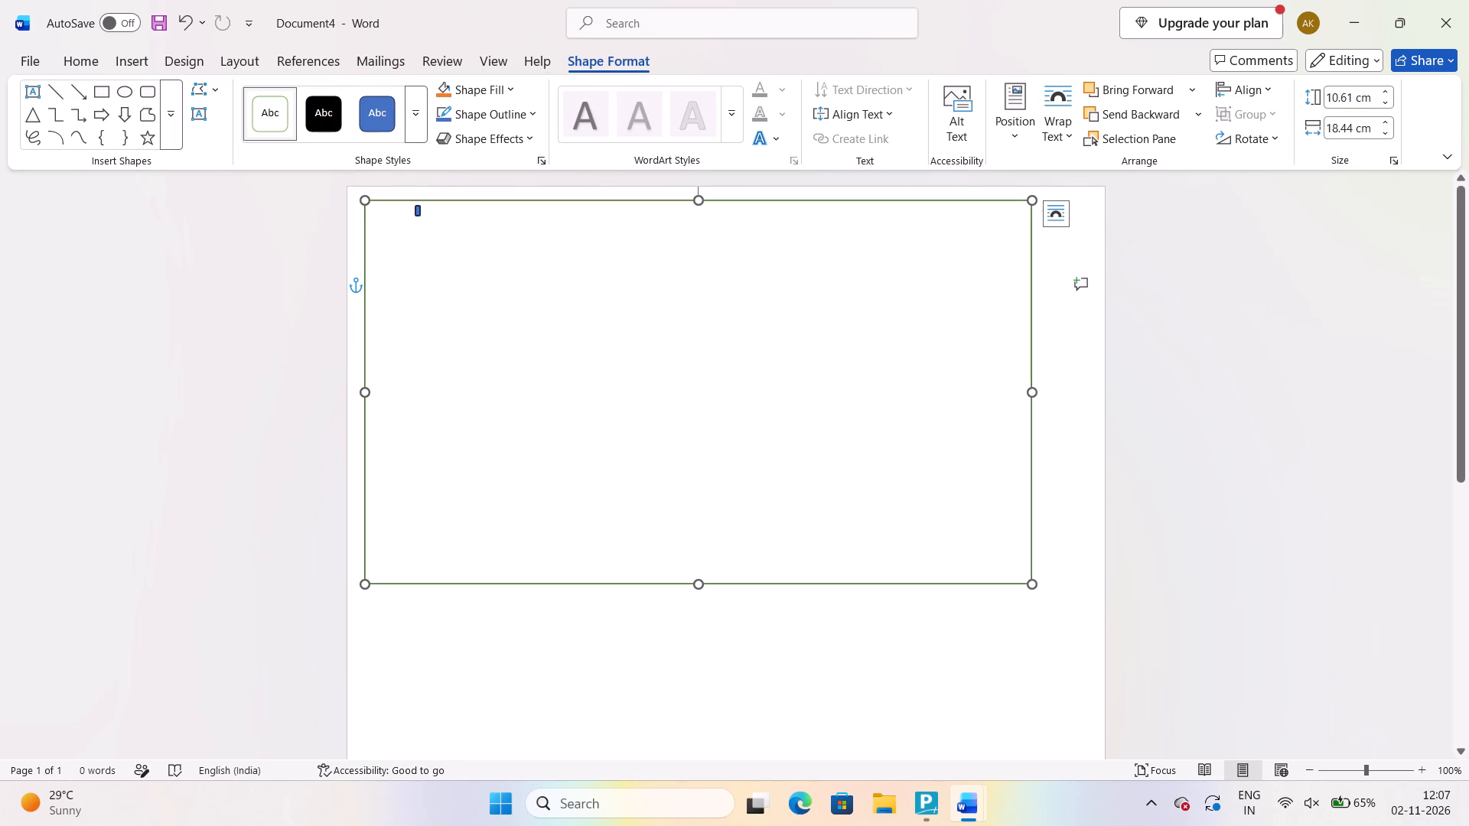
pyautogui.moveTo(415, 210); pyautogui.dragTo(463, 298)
# Move the large green-outlined rectangle slightly down the page.
pyautogui.moveTo(450, 213); pyautogui.dragTo(460, 281)
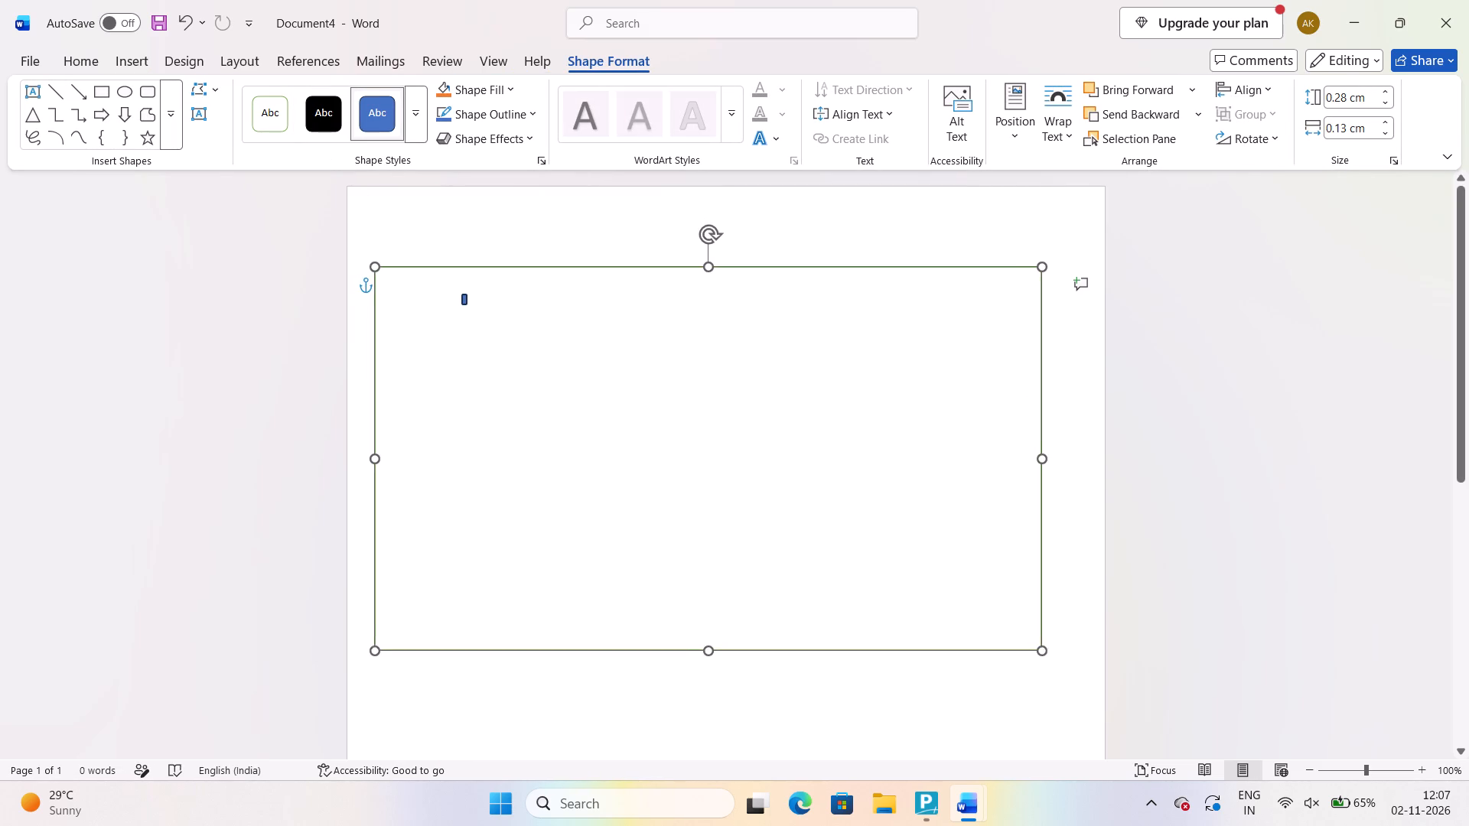
pyautogui.moveTo(460, 281); pyautogui.dragTo(451, 233)
pyautogui.click(451, 231)
pyautogui.click(445, 222)
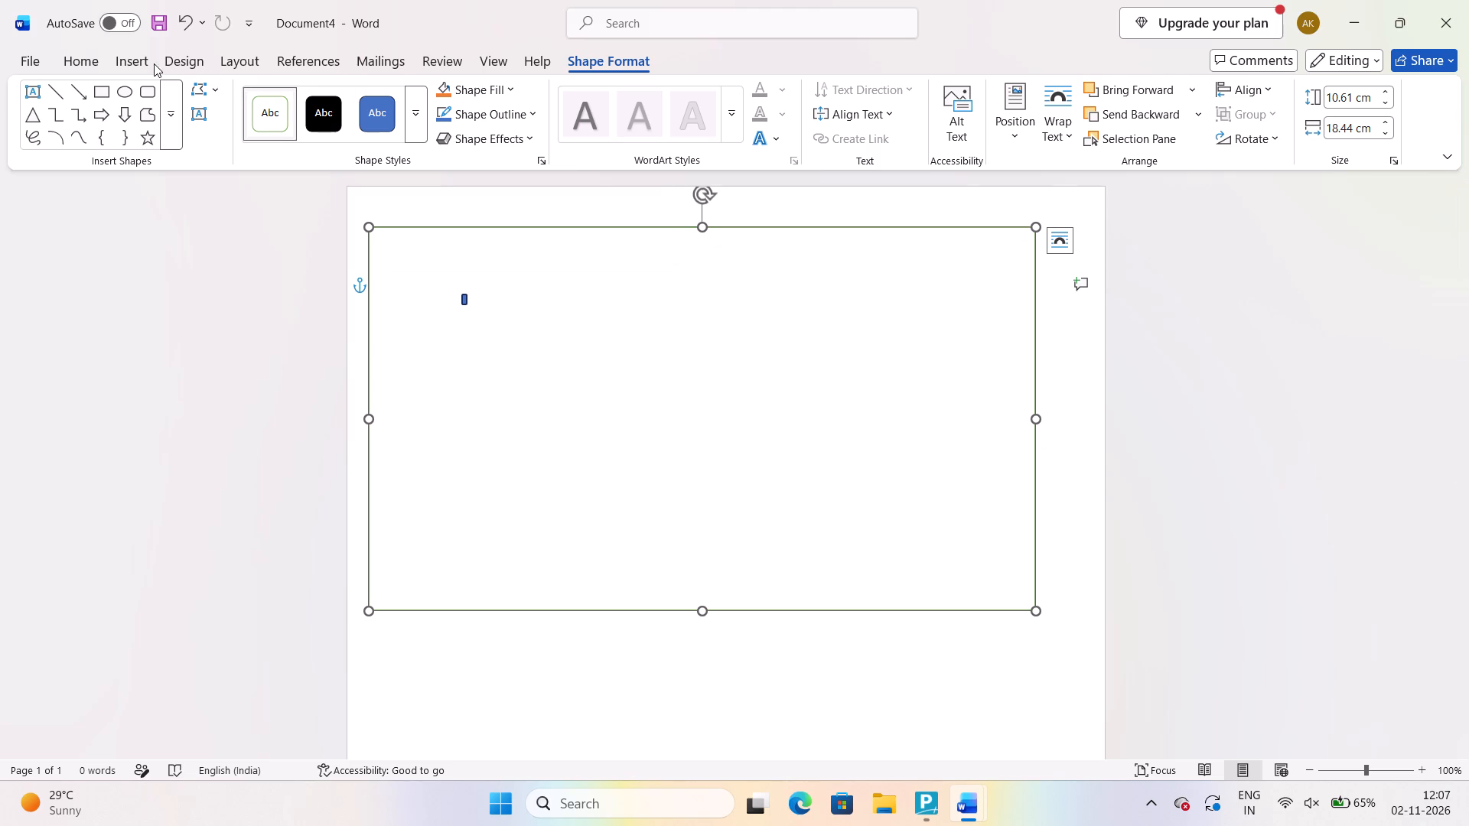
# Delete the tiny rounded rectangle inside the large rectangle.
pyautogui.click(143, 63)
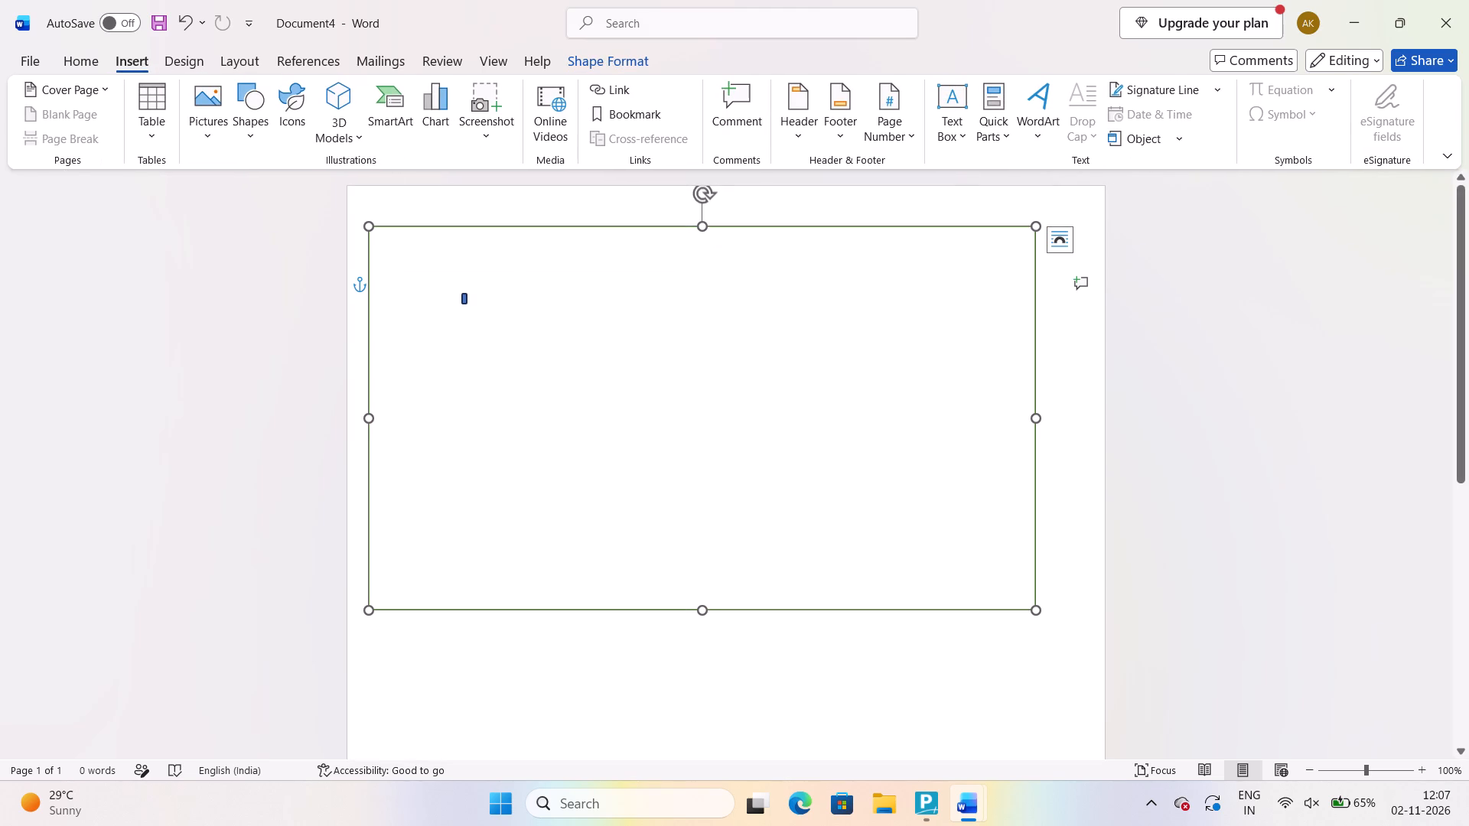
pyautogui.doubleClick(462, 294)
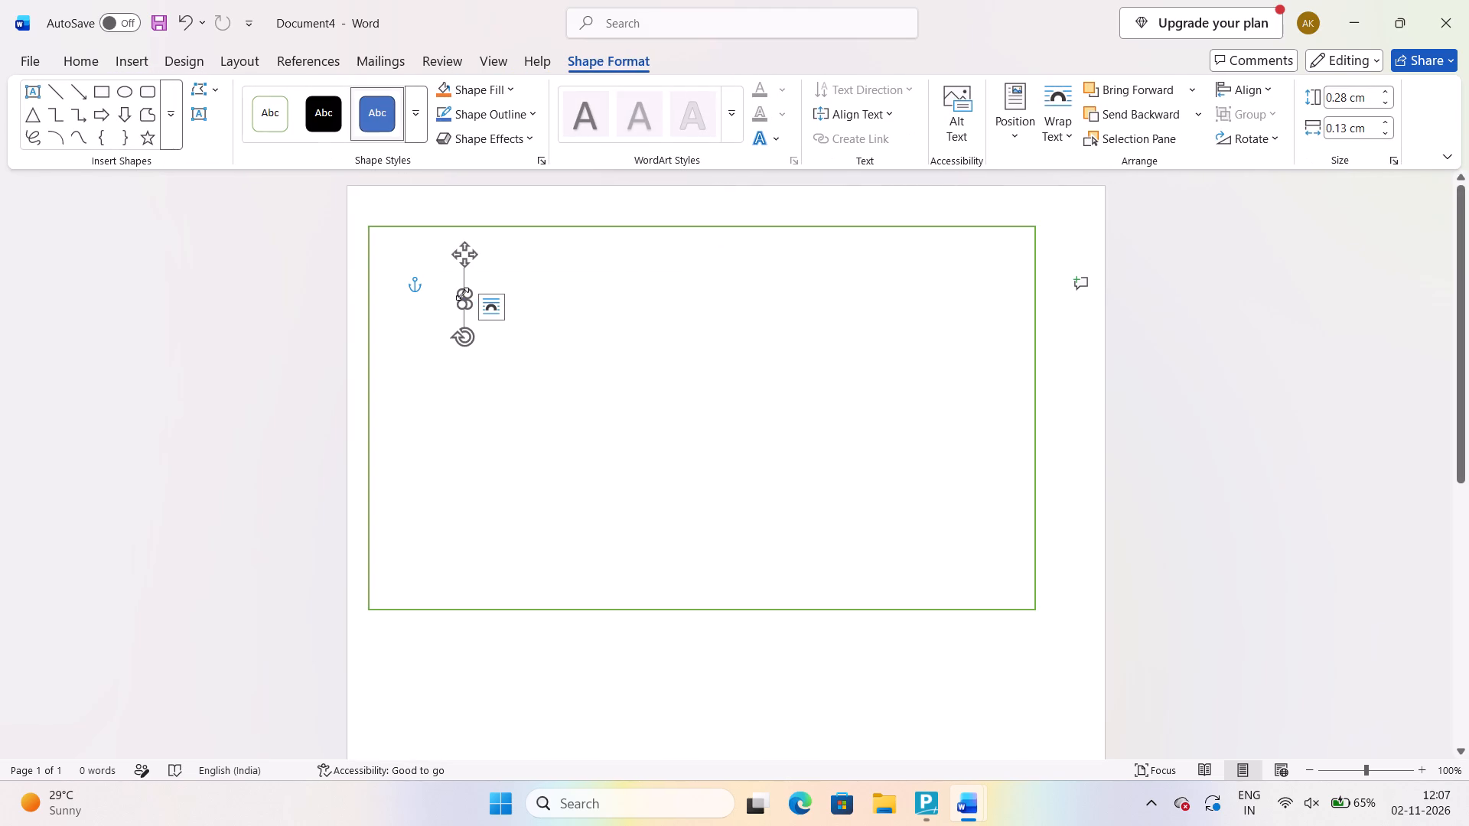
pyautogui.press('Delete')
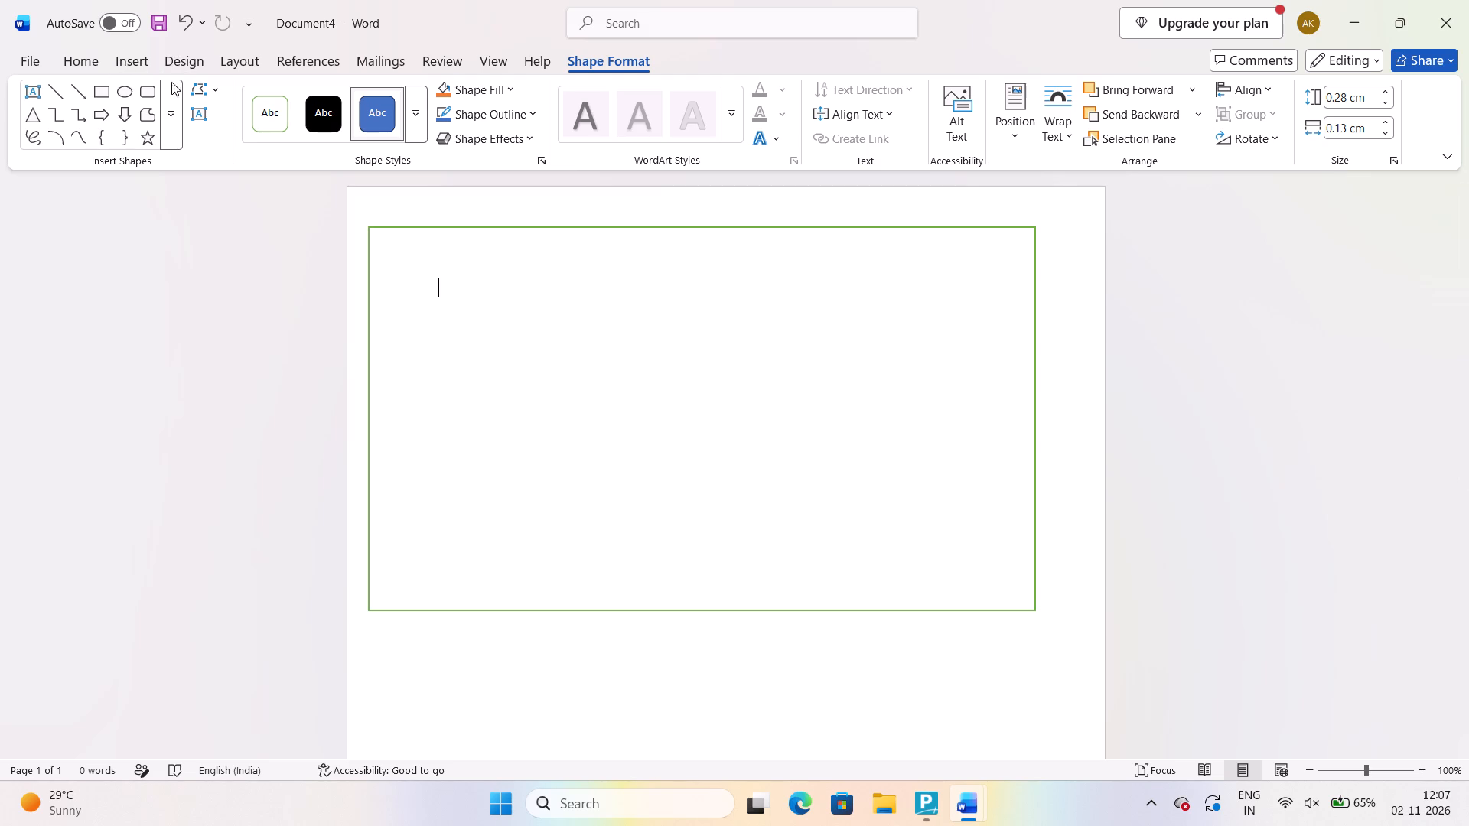
# Draw a rounded rectangle about 12.89 cm wide and 1.82 cm high along the inside top of the large rectangle.
pyautogui.click(137, 91)
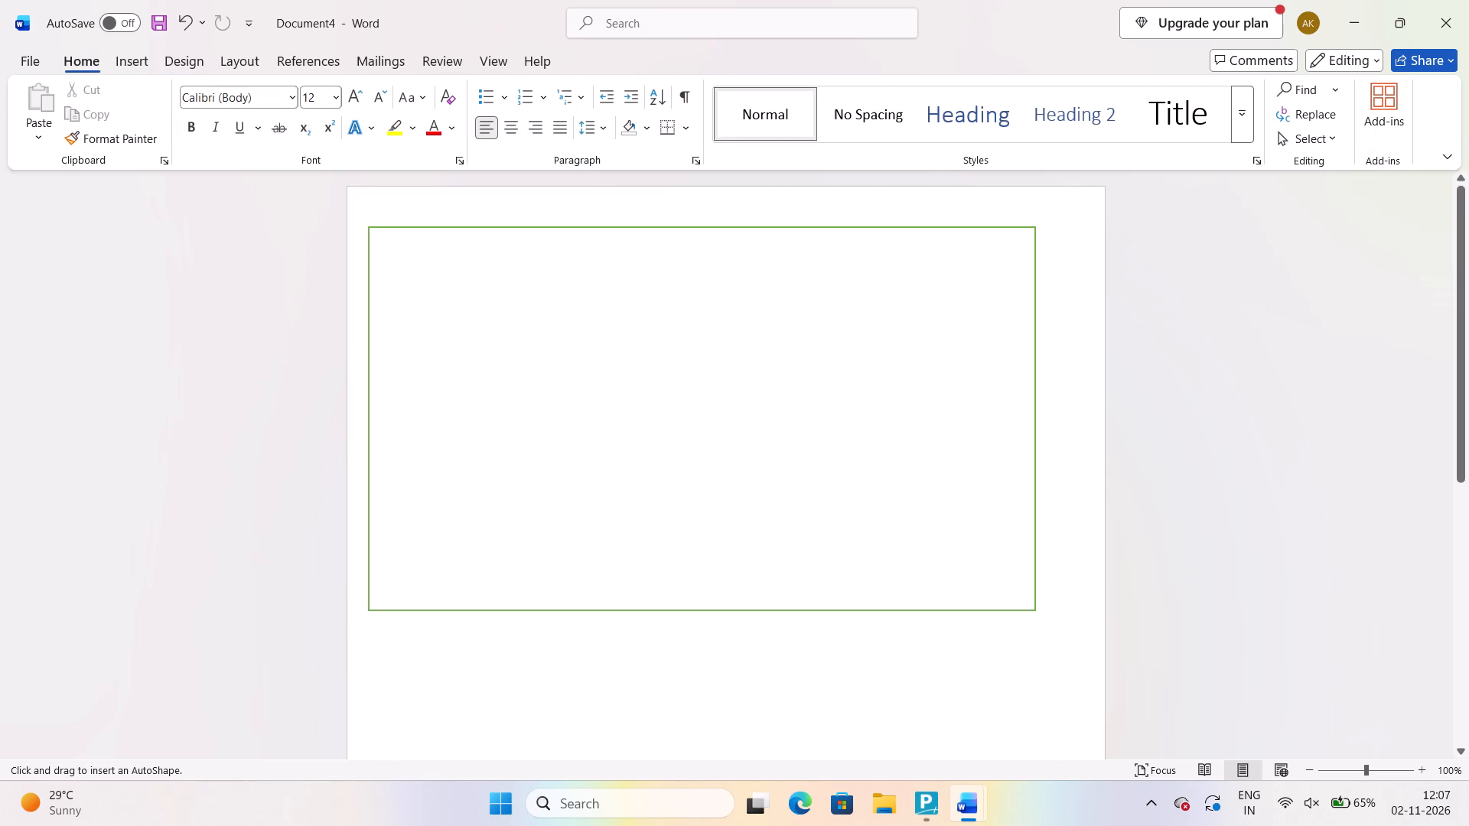
pyautogui.moveTo(422, 245); pyautogui.dragTo(904, 359)
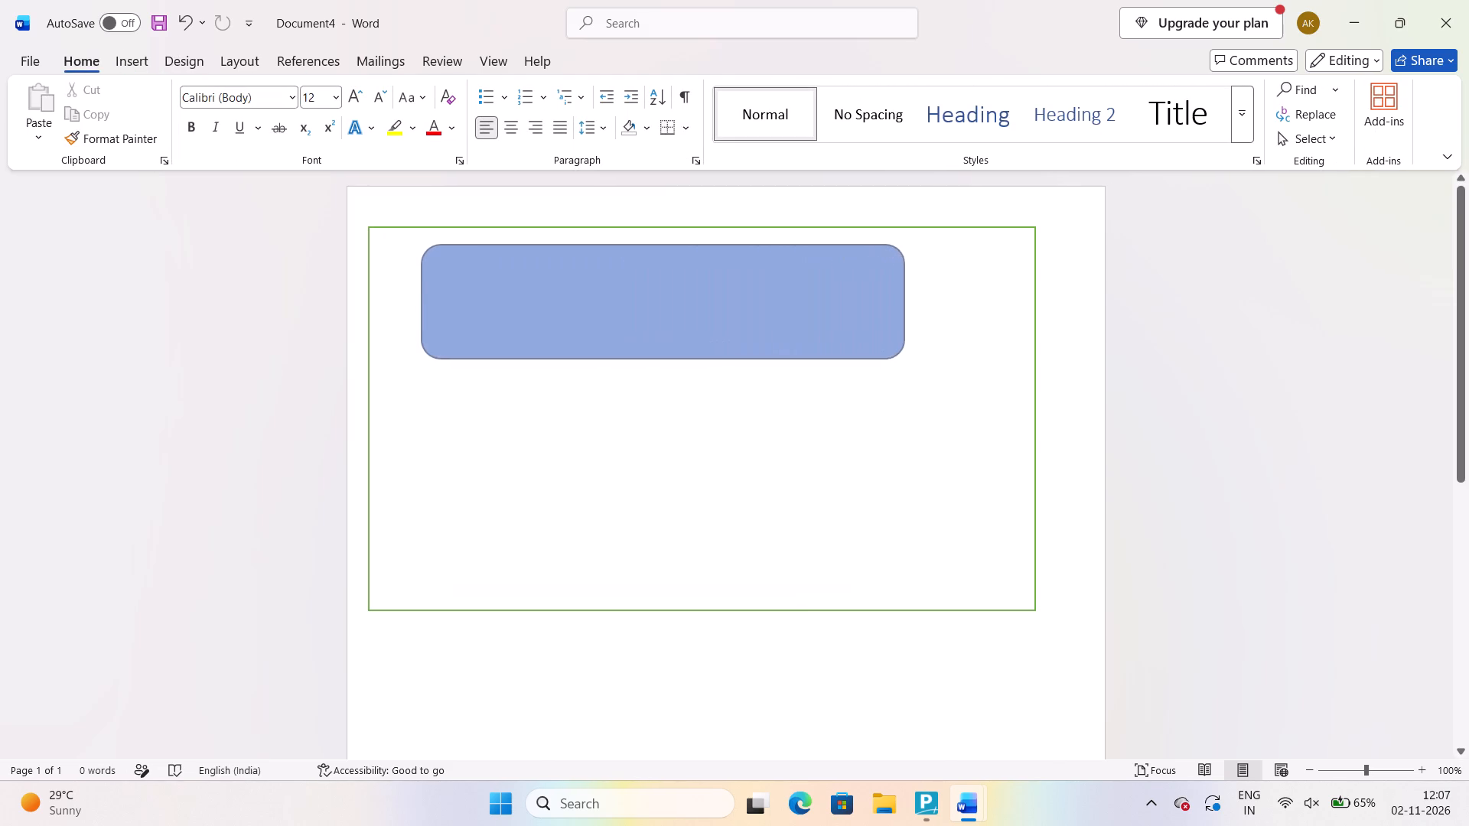
pyautogui.moveTo(904, 359); pyautogui.dragTo(924, 317)
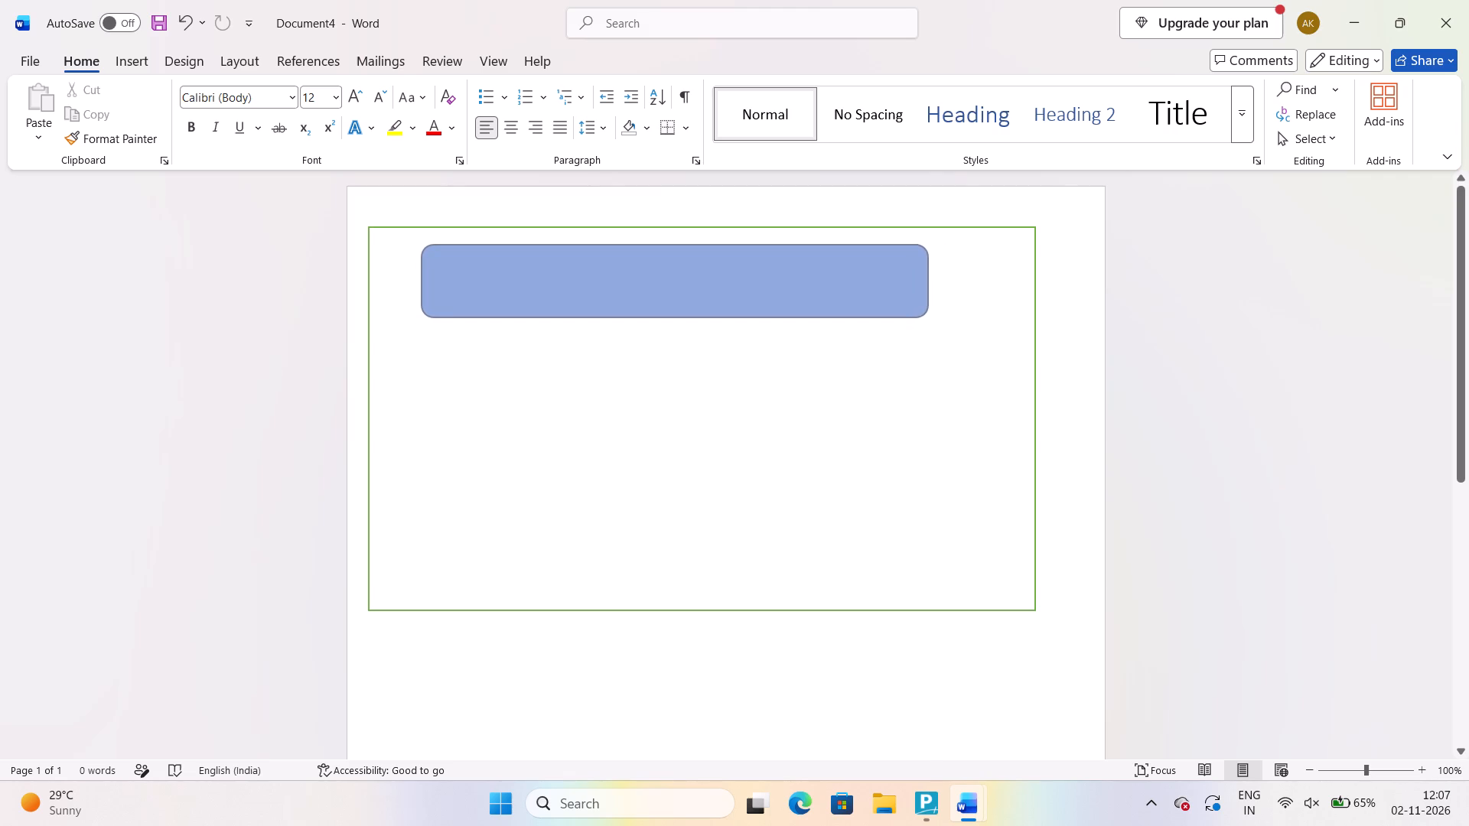
pyautogui.moveTo(924, 317); pyautogui.dragTo(885, 310)
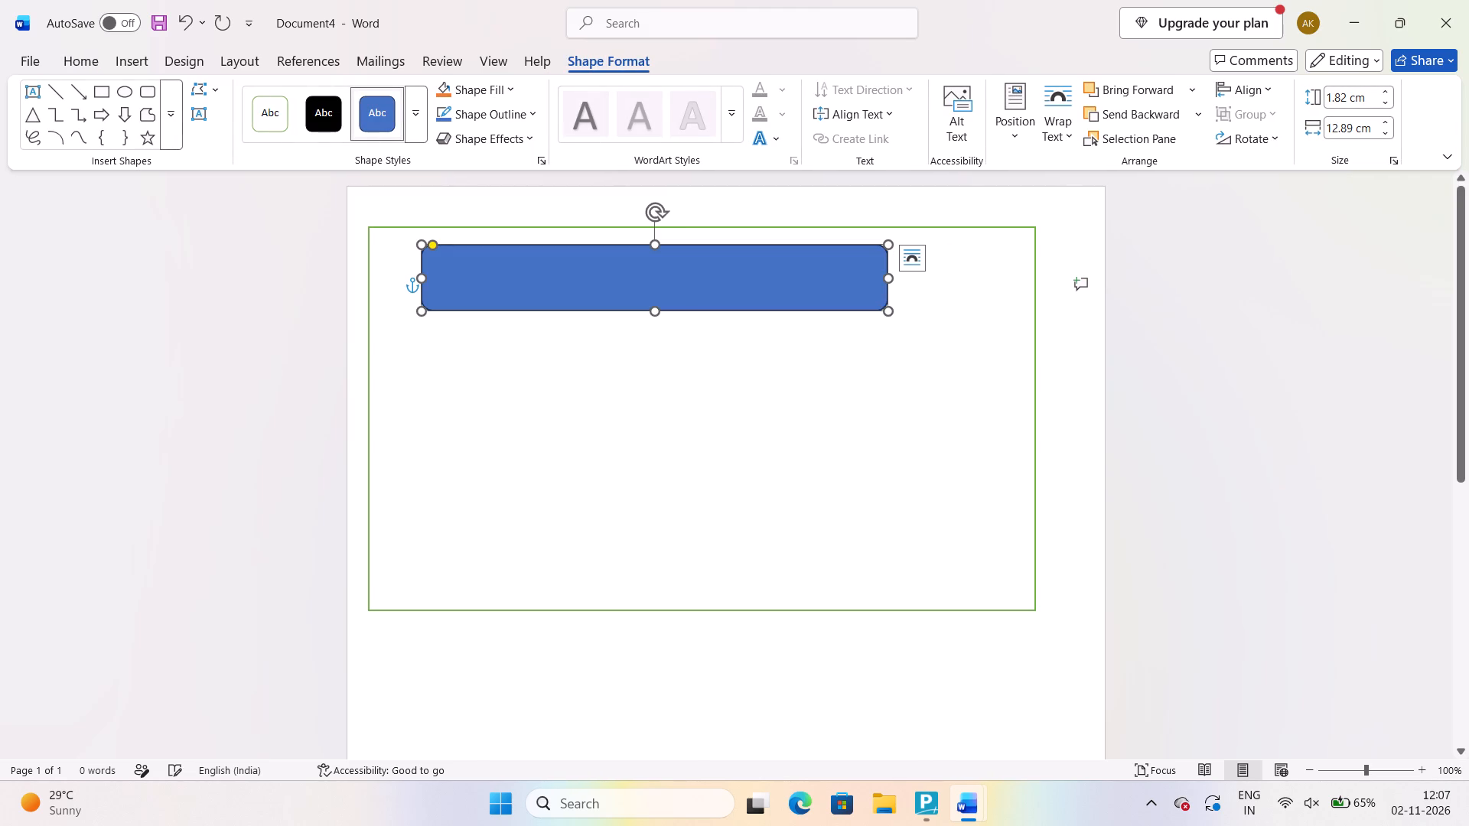
# Nudge the rounded rectangle right, closer to the centre of the large rectangle.
pyautogui.press('Right')
pyautogui.press('Right')
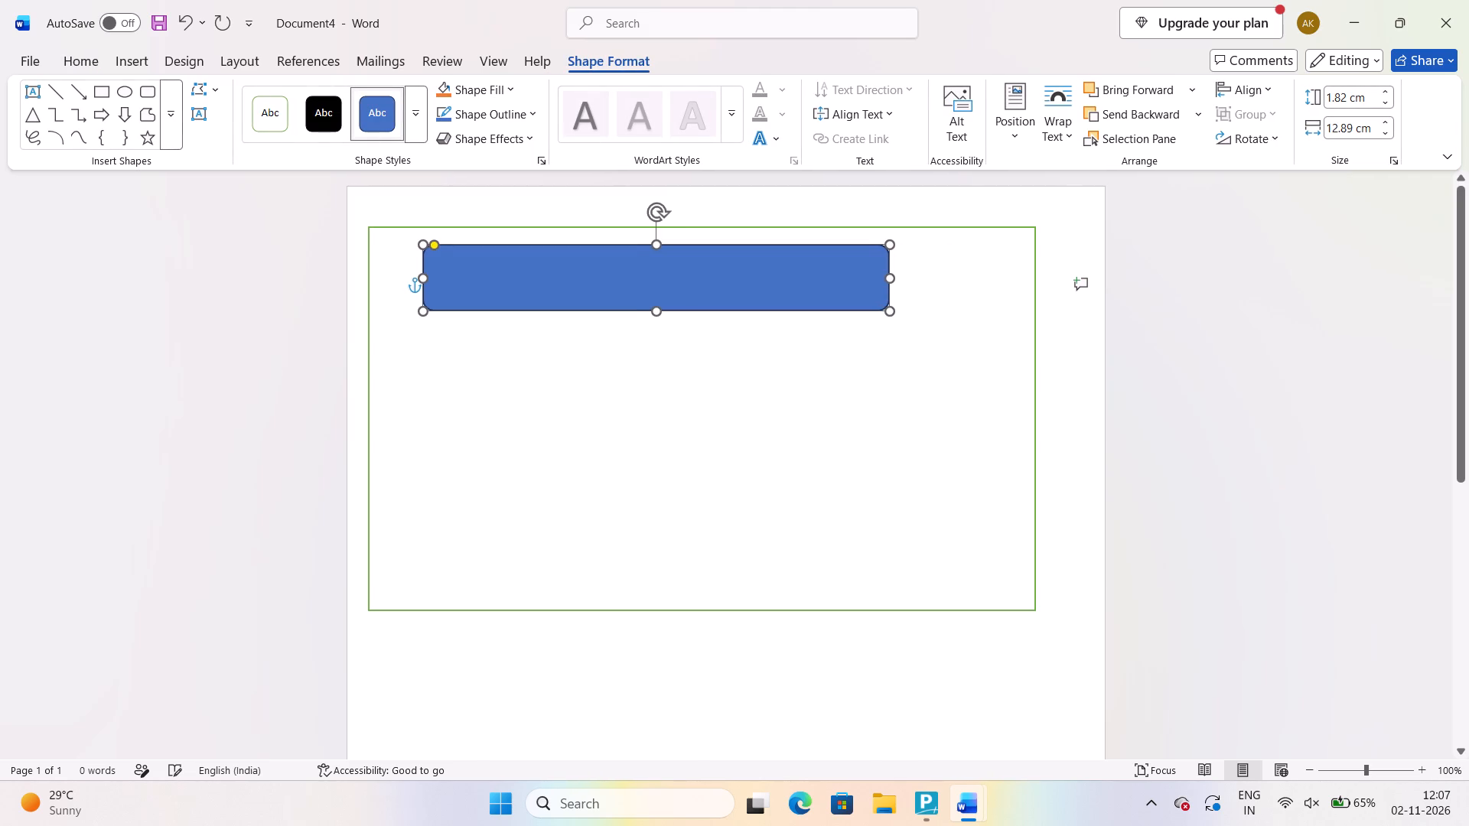
pyautogui.press('Right')
pyautogui.press('Right')
pyautogui.press('Right')
pyautogui.press('Right')
pyautogui.press('Right')
pyautogui.press('Right')
pyautogui.press('Right')
pyautogui.press('Right')
pyautogui.press('Right')
pyautogui.press('Right')
pyautogui.press('Right')
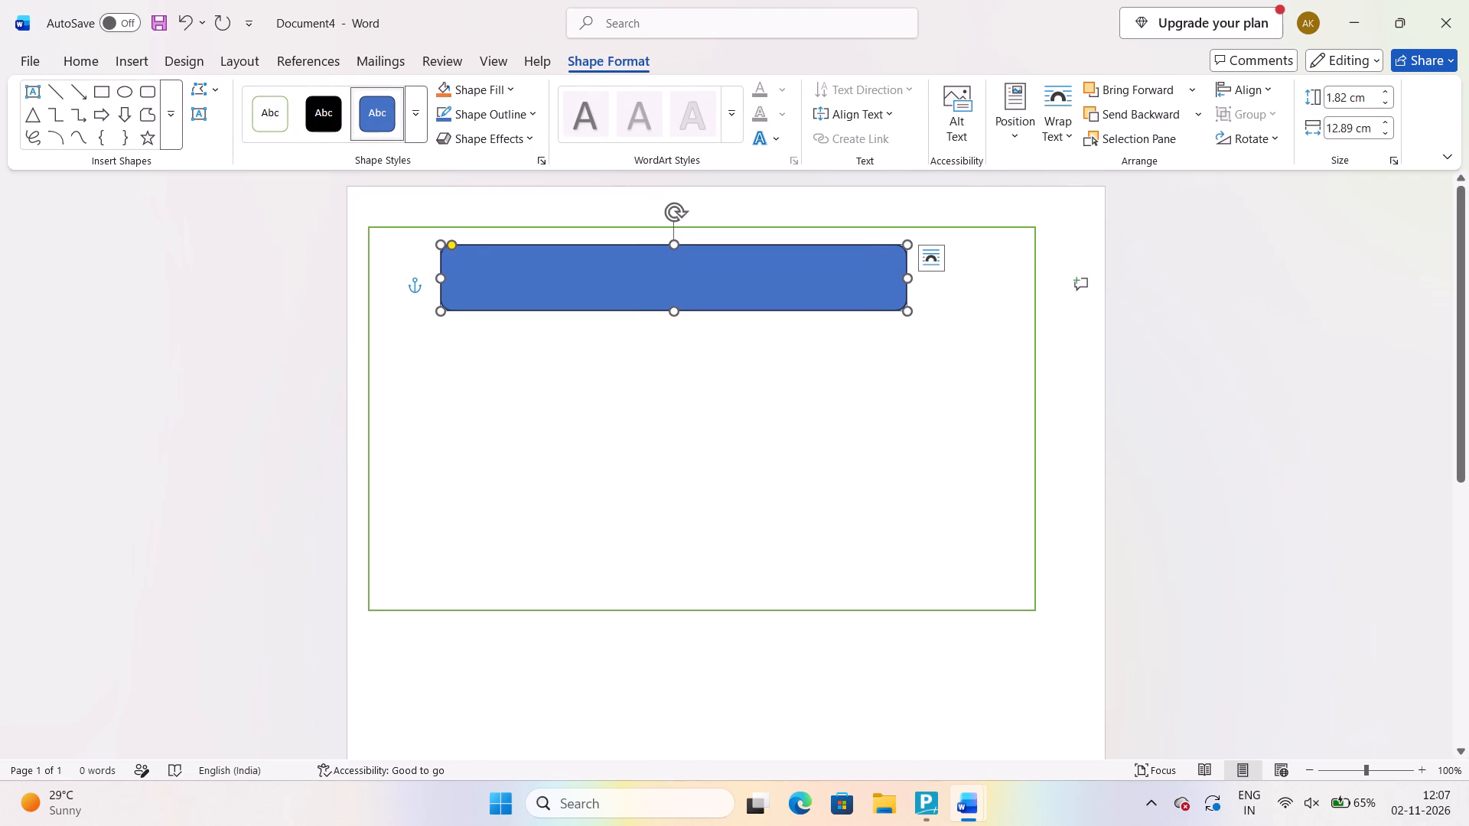
# Switch to TallyPrime and open new stock item creation from the blank item line of purchase voucher 37.
pyautogui.click(926, 808)
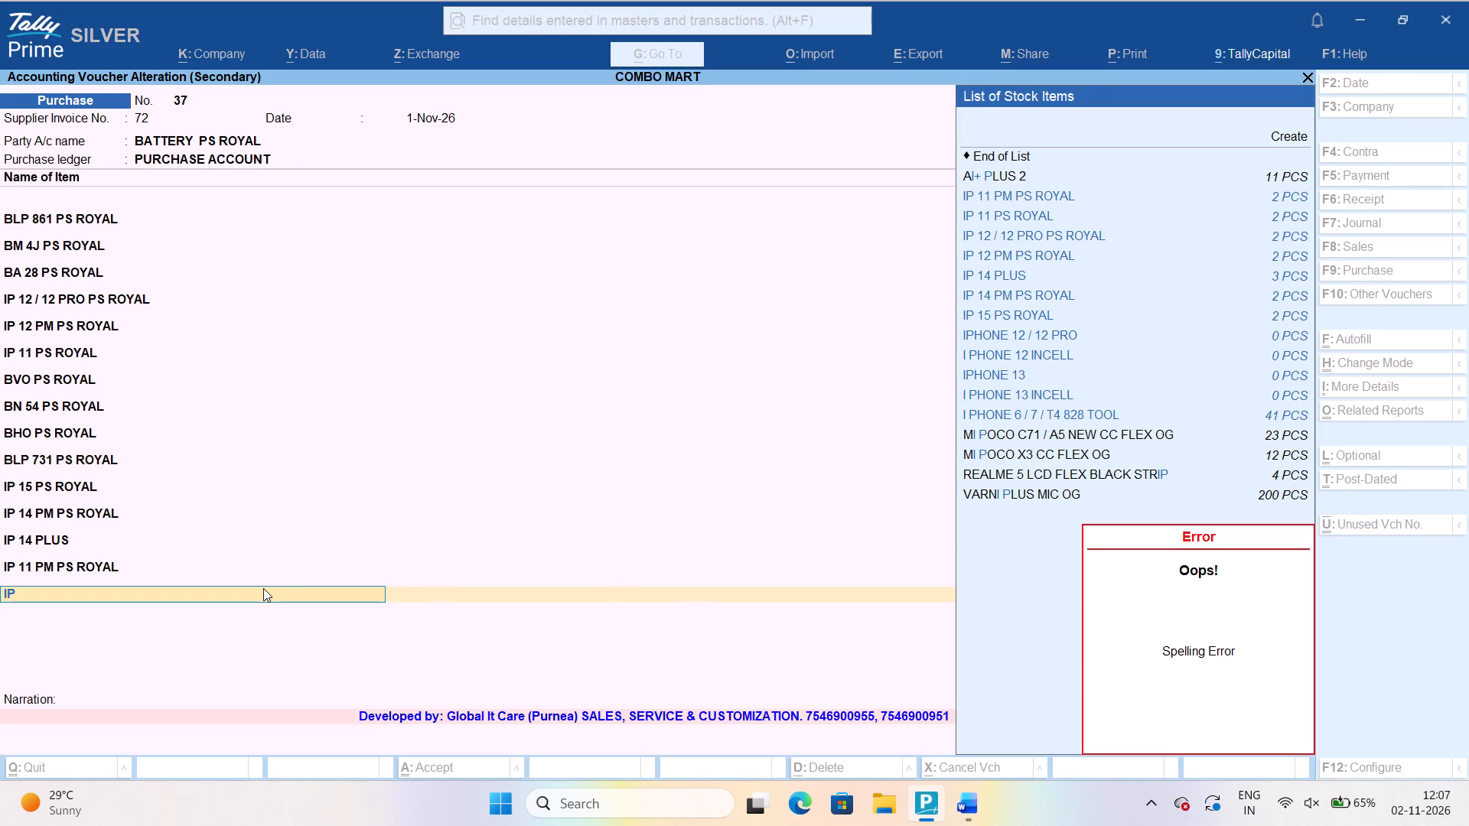
pyautogui.press('1')
pyautogui.press('Return')
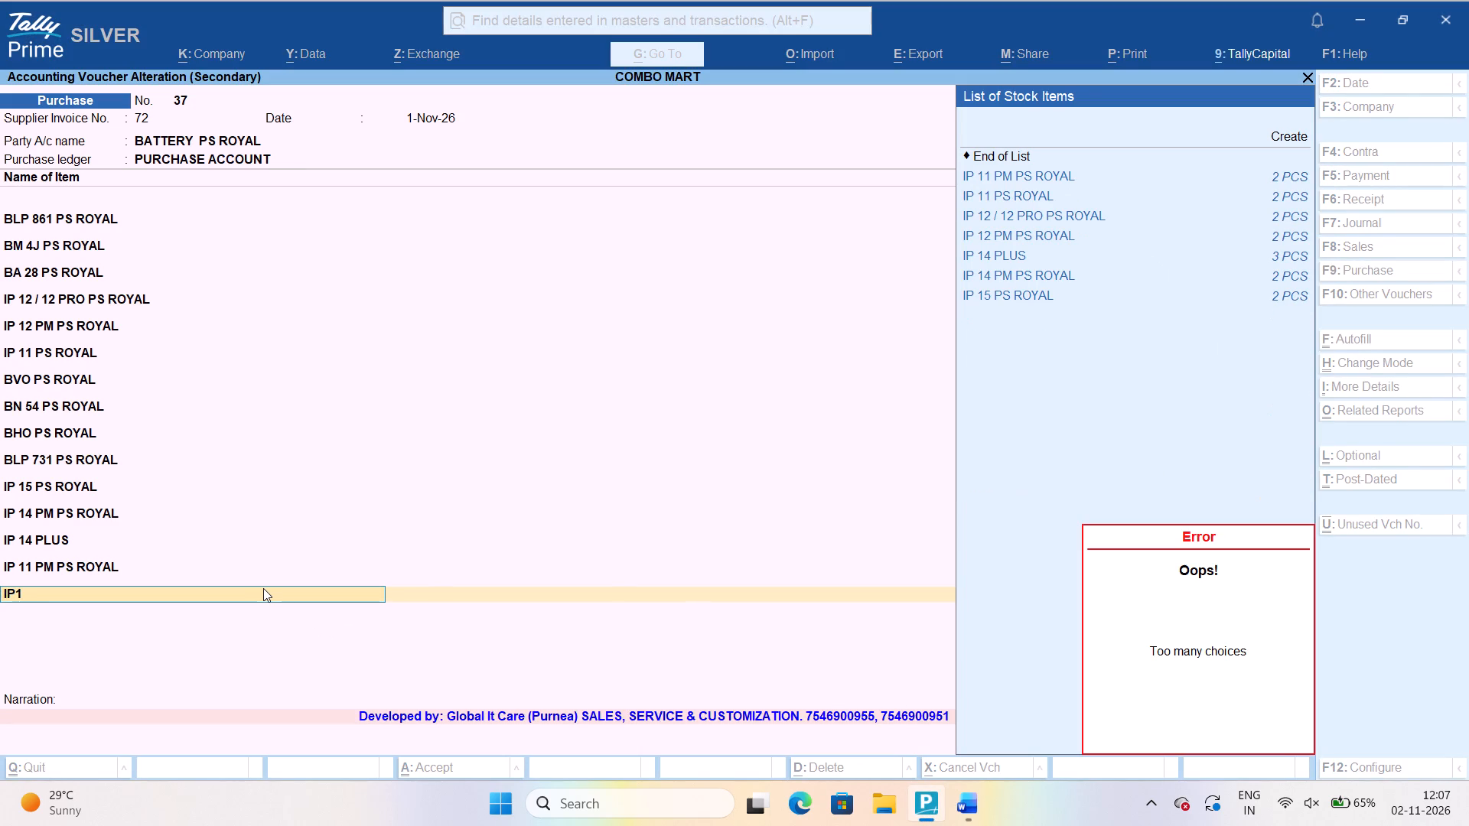
pyautogui.click(1289, 130)
pyautogui.click(1287, 138)
pyautogui.click(1287, 138)
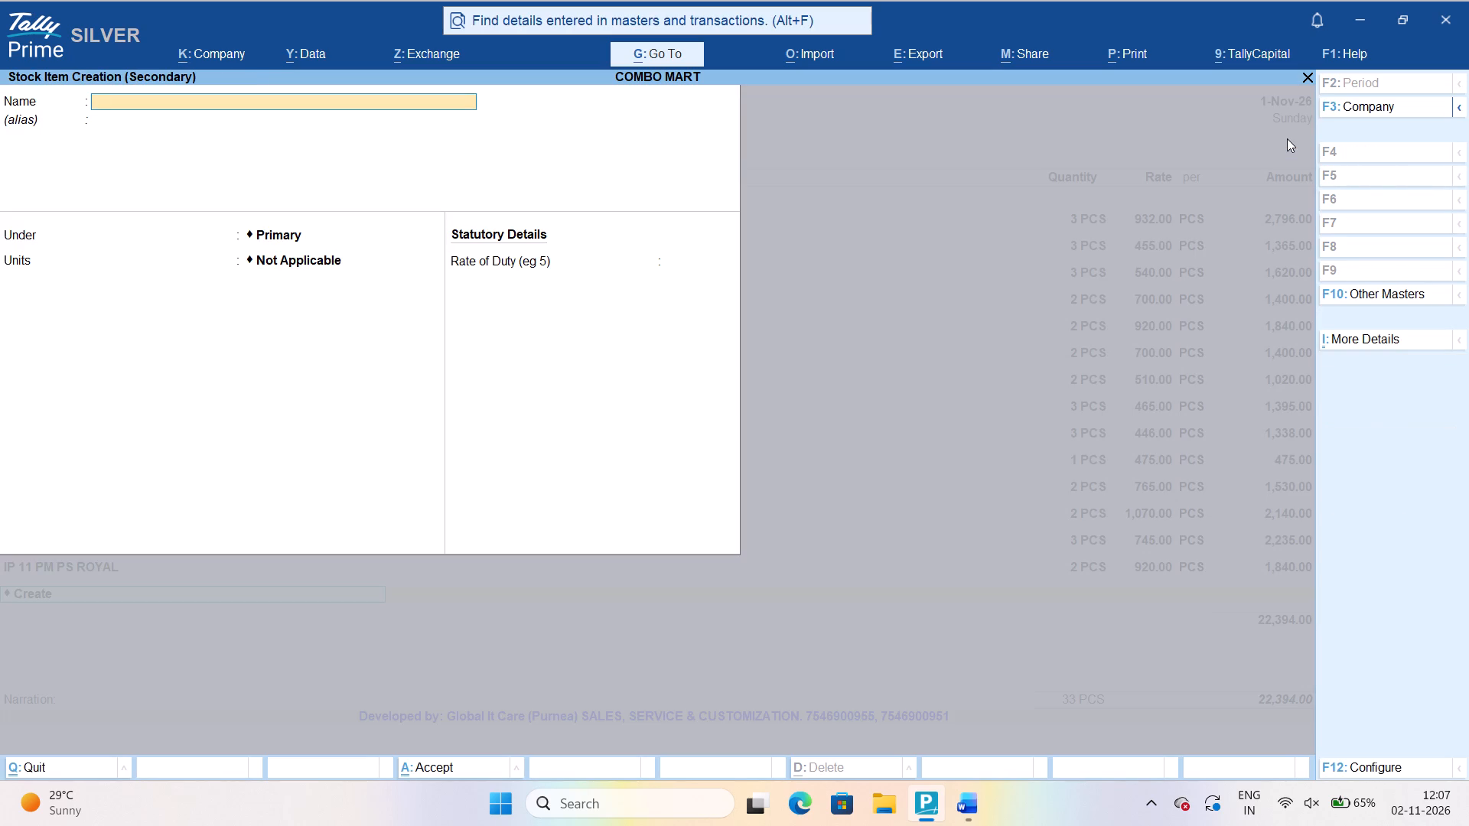
# Name the new stock item IP 13 MINI PS ROYAL.
pyautogui.write('IP')
pyautogui.press('space')
pyautogui.write('13')
pyautogui.press('space')
pyautogui.write('MINI')
pyautogui.press('space')
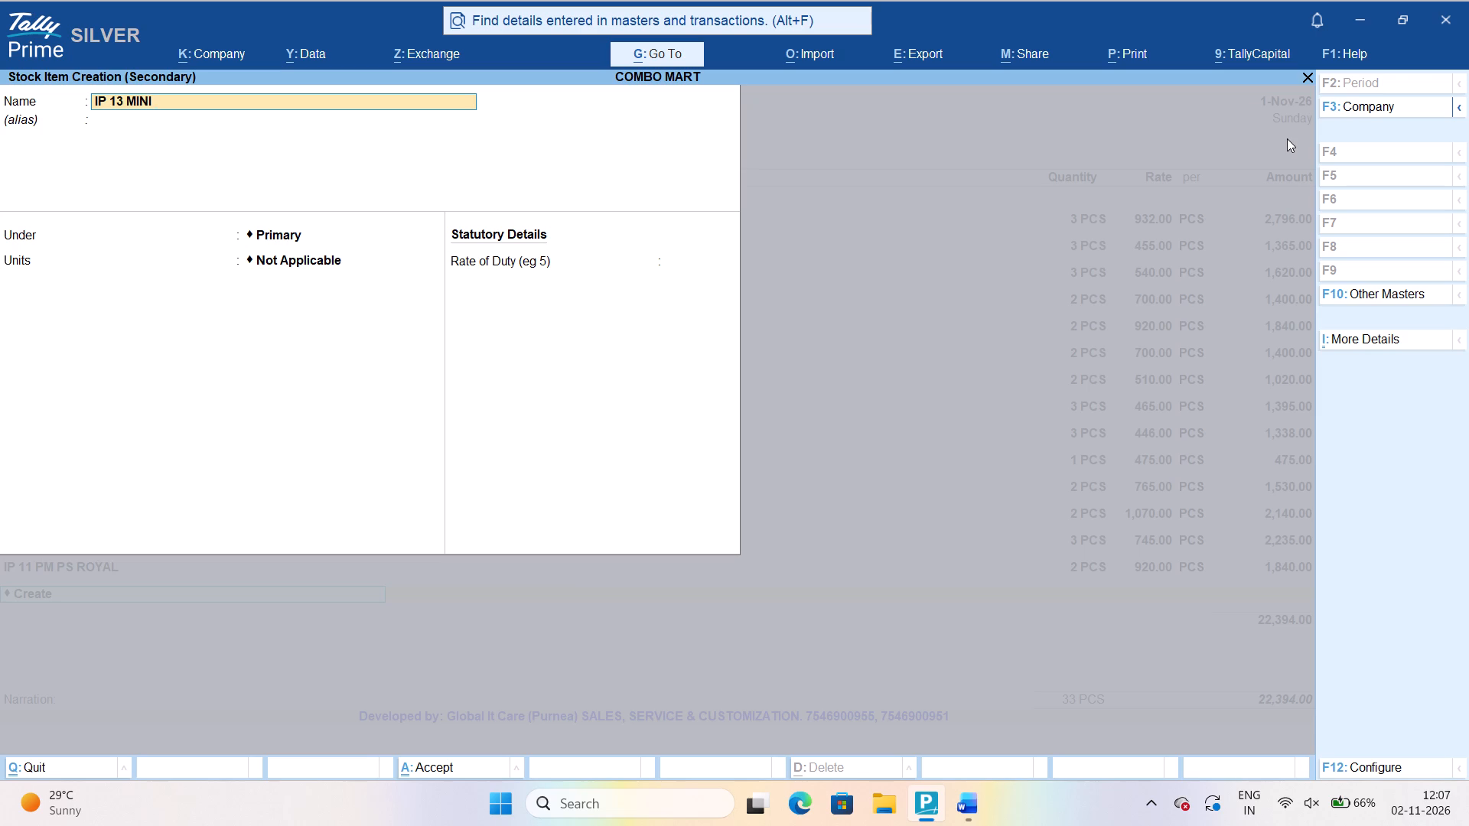
pyautogui.write('PS')
pyautogui.press('space')
pyautogui.write('ROYAL')
pyautogui.press('Return')
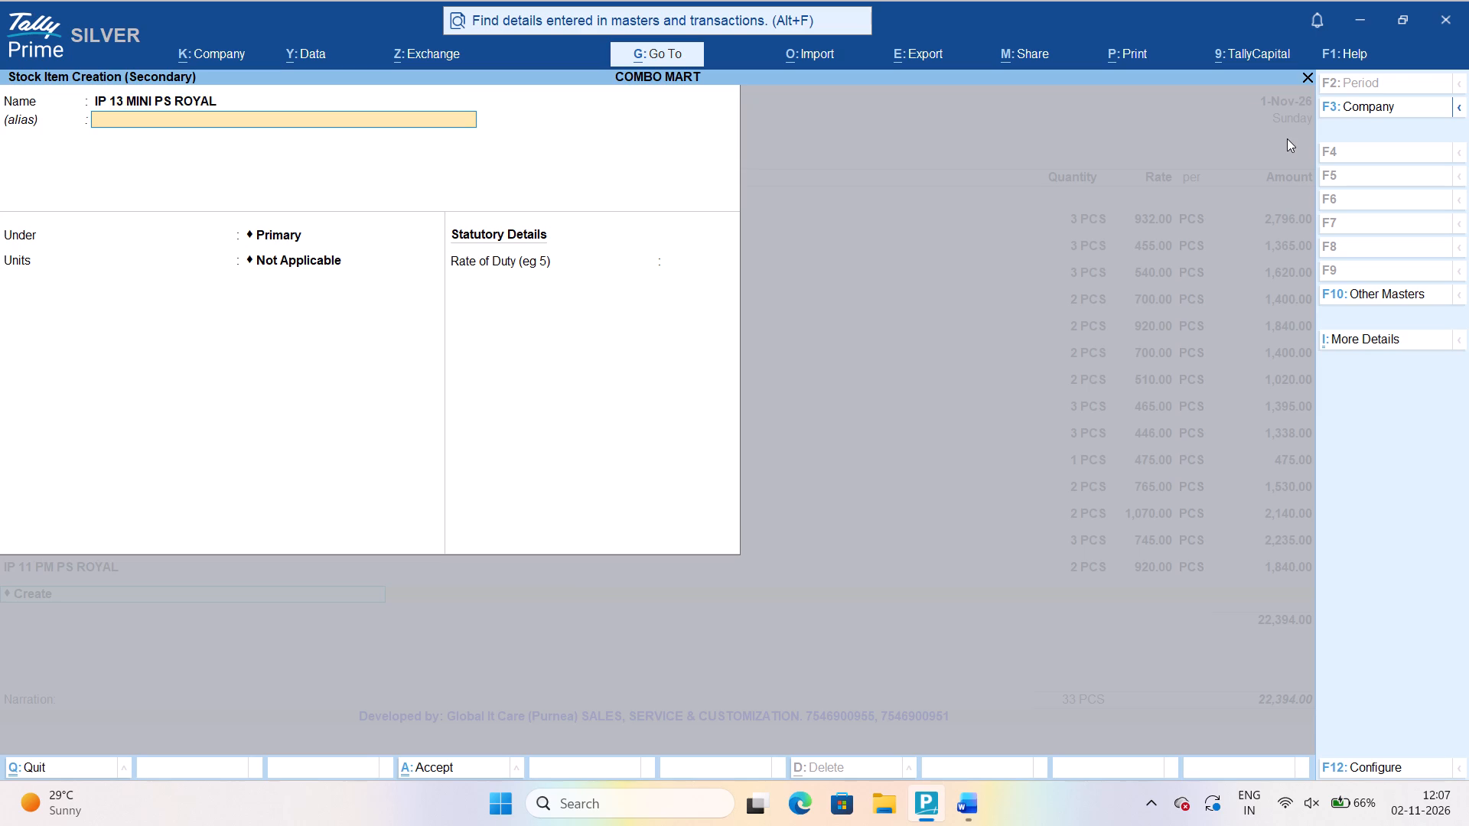
# Leave the alias blank, place the item under the BATTERY group, and set its units to PCS.
pyautogui.press('Return')
pyautogui.press('Down')
pyautogui.press('Return')
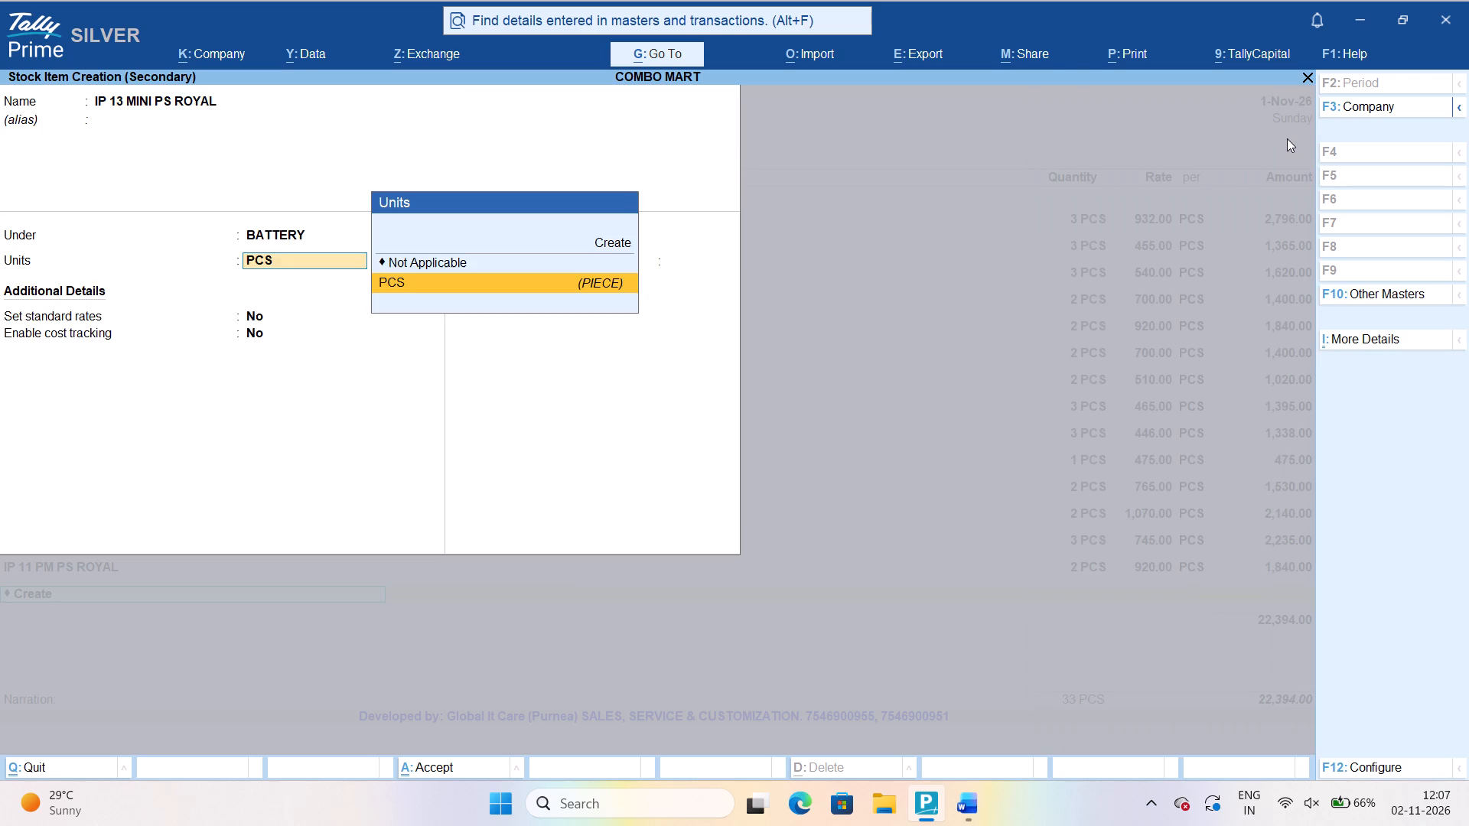
pyautogui.press('Return')
# Enable standard rates and set the item's standard cost to 585 per PCS, applicable from 1-Nov-26.
pyautogui.write('YES')
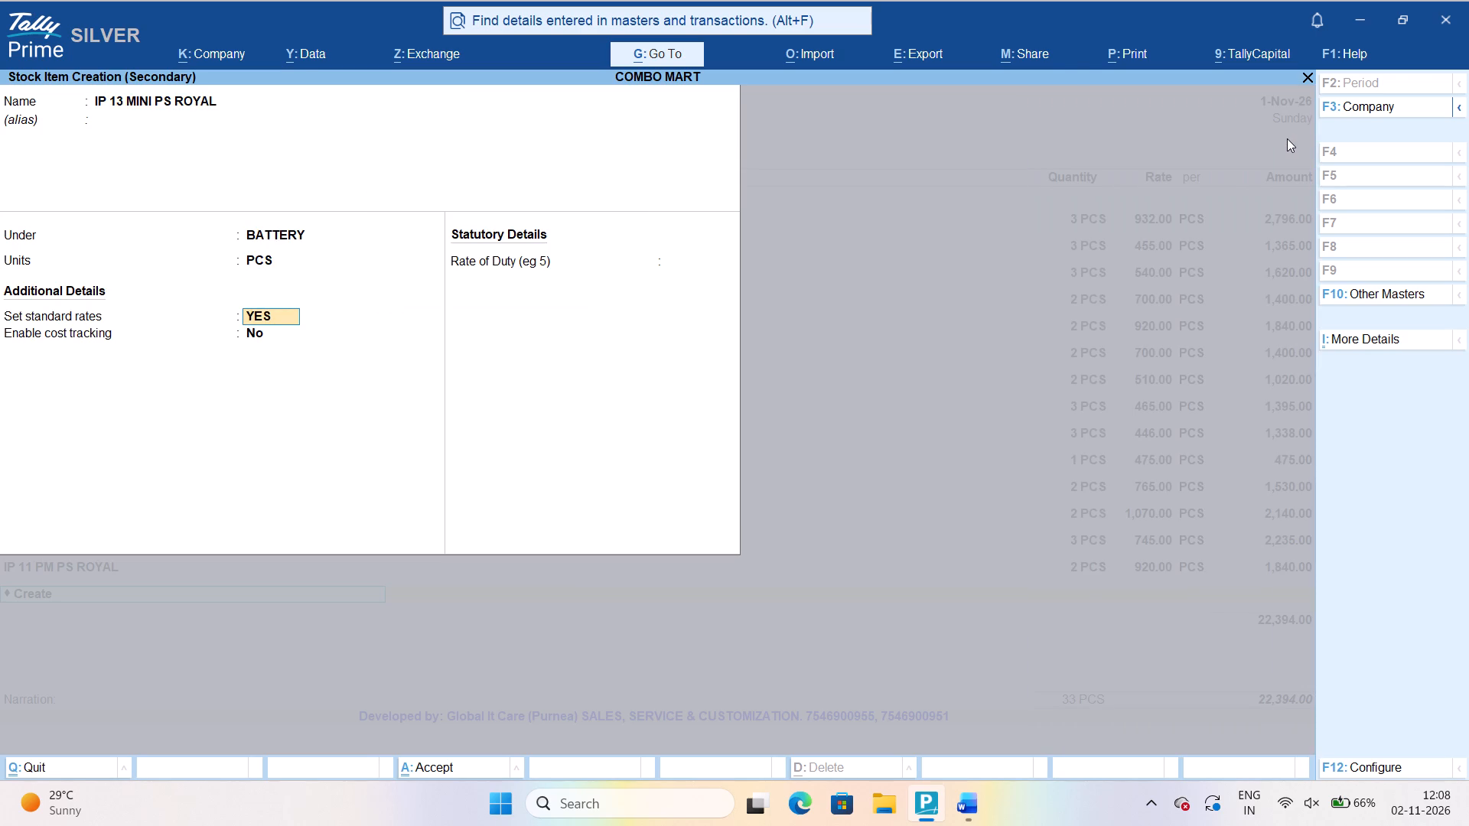
pyautogui.press('Return')
pyautogui.write('1-11')
pyautogui.press('Return')
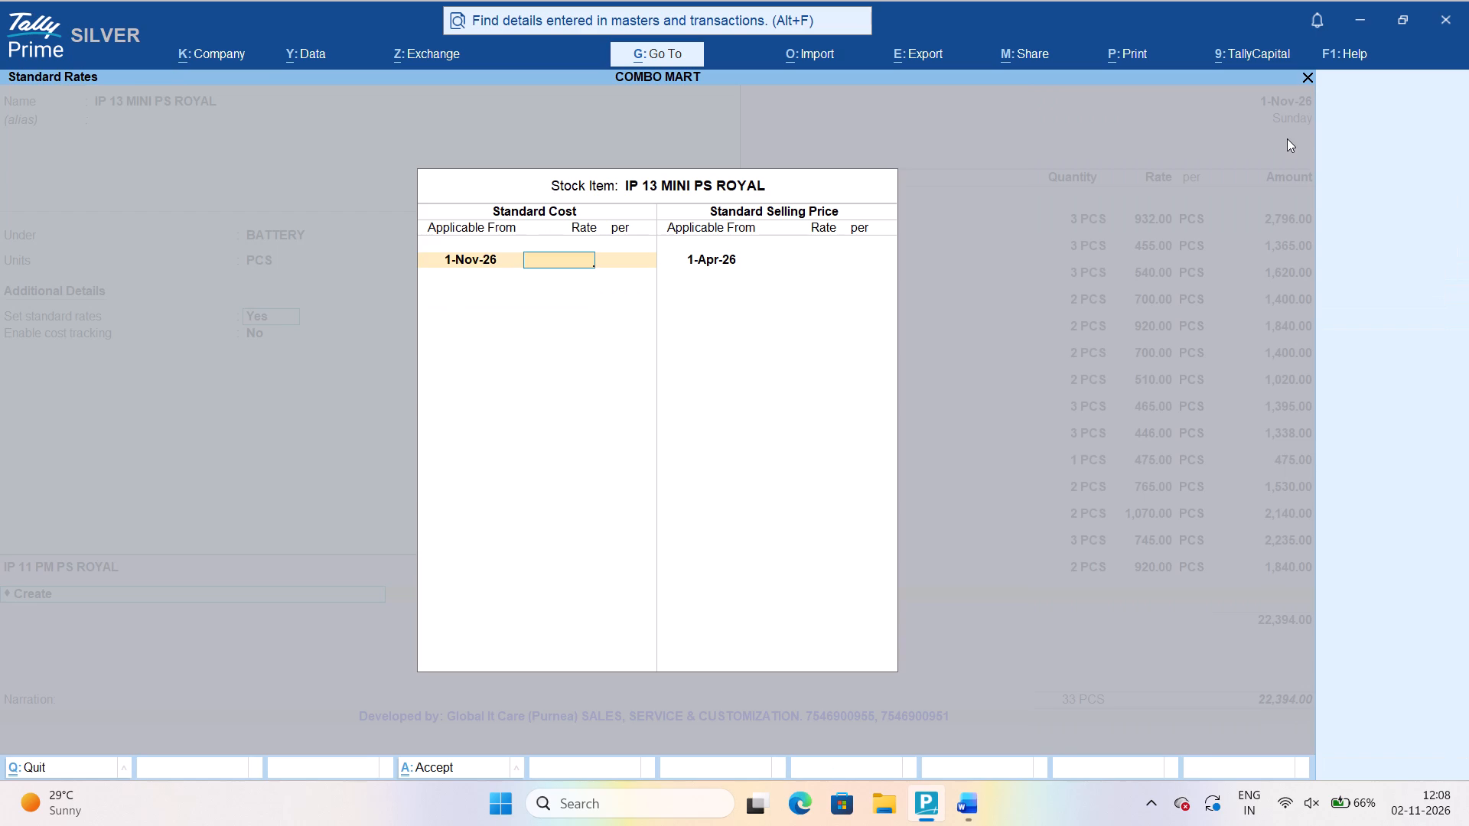
pyautogui.write('585')
pyautogui.press('Return')
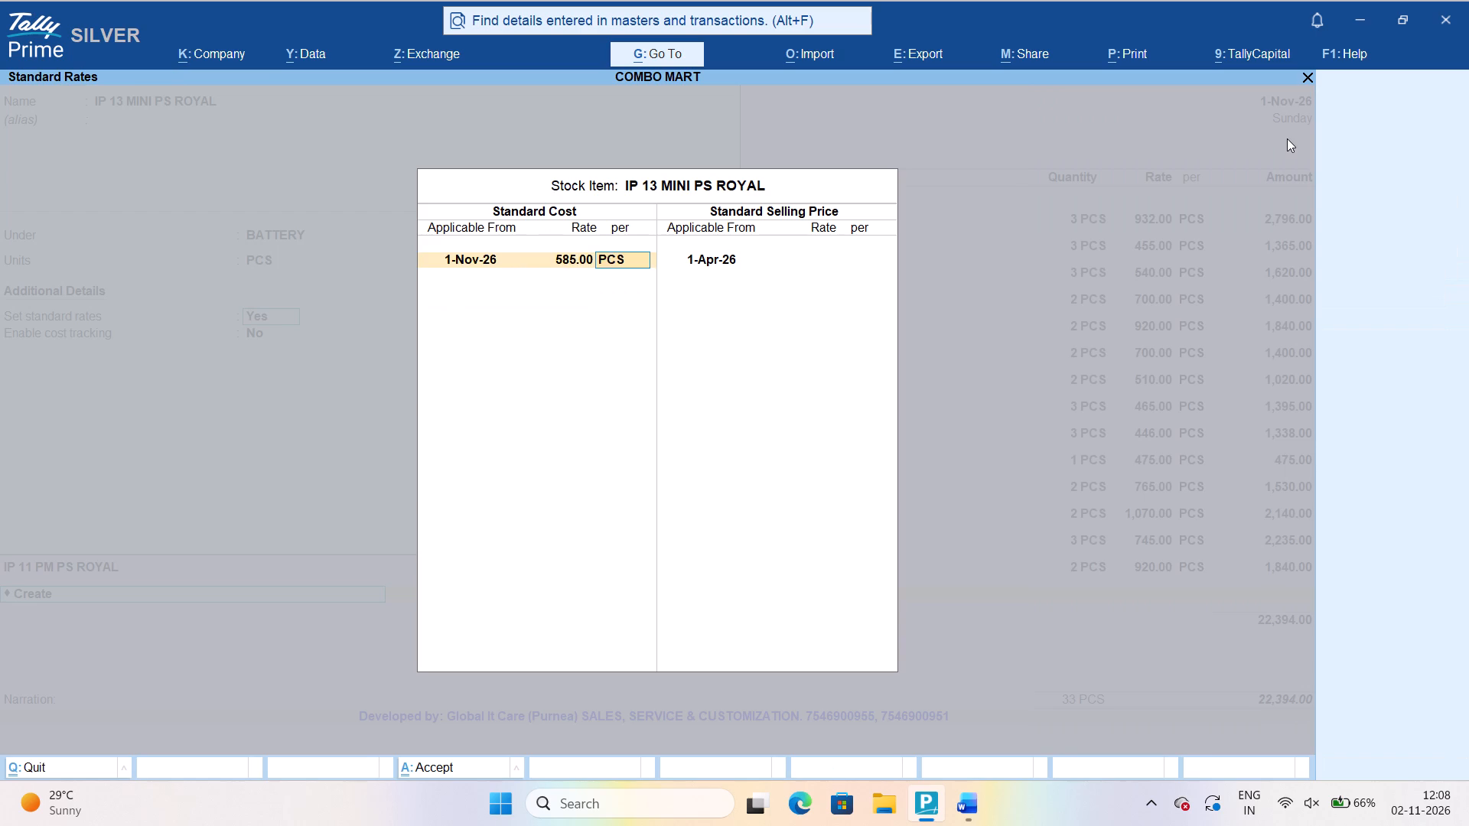
pyautogui.press('Return')
pyautogui.press('Return')
# Set the item's standard selling price to 605 per PCS, applicable from 1-Nov-26, and save the new stock item.
pyautogui.write('1-11')
pyautogui.press('Return')
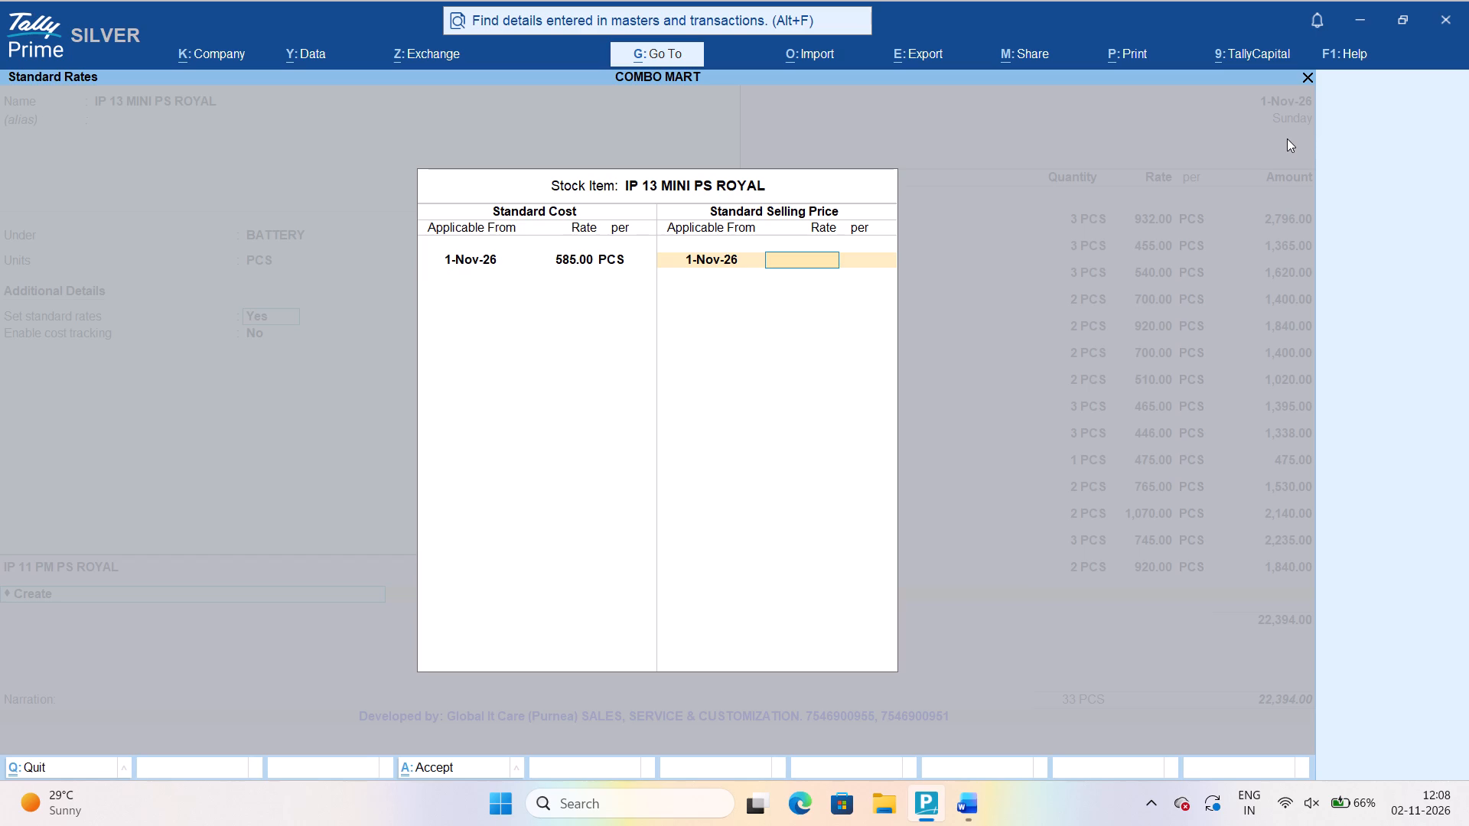
pyautogui.write('605')
pyautogui.press('Return')
pyautogui.press('Return')
pyautogui.press('Return')
pyautogui.press('Return')
pyautogui.press('Return')
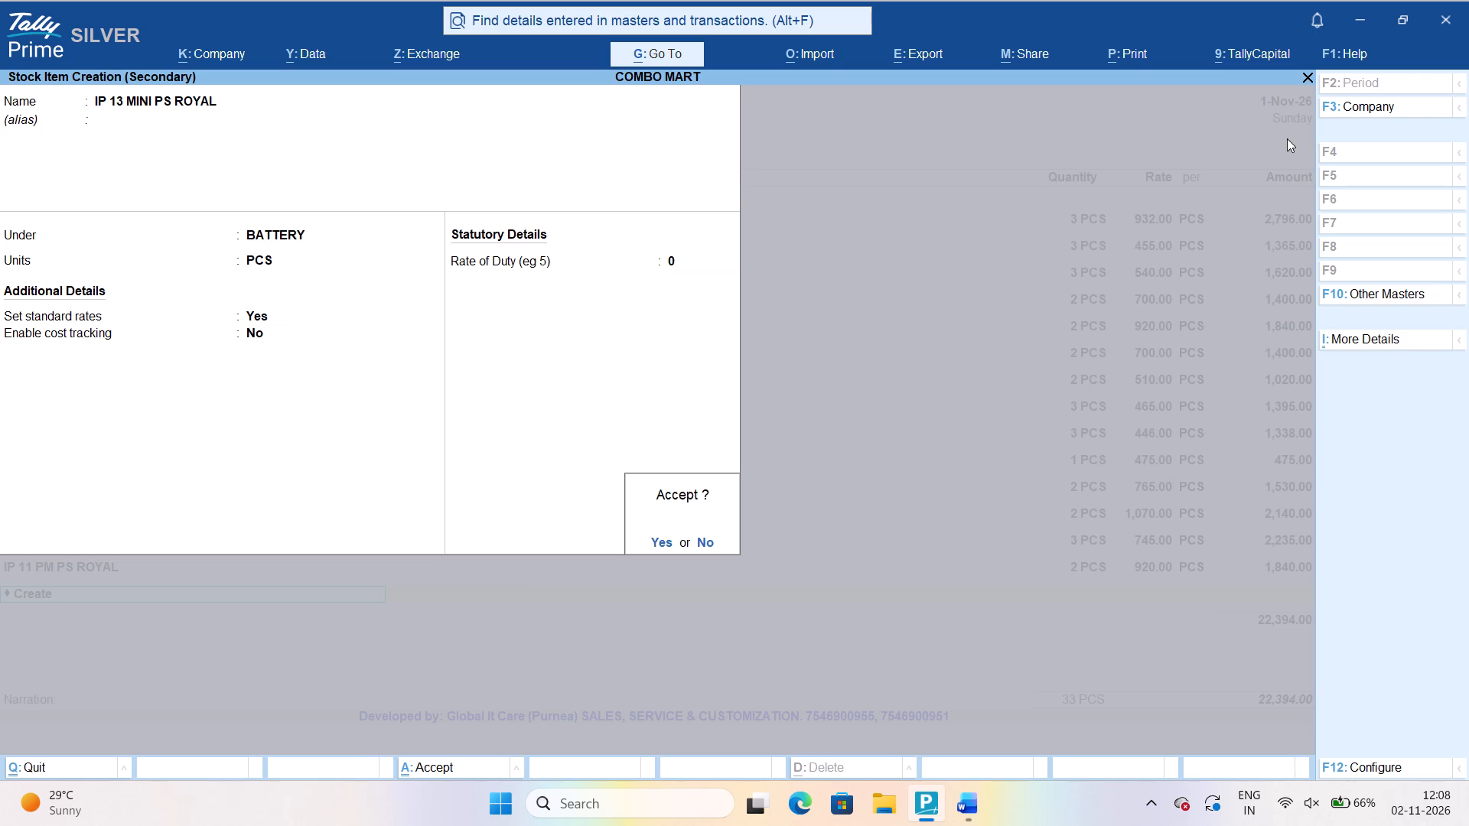
pyautogui.press('Return')
pyautogui.press('Return')
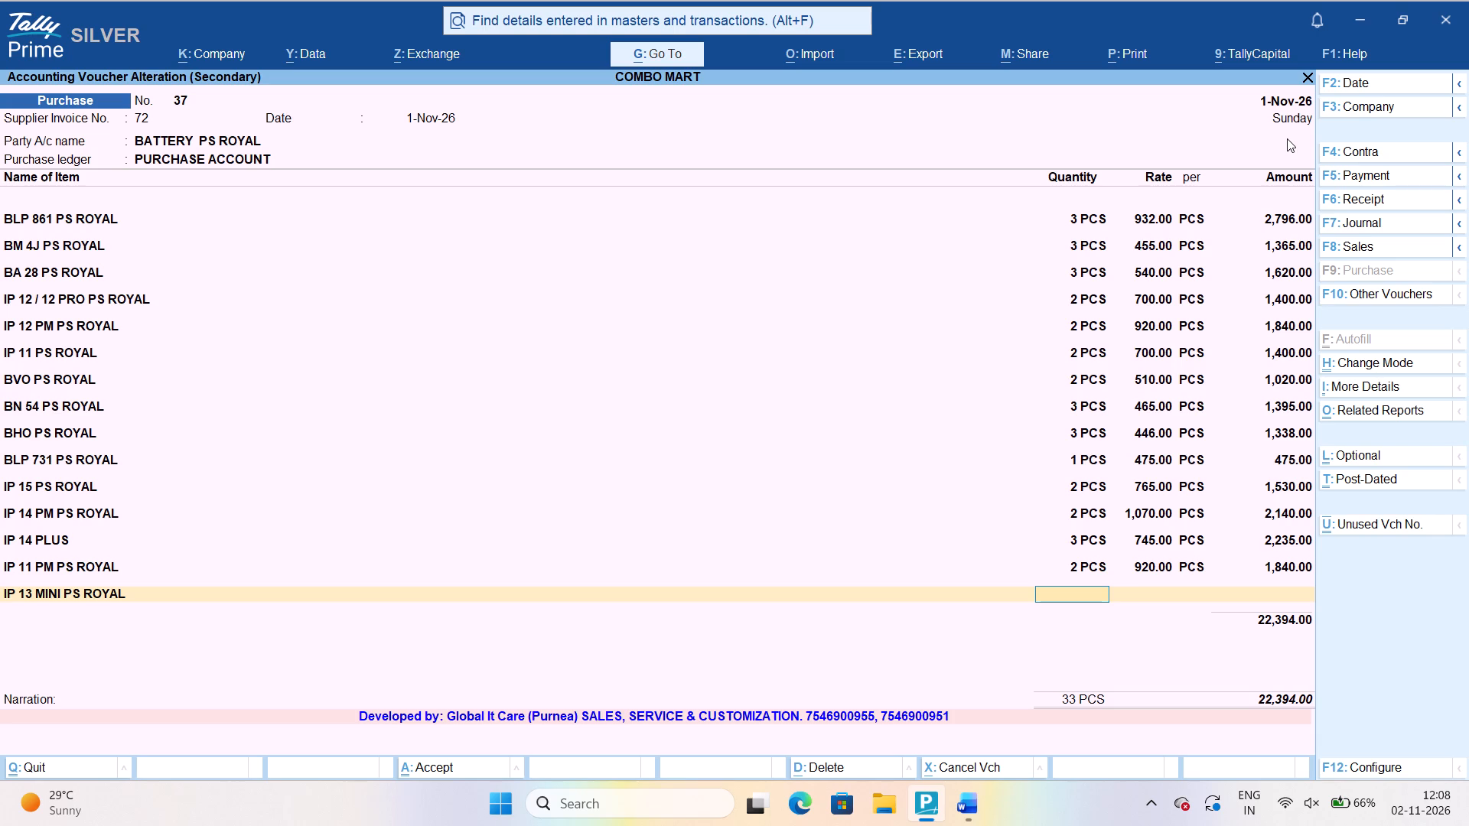
# Enter a quantity of 2 PCS at the 585.00 rate for IP 13 MINI PS ROYAL in the voucher.
pyautogui.press('2')
pyautogui.press('Return')
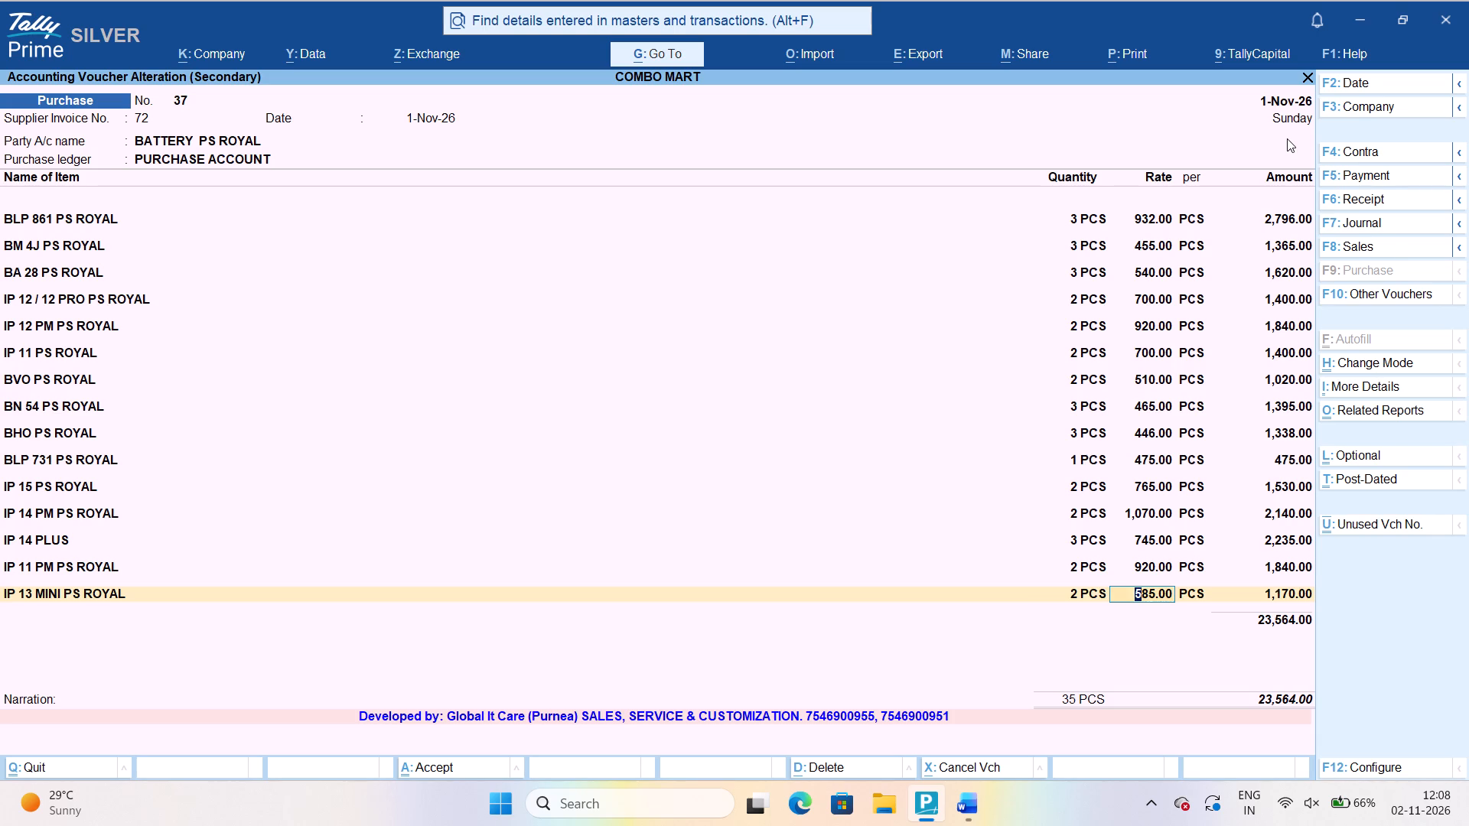
pyautogui.press('Return')
pyautogui.press('Return')
pyautogui.press('Return')
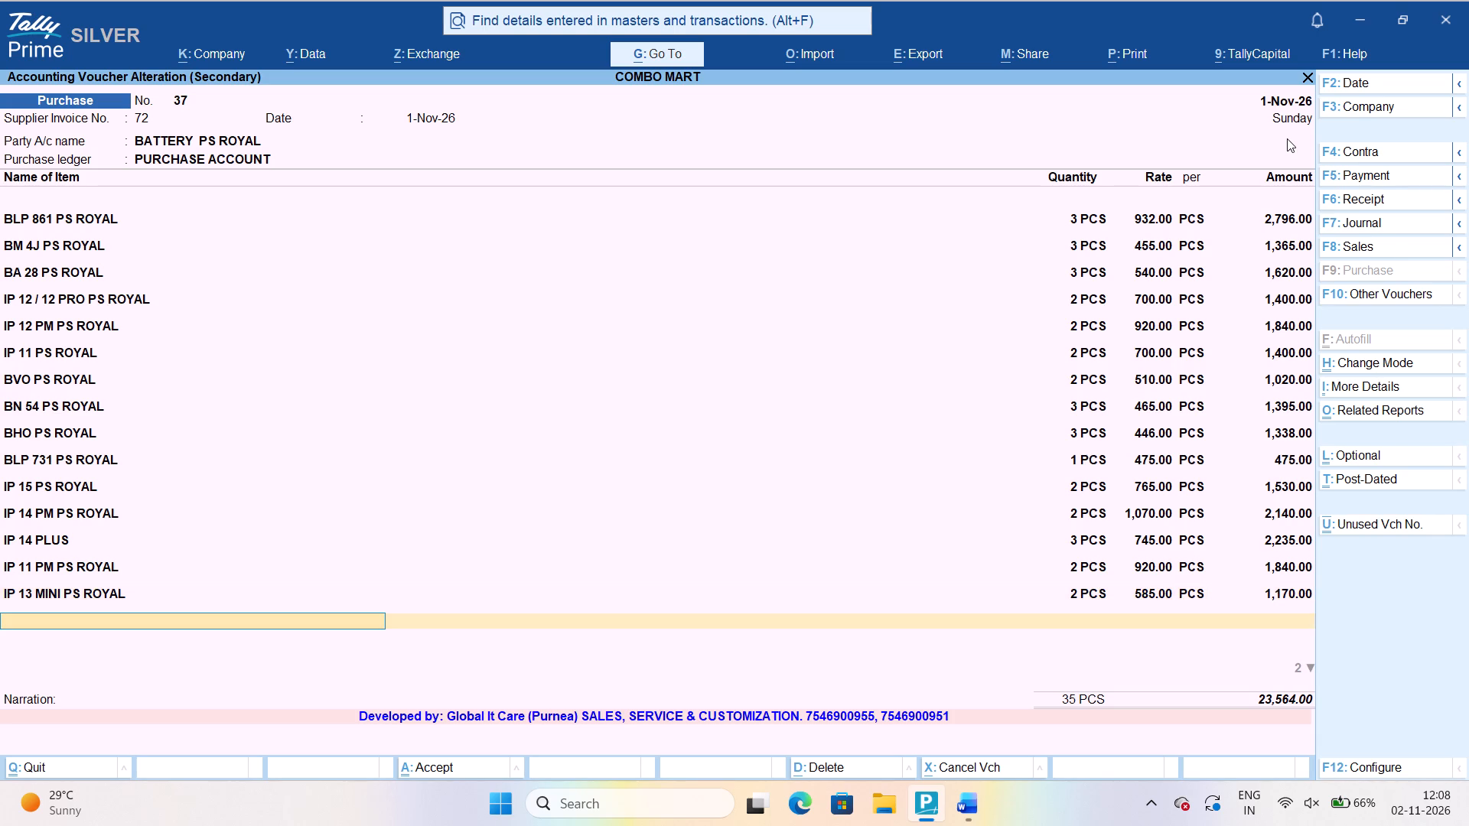
# Create another stock item from the blank item line of the voucher and name it IP 13 PRO PS ROYAL.
pyautogui.write('IP')
pyautogui.press('space')
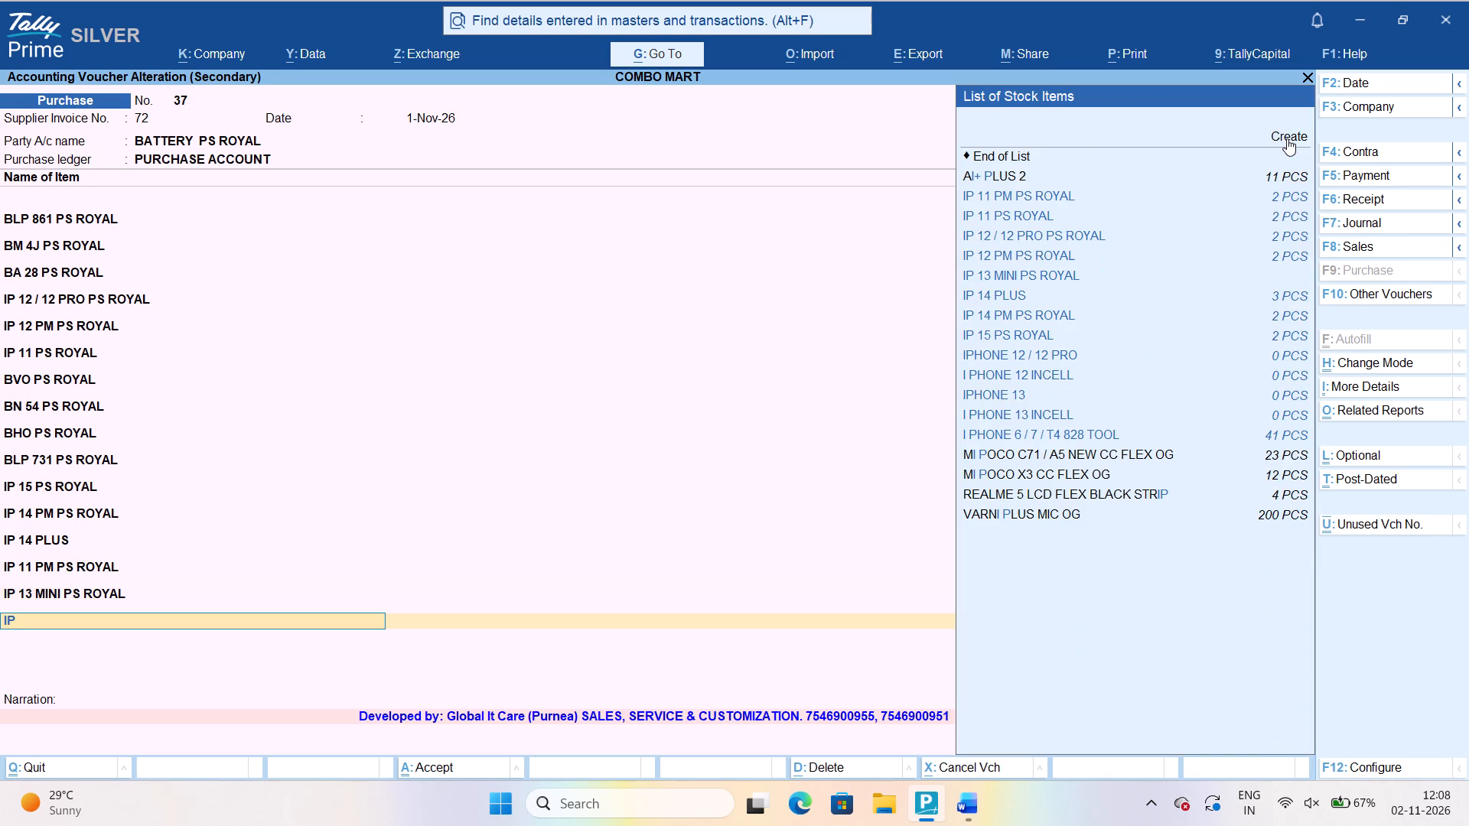
pyautogui.write('13')
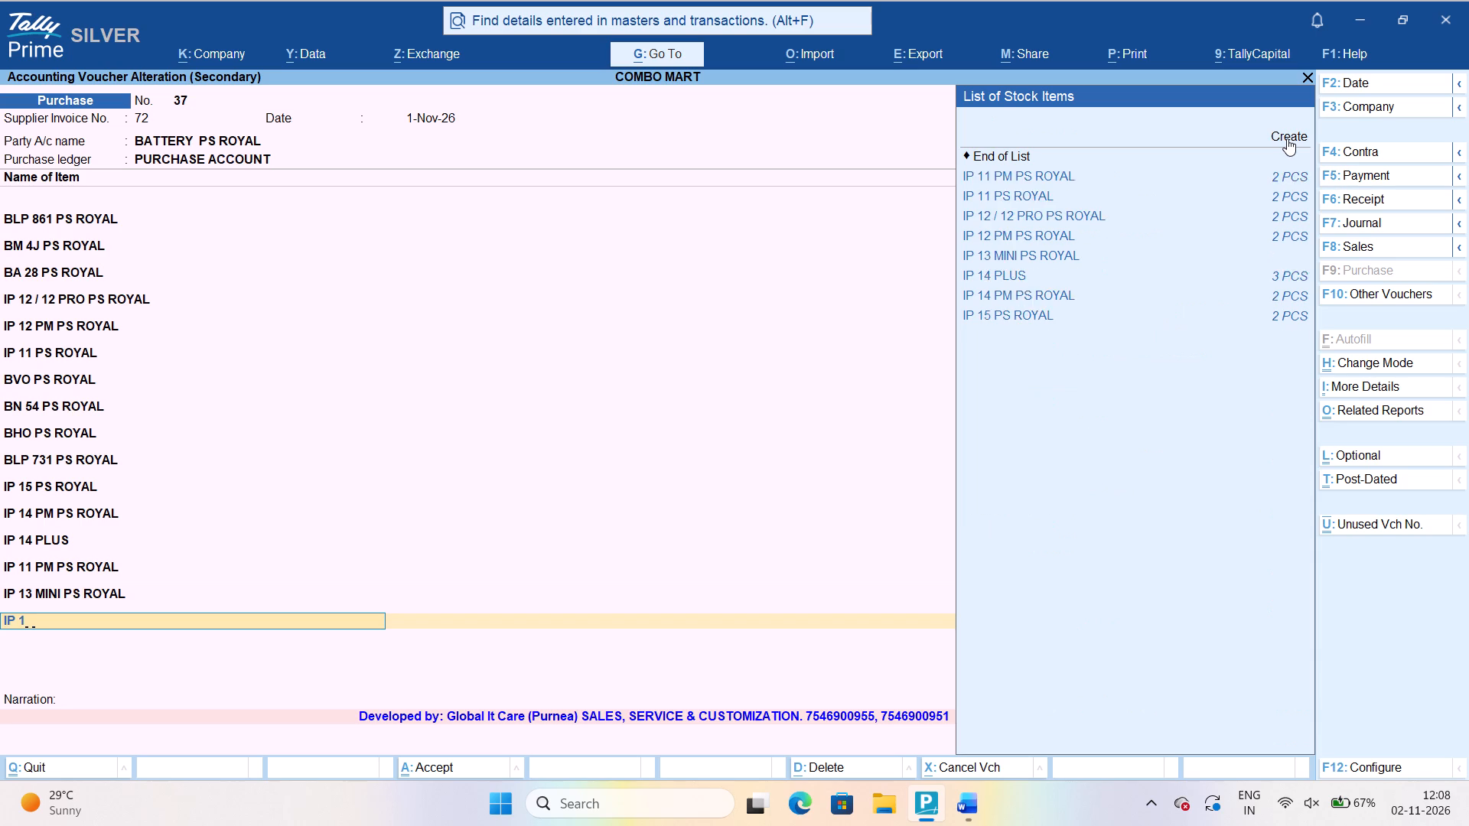
pyautogui.press('space')
pyautogui.press('Up')
pyautogui.press('Up')
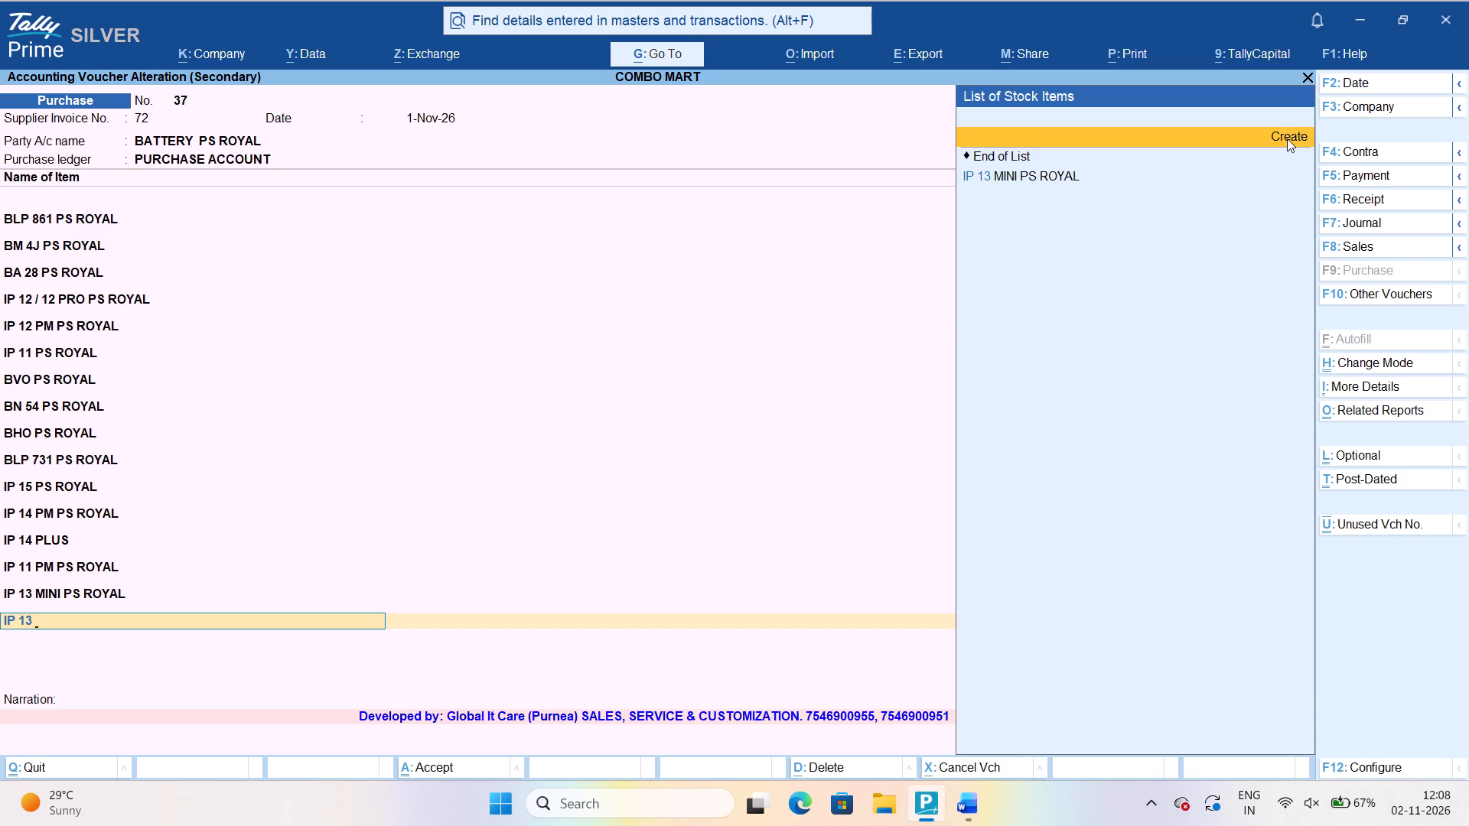
pyautogui.press('Return')
pyautogui.write('IP 13')
pyautogui.press('space')
pyautogui.write('PRO')
pyautogui.press('space')
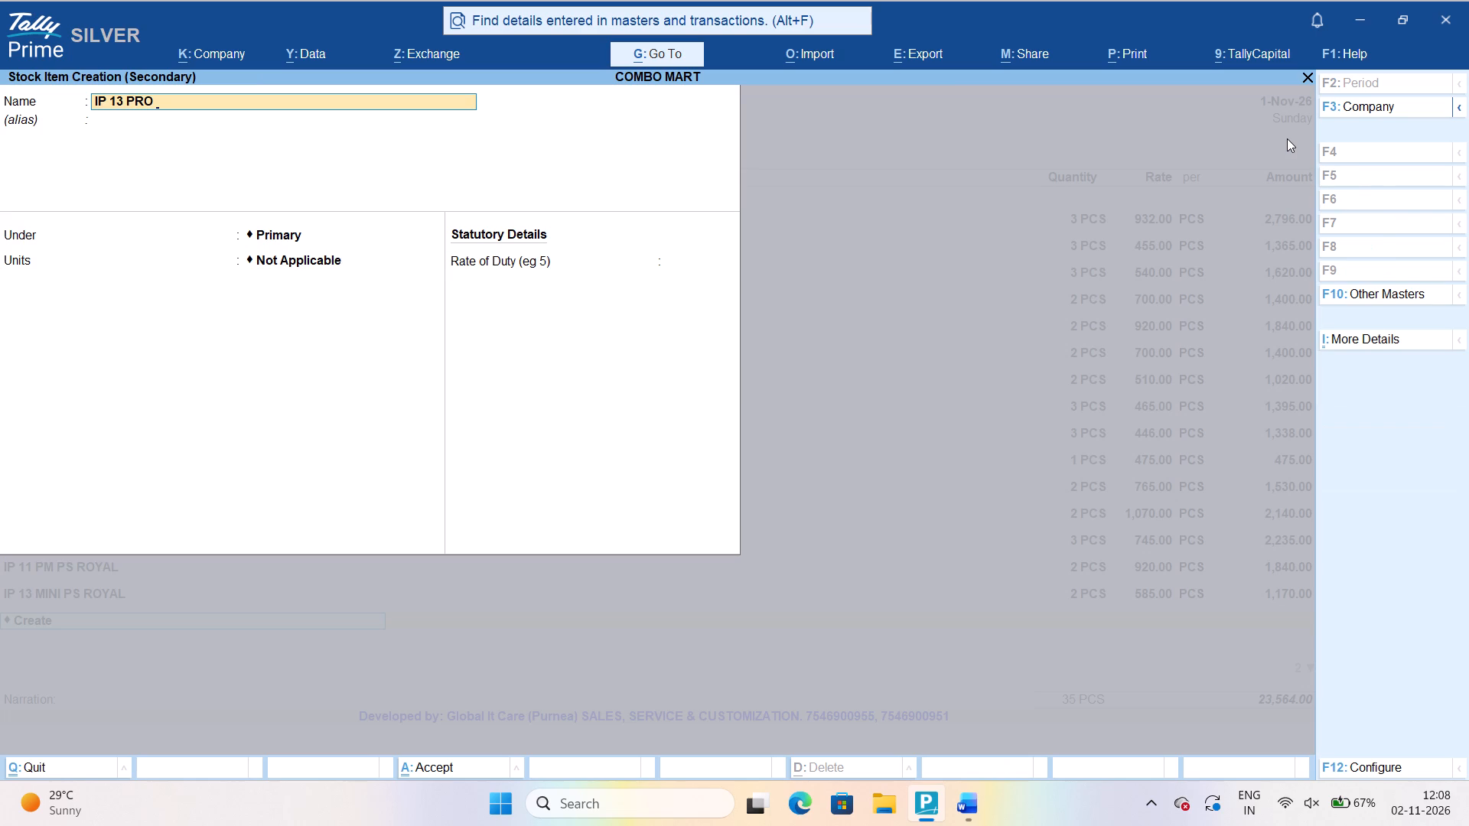
pyautogui.write('PS')
pyautogui.press('space')
pyautogui.write('ROYAL')
pyautogui.press('Return')
# Leave the alias blank, place the item under the BATTERY group, and set its units to PCS.
pyautogui.press('Return')
pyautogui.press('Down')
pyautogui.press('Down')
pyautogui.press('Up')
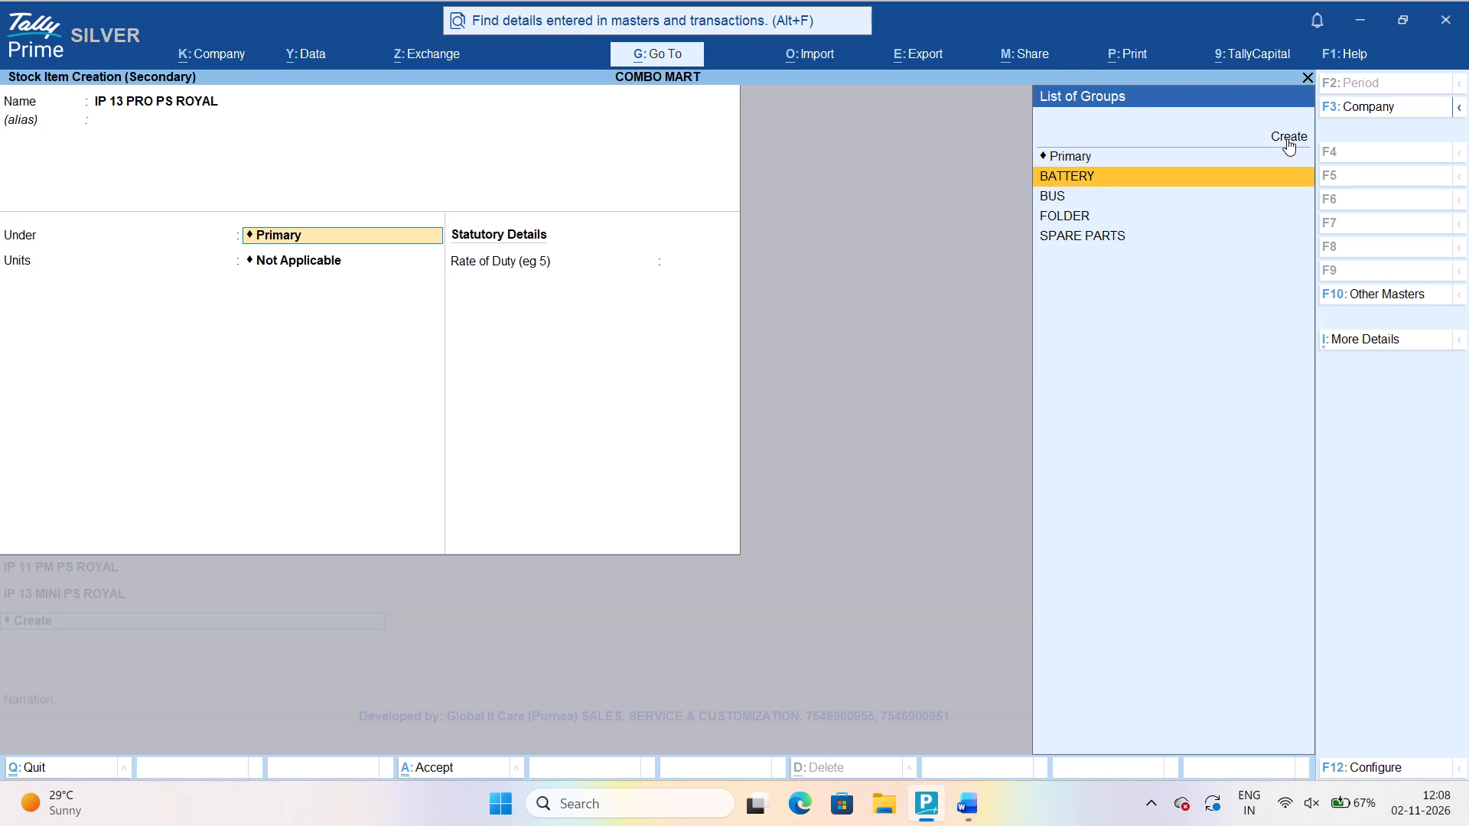
pyautogui.press('Return')
pyautogui.press('Return')
# Enable standard rates and set the item's standard cost to 840 per PCS, applicable from 1-Nov-26.
pyautogui.write('YES')
pyautogui.press('Return')
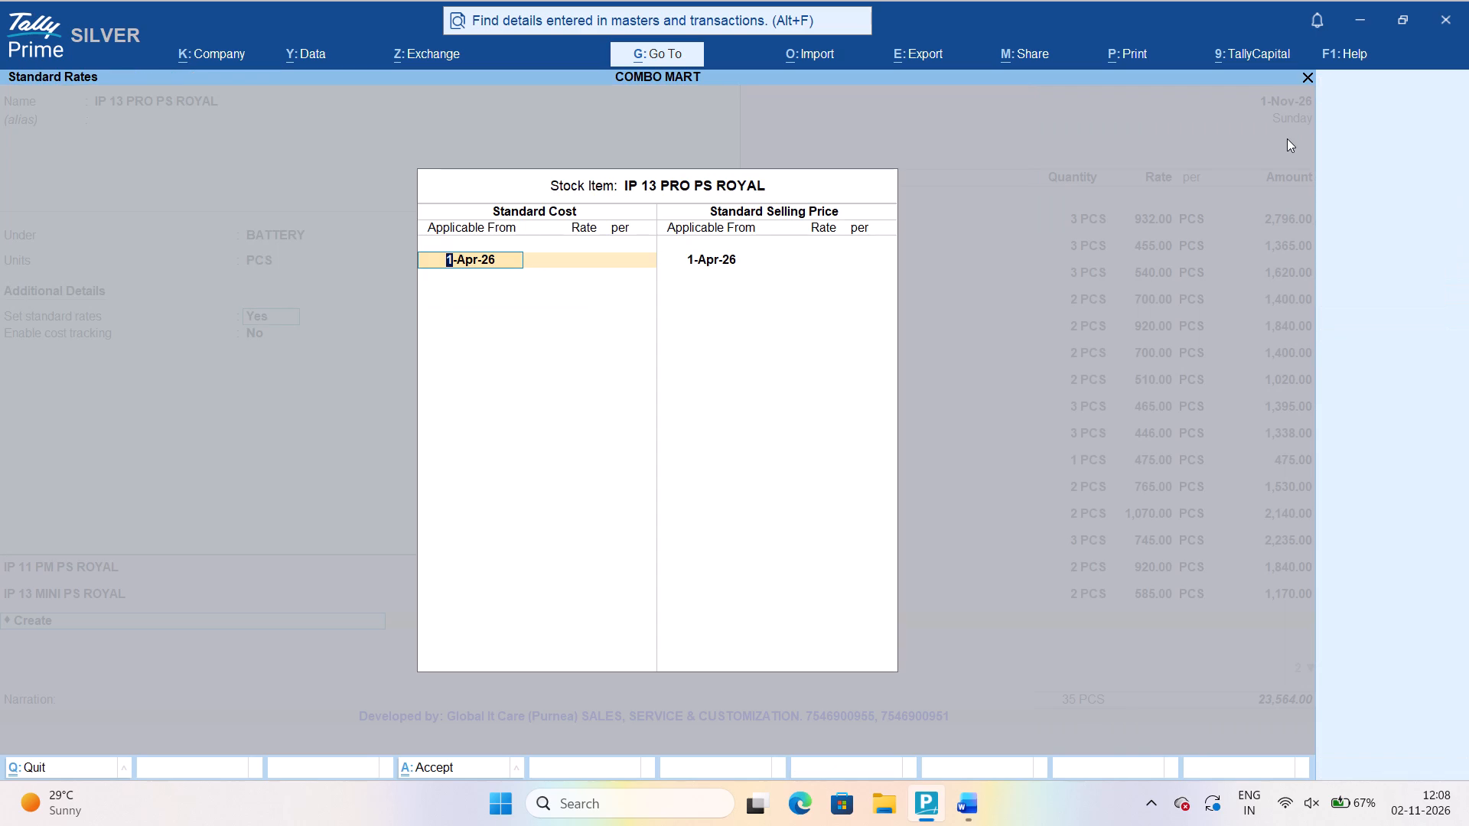
pyautogui.write('1-11')
pyautogui.press('Return')
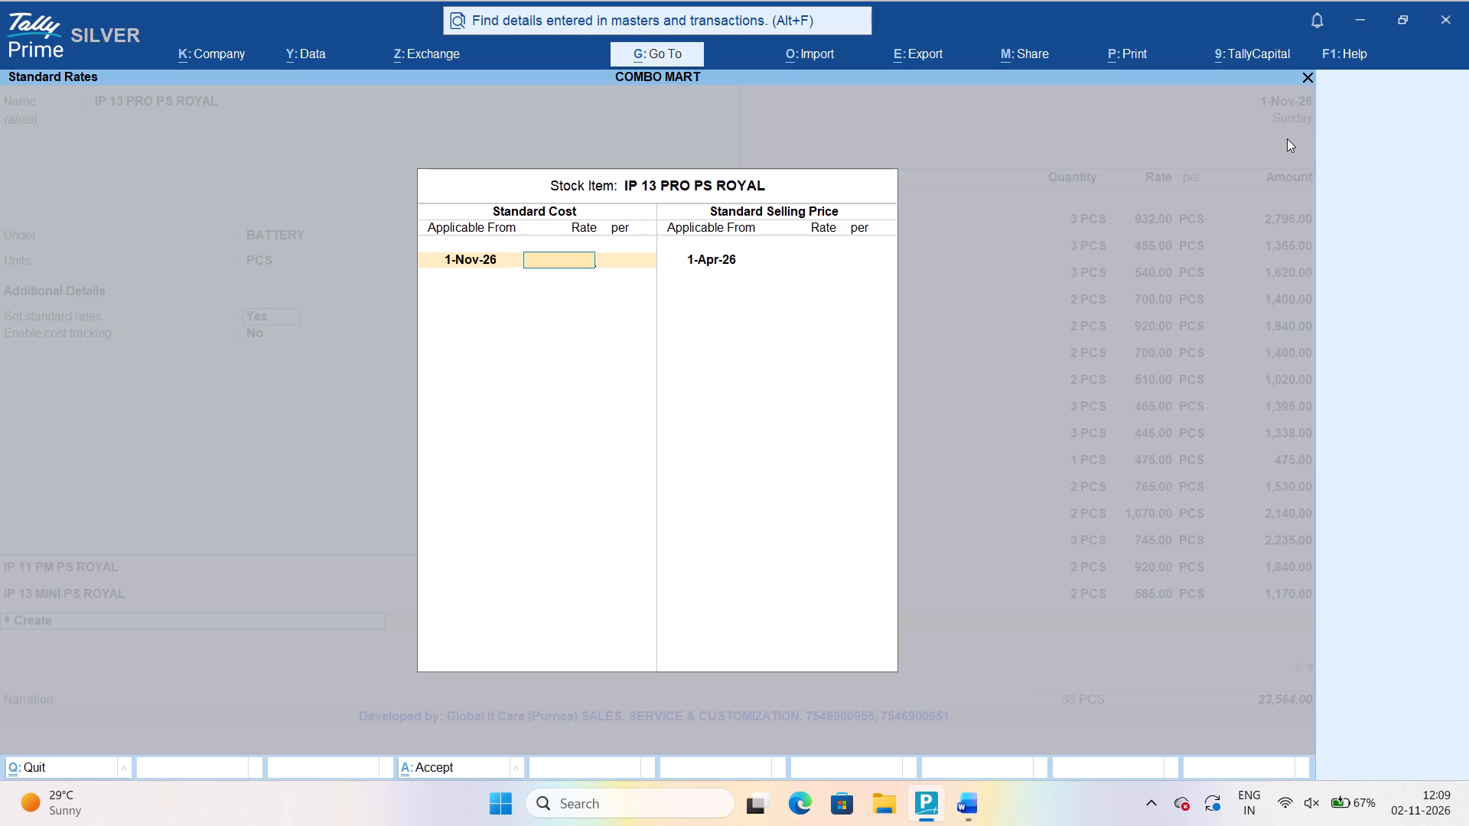
pyautogui.write('840')
pyautogui.press('Return')
pyautogui.press('Return')
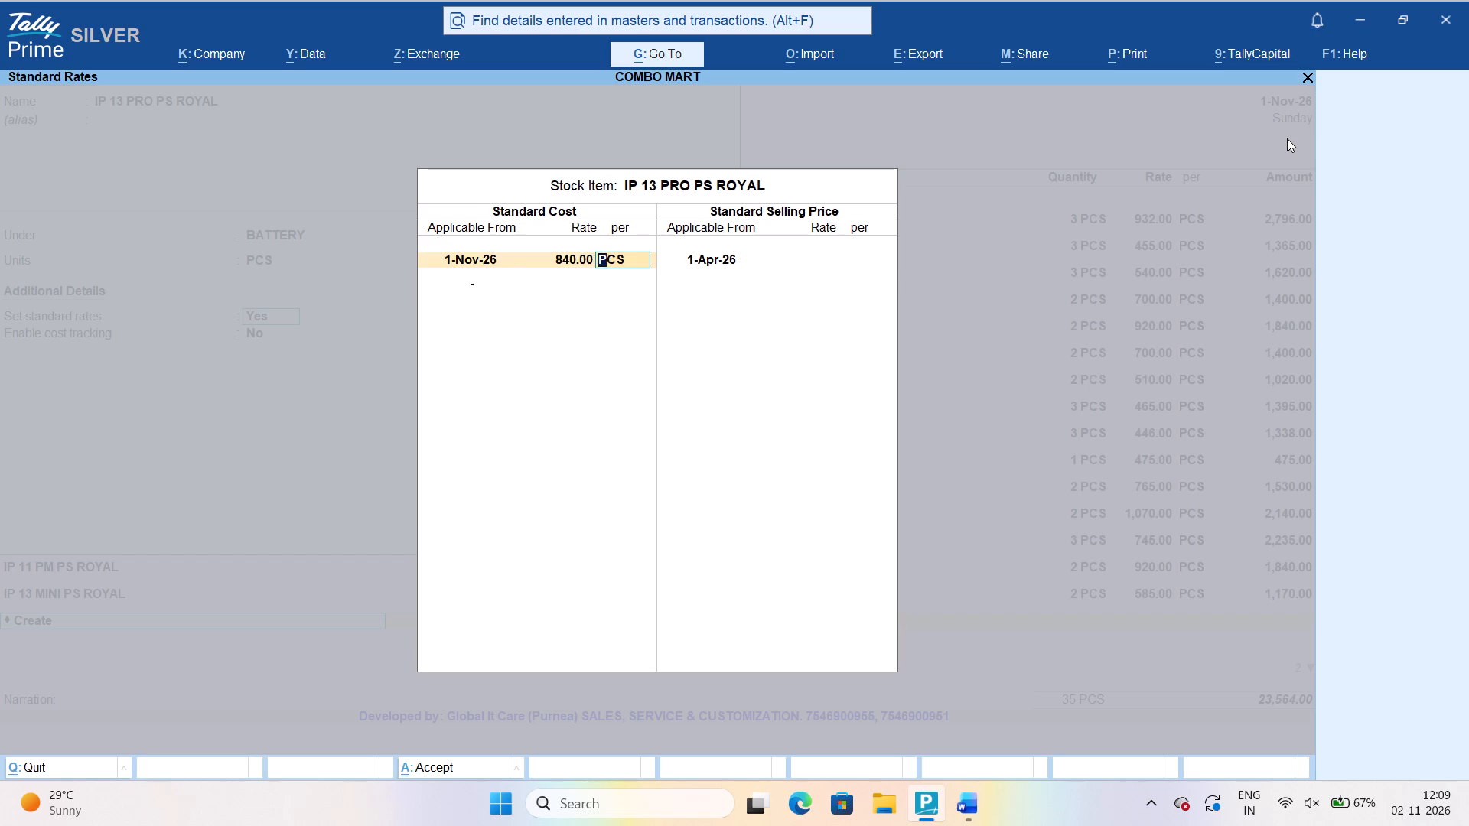
pyautogui.press('Return')
# Set the standard selling price to 860 per PCS, applicable from 1-Nov-26, and save the new stock item.
pyautogui.write('1-11')
pyautogui.press('Return')
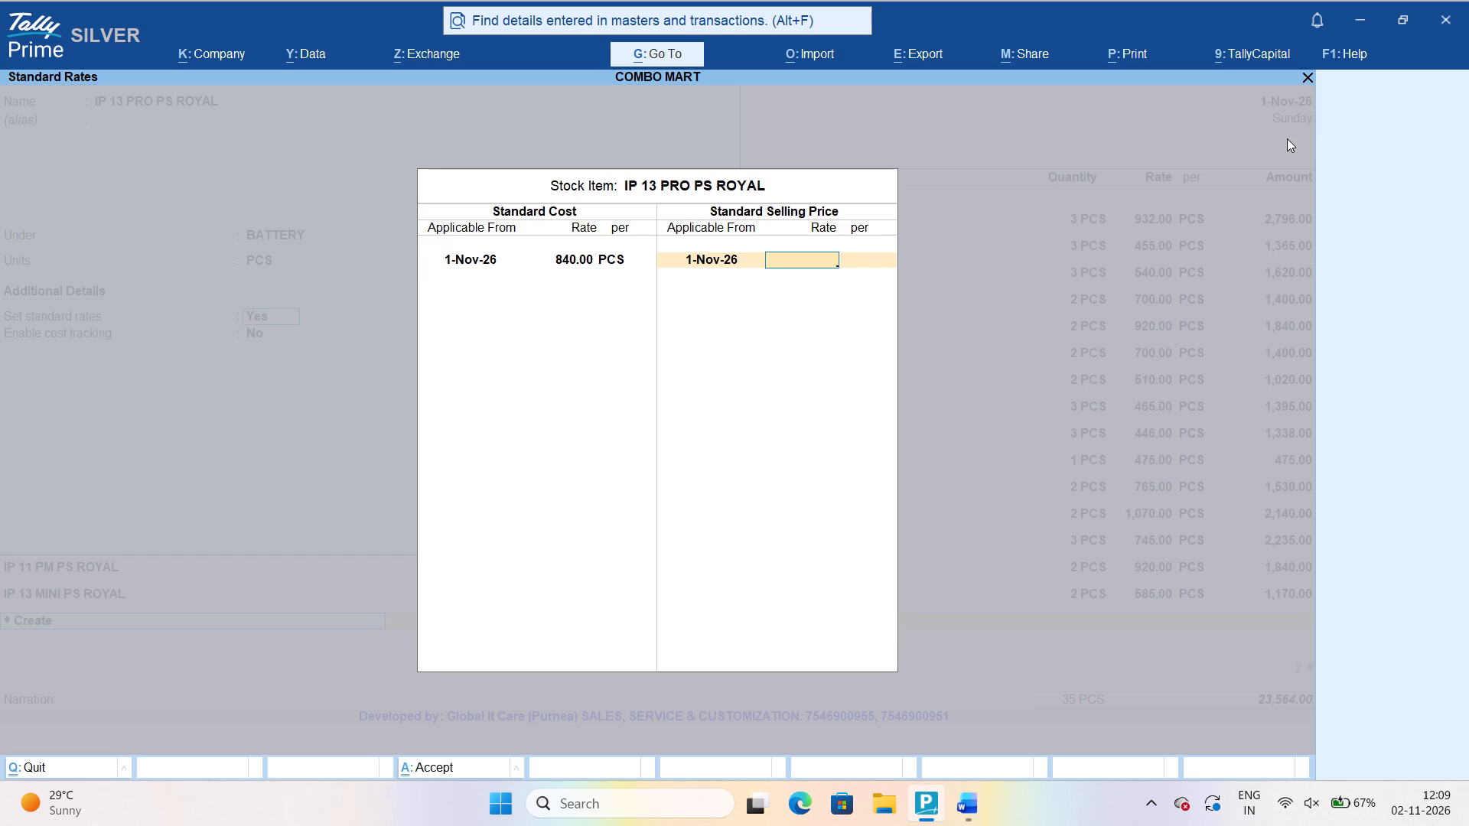
pyautogui.write('860')
pyautogui.press('Return')
pyautogui.press('Return')
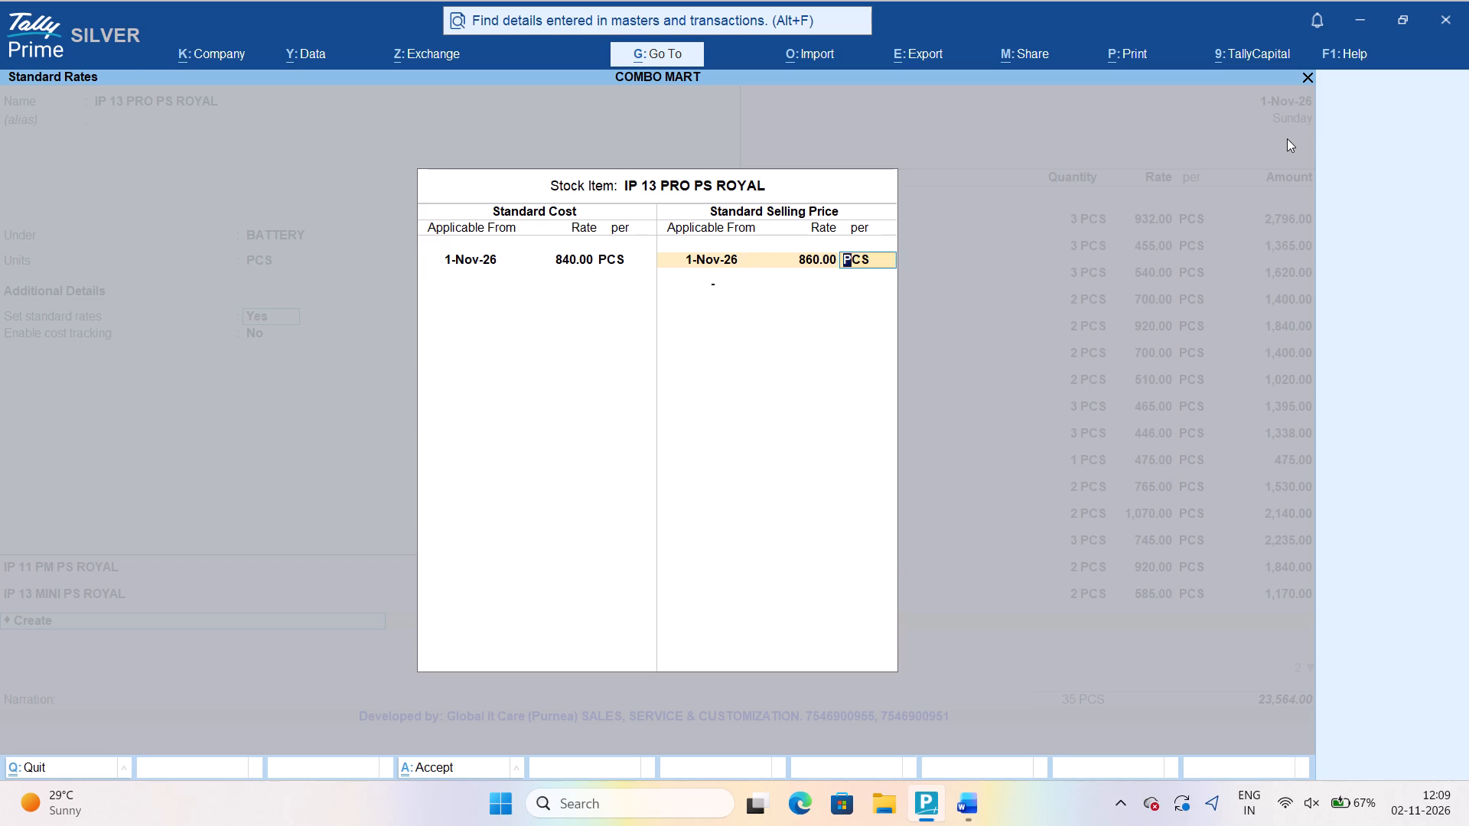
pyautogui.press('Return')
pyautogui.press('Return')
pyautogui.press('Return')
pyautogui.press('Return')
pyautogui.press('Return')
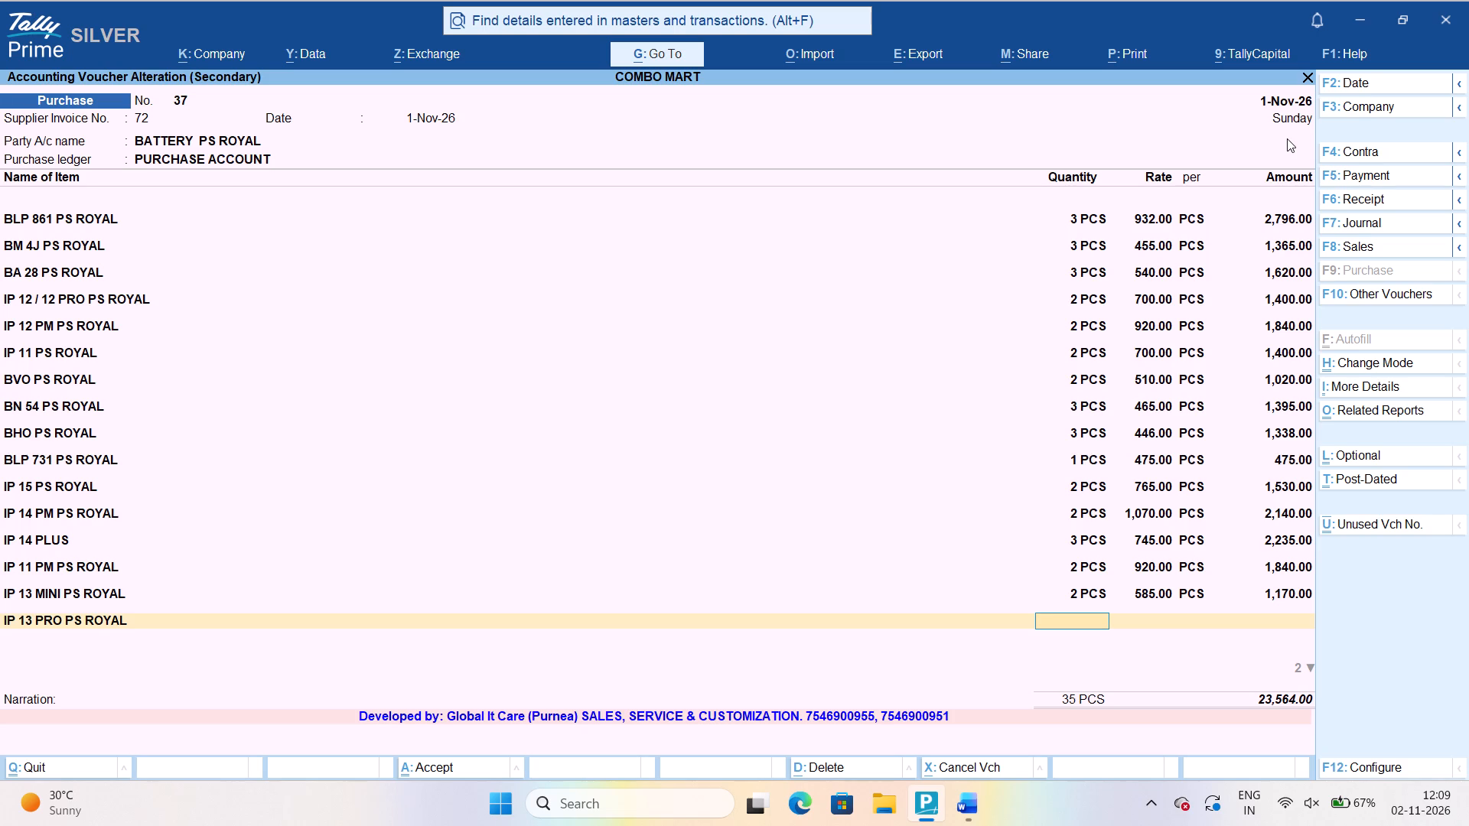
# Enter a quantity of 2 PCS for IP 13 PRO PS ROYAL in the voucher.
pyautogui.press('2')
pyautogui.press('Return')
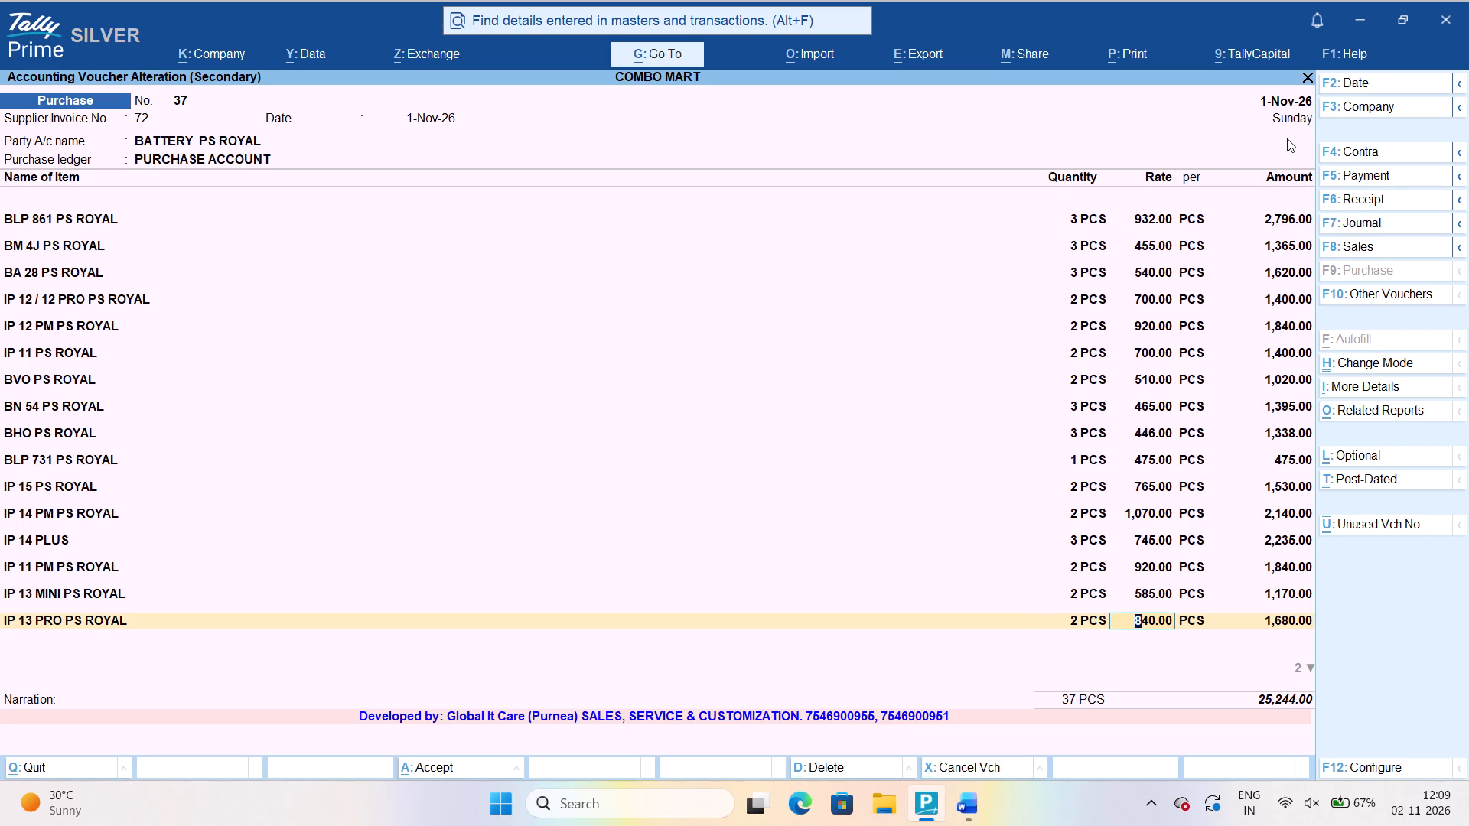
# Close the C O M B O and TO document windows in Word.
pyautogui.click(973, 815)
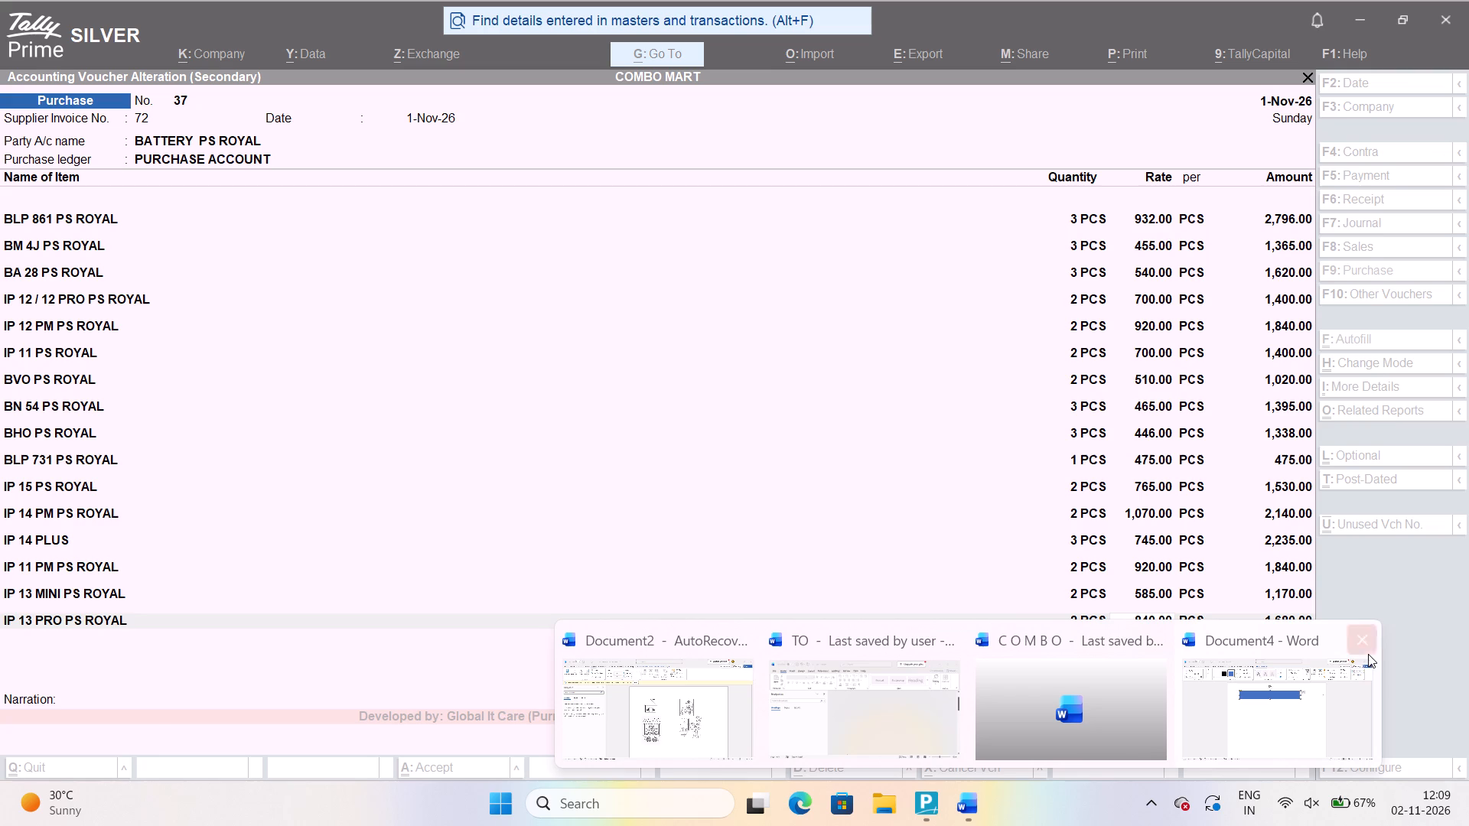
pyautogui.click(1161, 635)
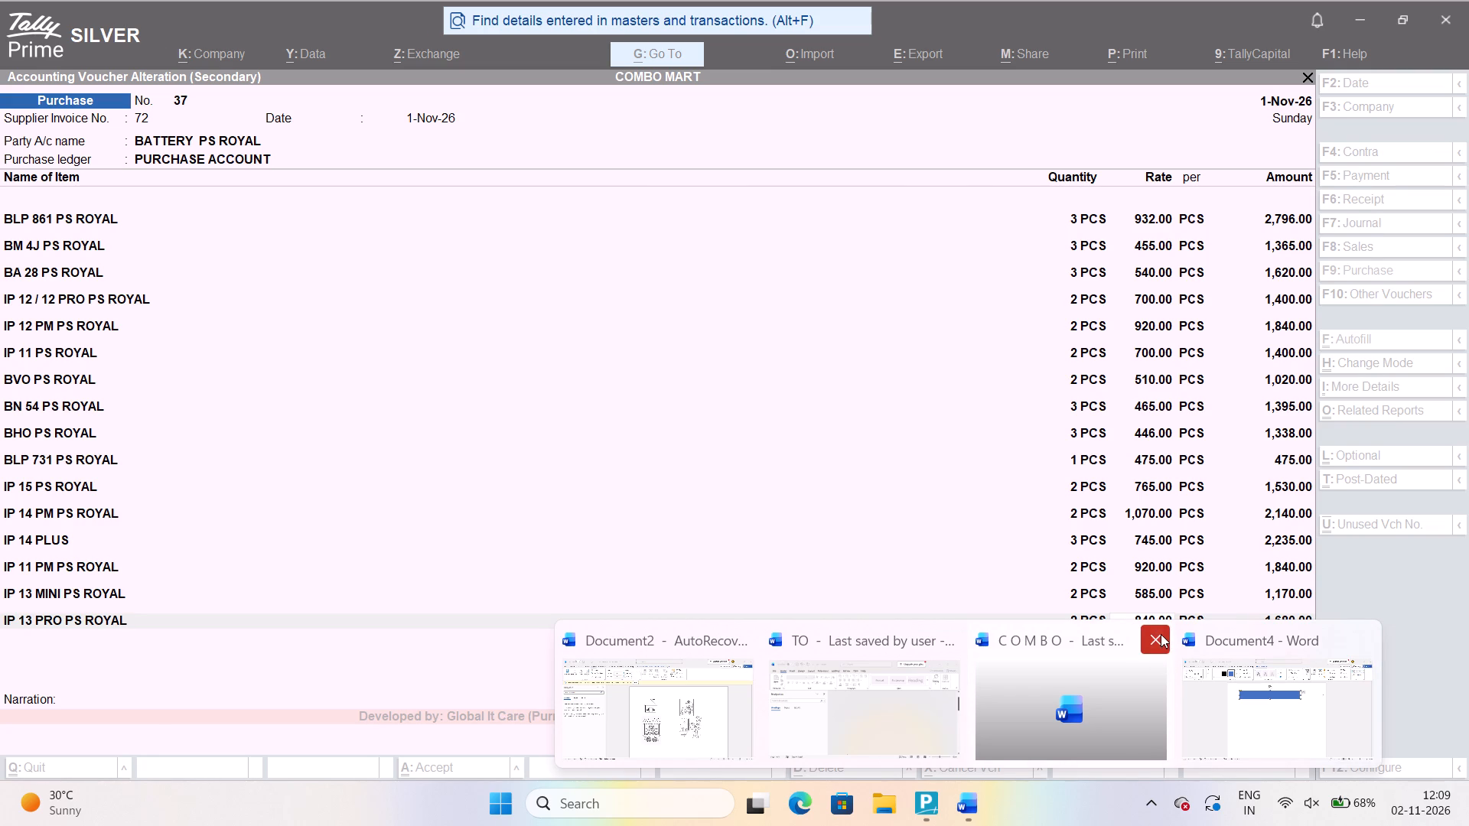
pyautogui.click(1059, 640)
pyautogui.click(1058, 640)
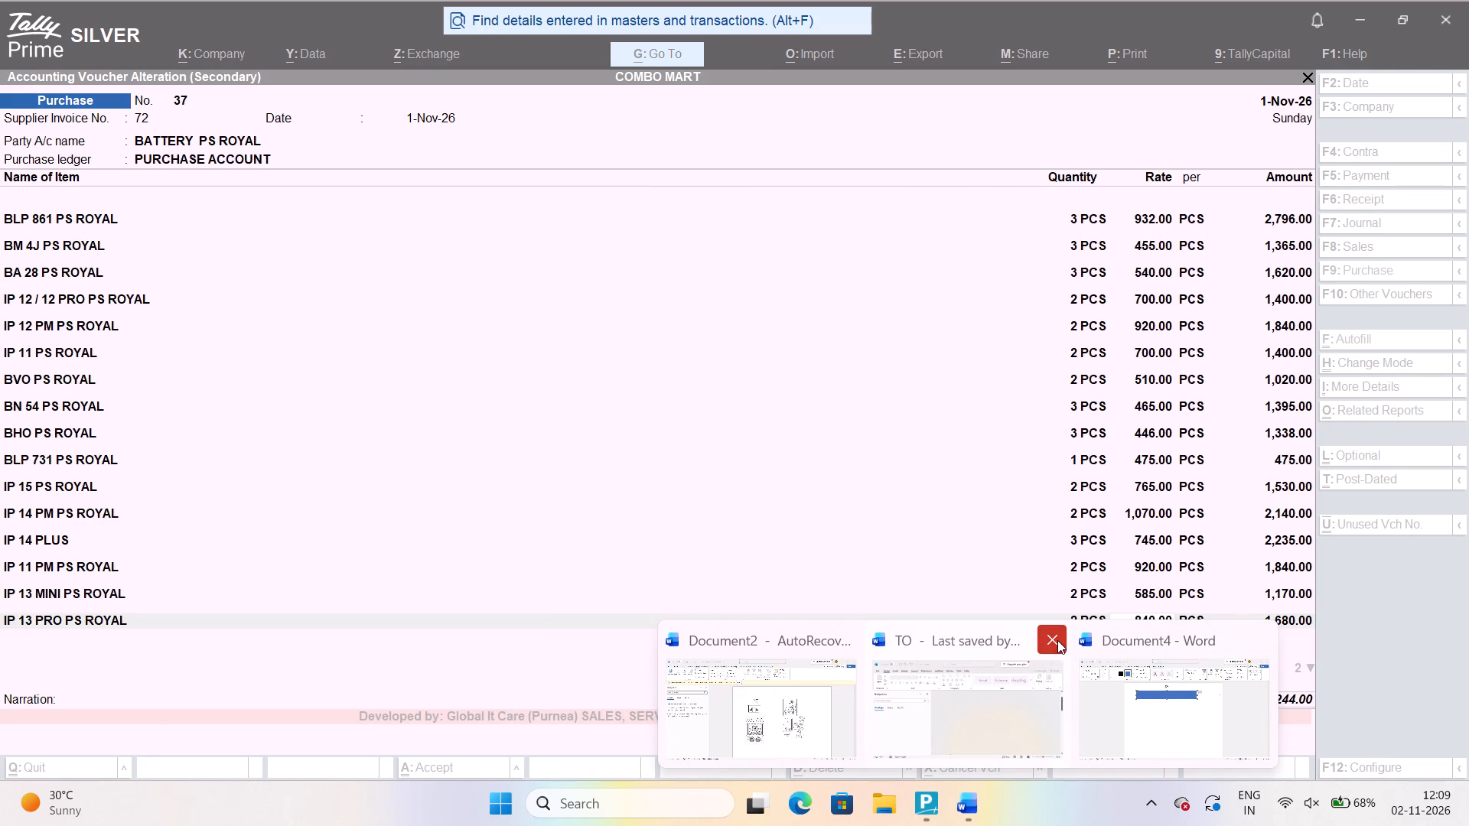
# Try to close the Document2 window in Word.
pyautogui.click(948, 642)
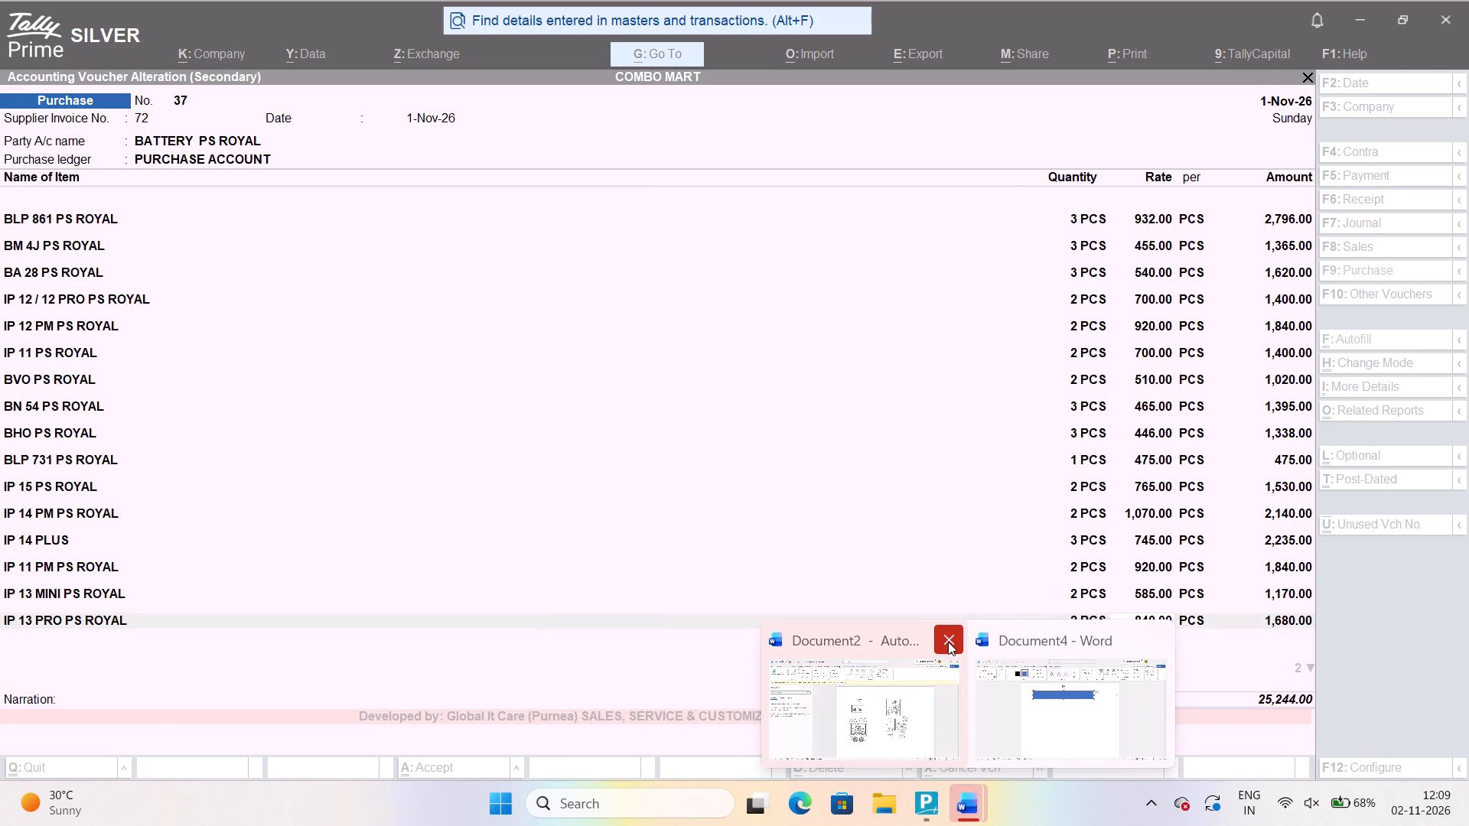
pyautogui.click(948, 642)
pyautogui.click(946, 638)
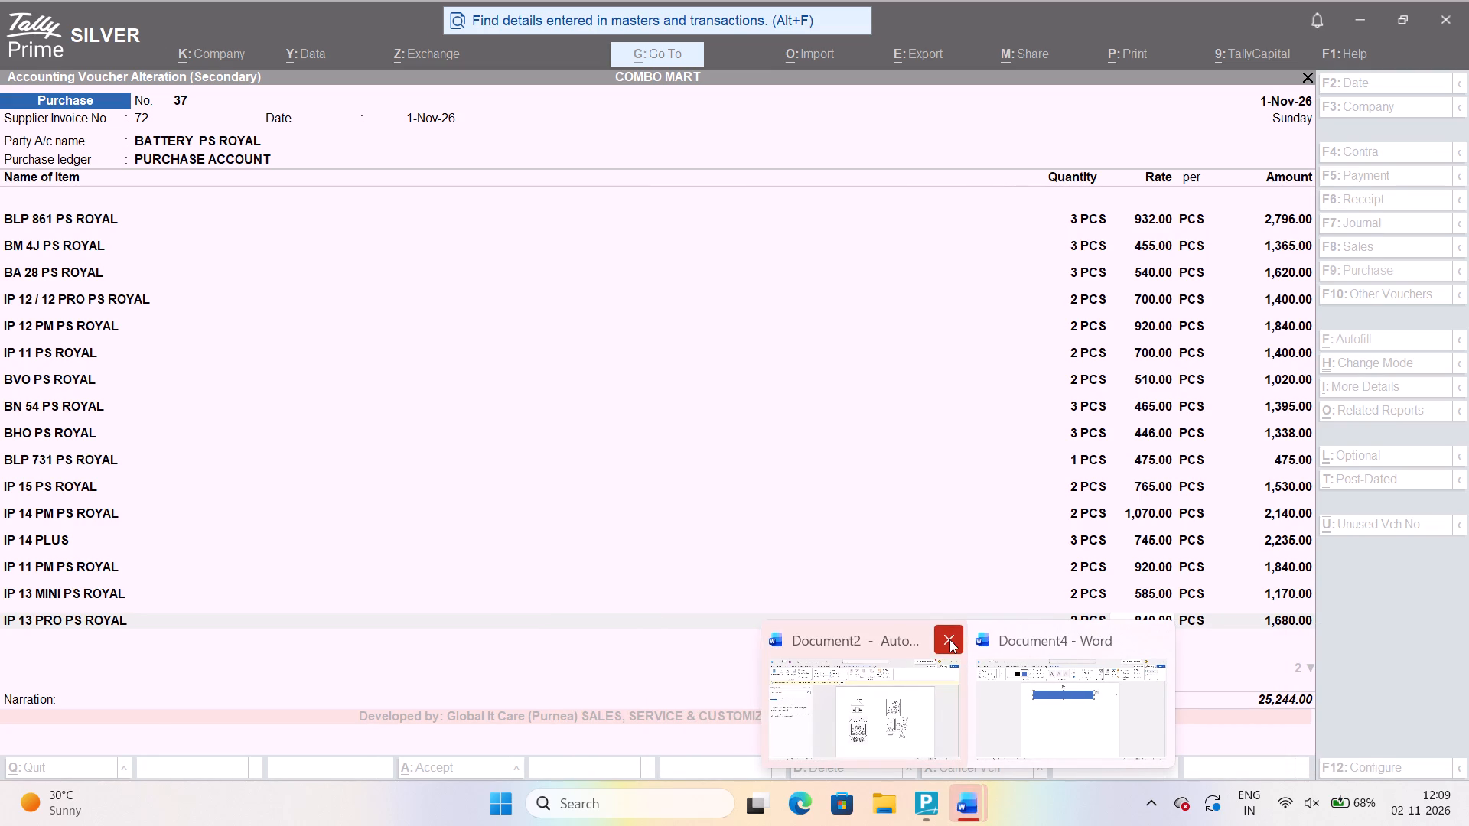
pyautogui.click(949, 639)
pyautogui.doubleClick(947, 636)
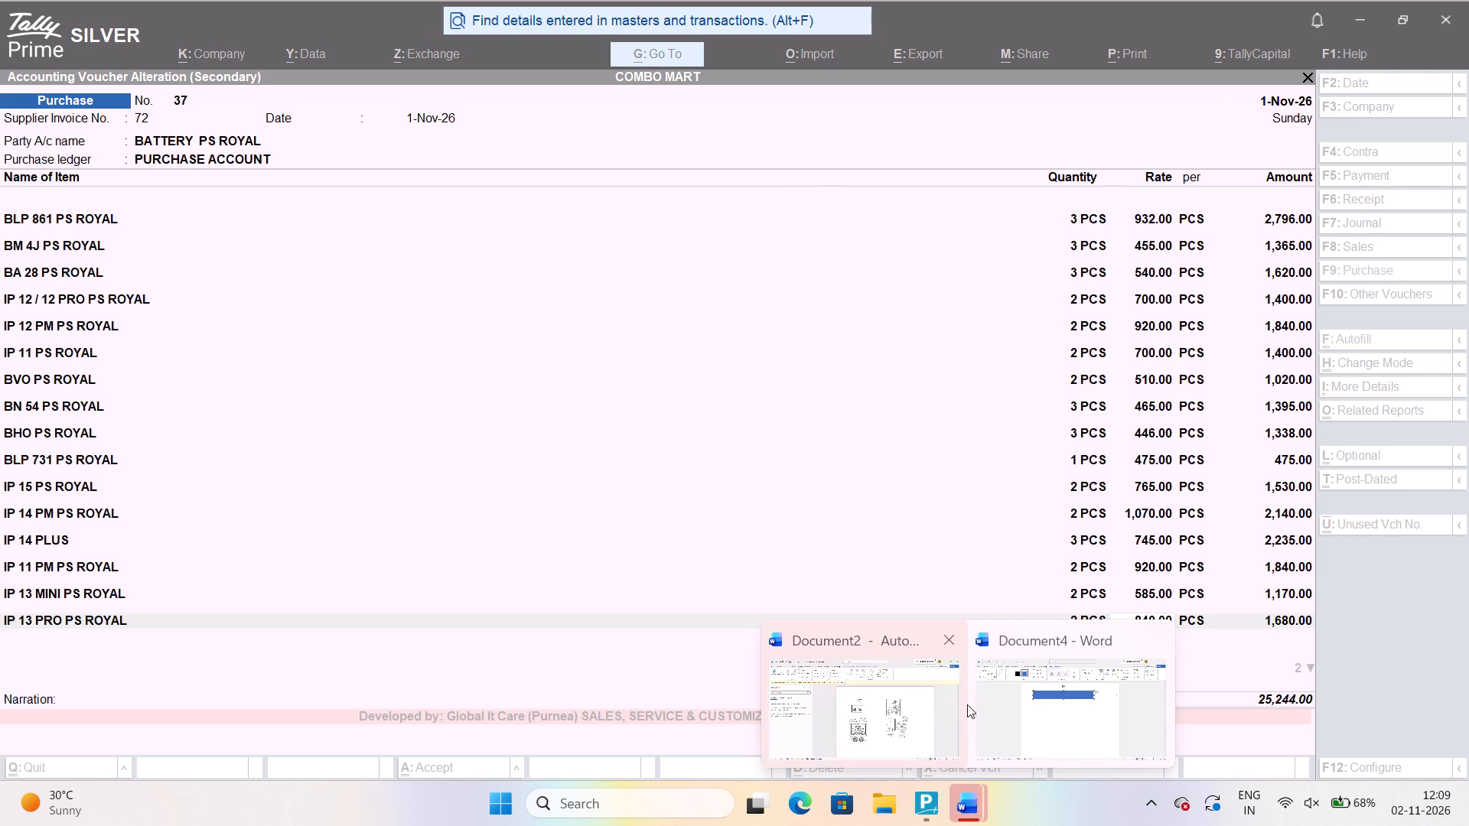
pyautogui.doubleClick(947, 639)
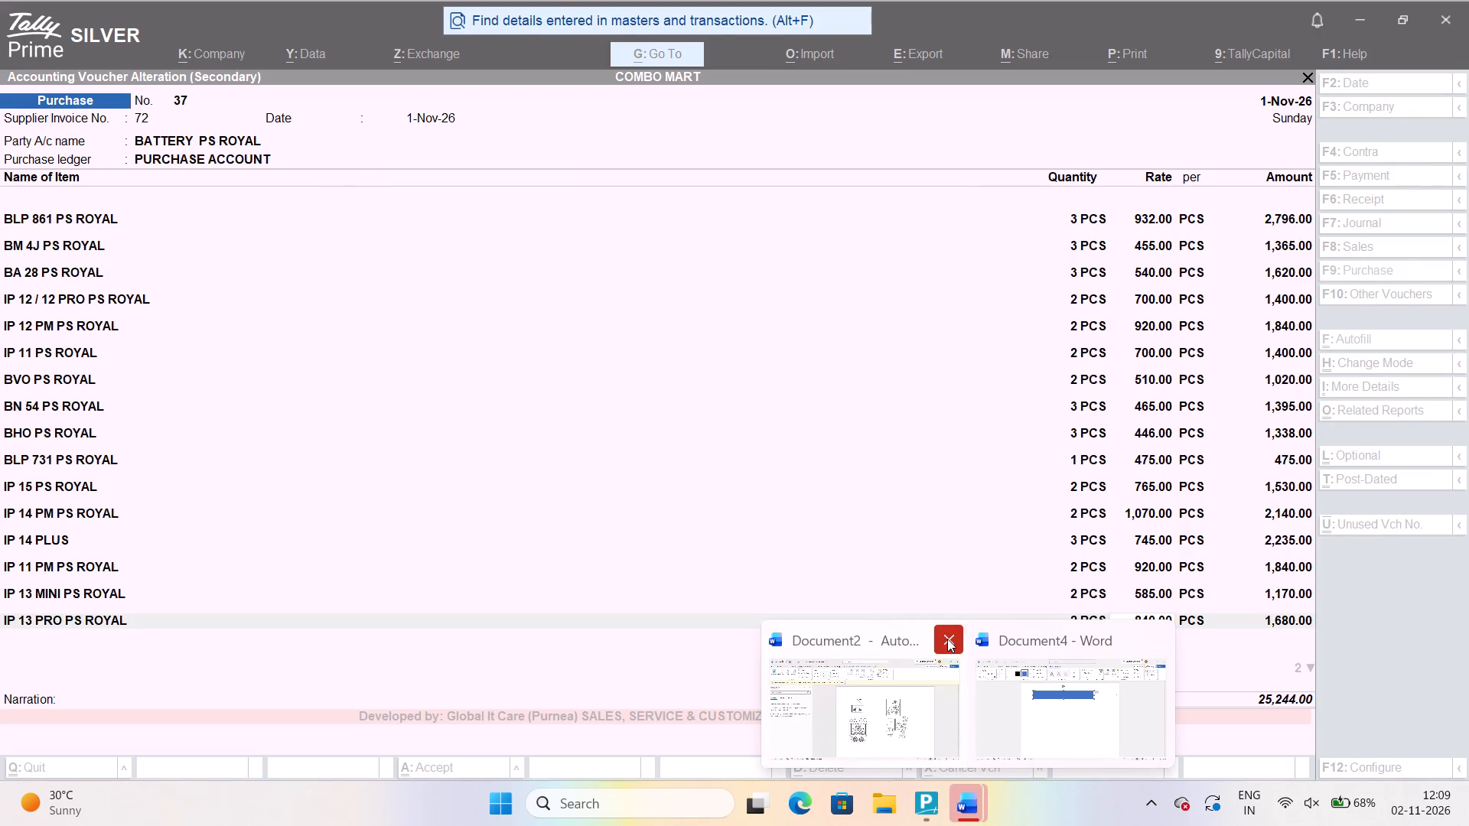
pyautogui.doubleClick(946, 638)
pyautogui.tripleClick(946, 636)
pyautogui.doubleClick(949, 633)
# Switch to Document4 in Word and dismiss the open dialogs without saving or closing the document.
pyautogui.click(1083, 718)
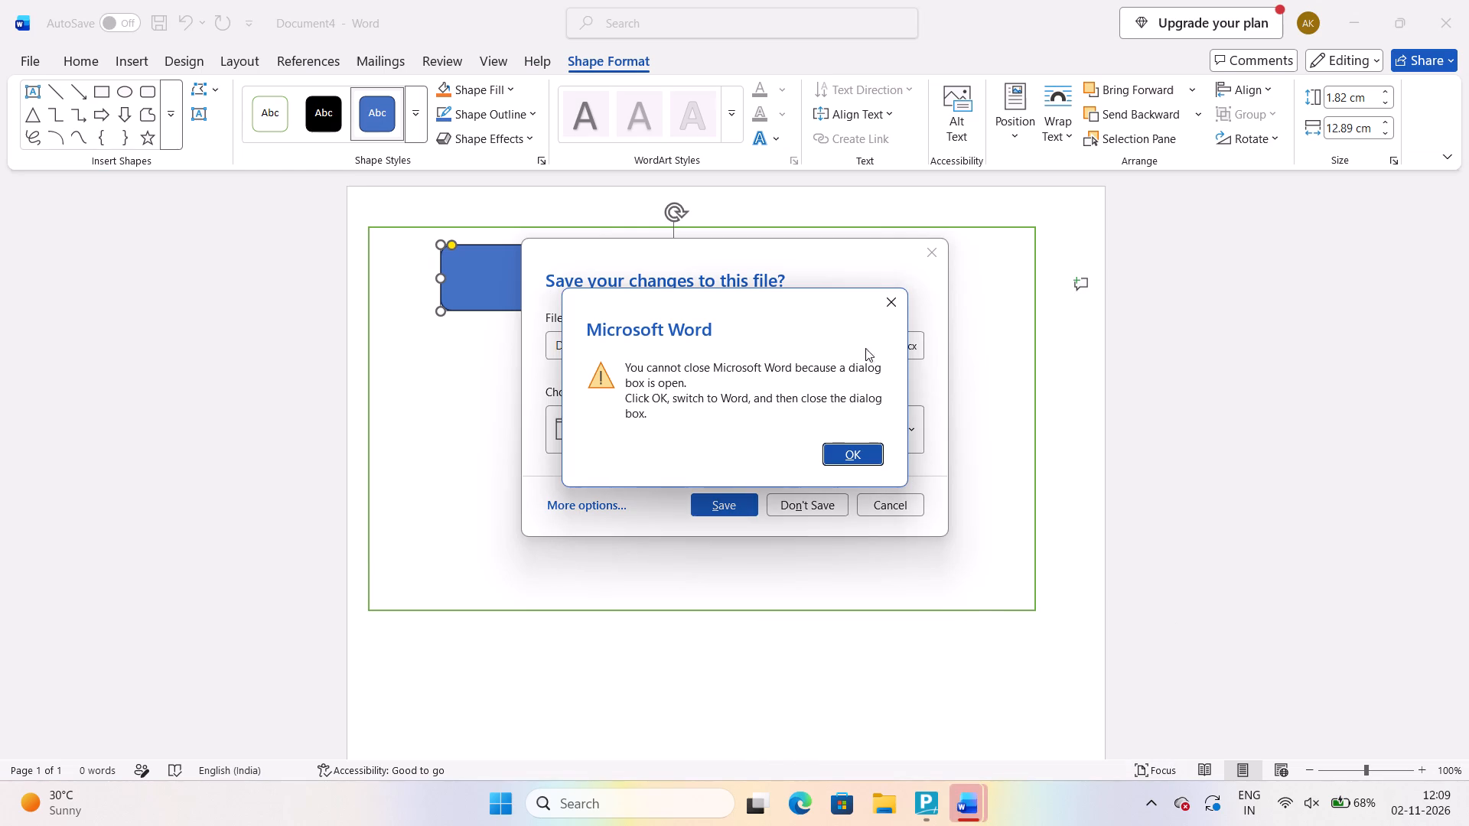
pyautogui.click(894, 302)
pyautogui.click(933, 245)
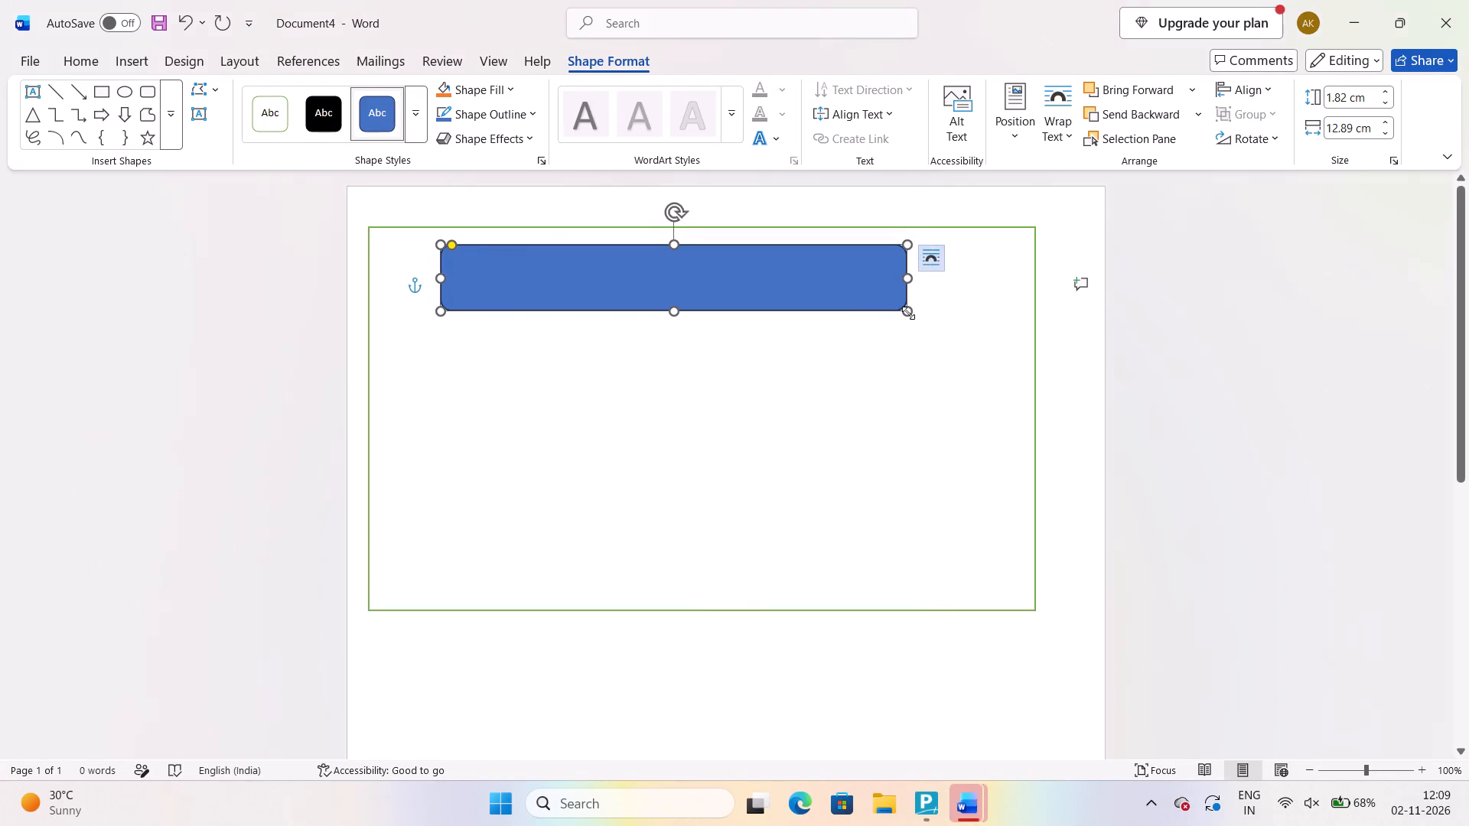
# Apply the white-filled, green-outlined preset shape style to the rounded header shape.
pyautogui.click(275, 109)
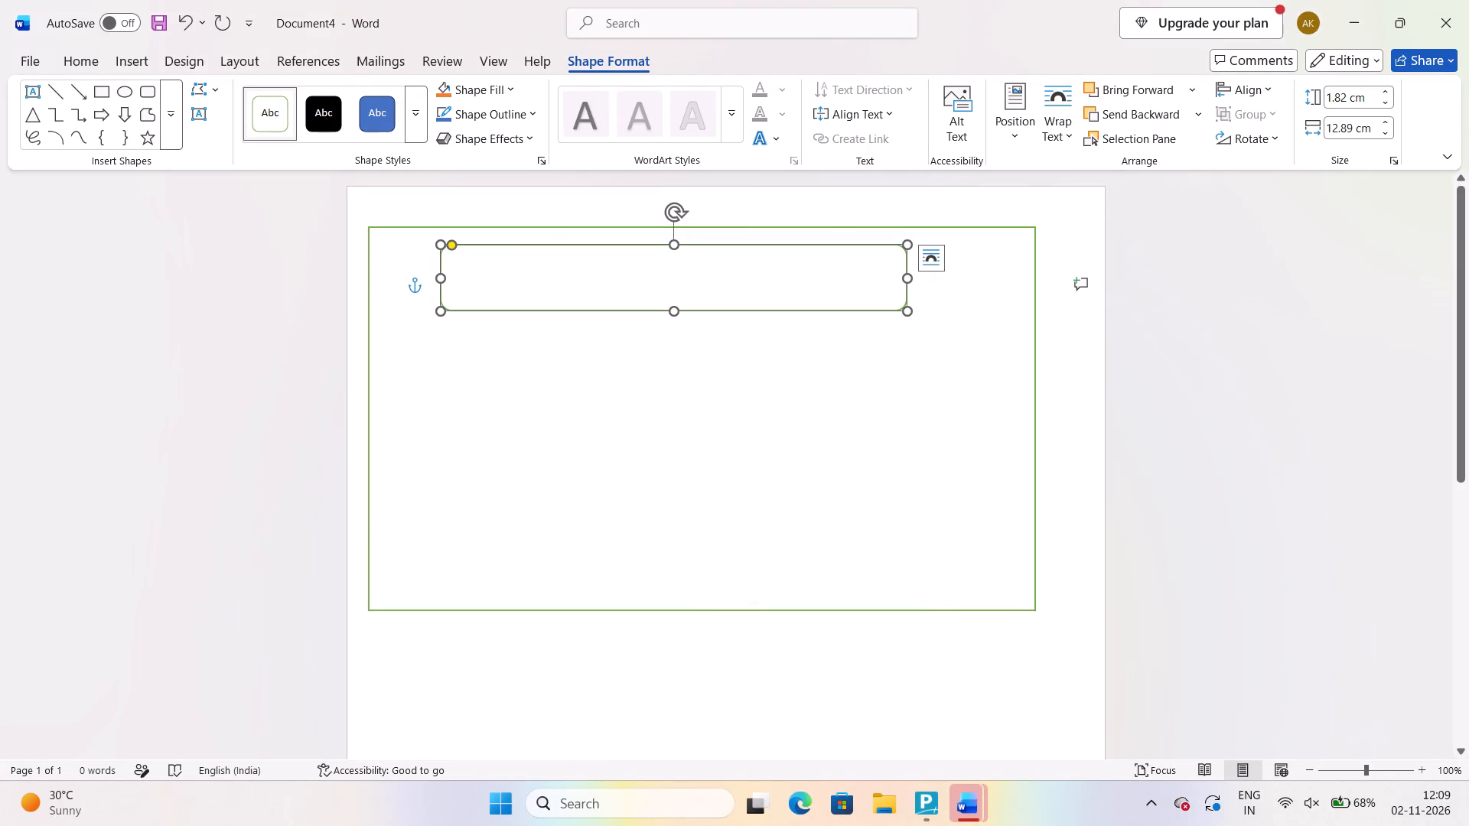
# Resize the rounded header shape to about 1.99 cm high and 13.23 cm wide, keeping it inside the large rectangle.
pyautogui.moveTo(931, 256); pyautogui.dragTo(932, 249)
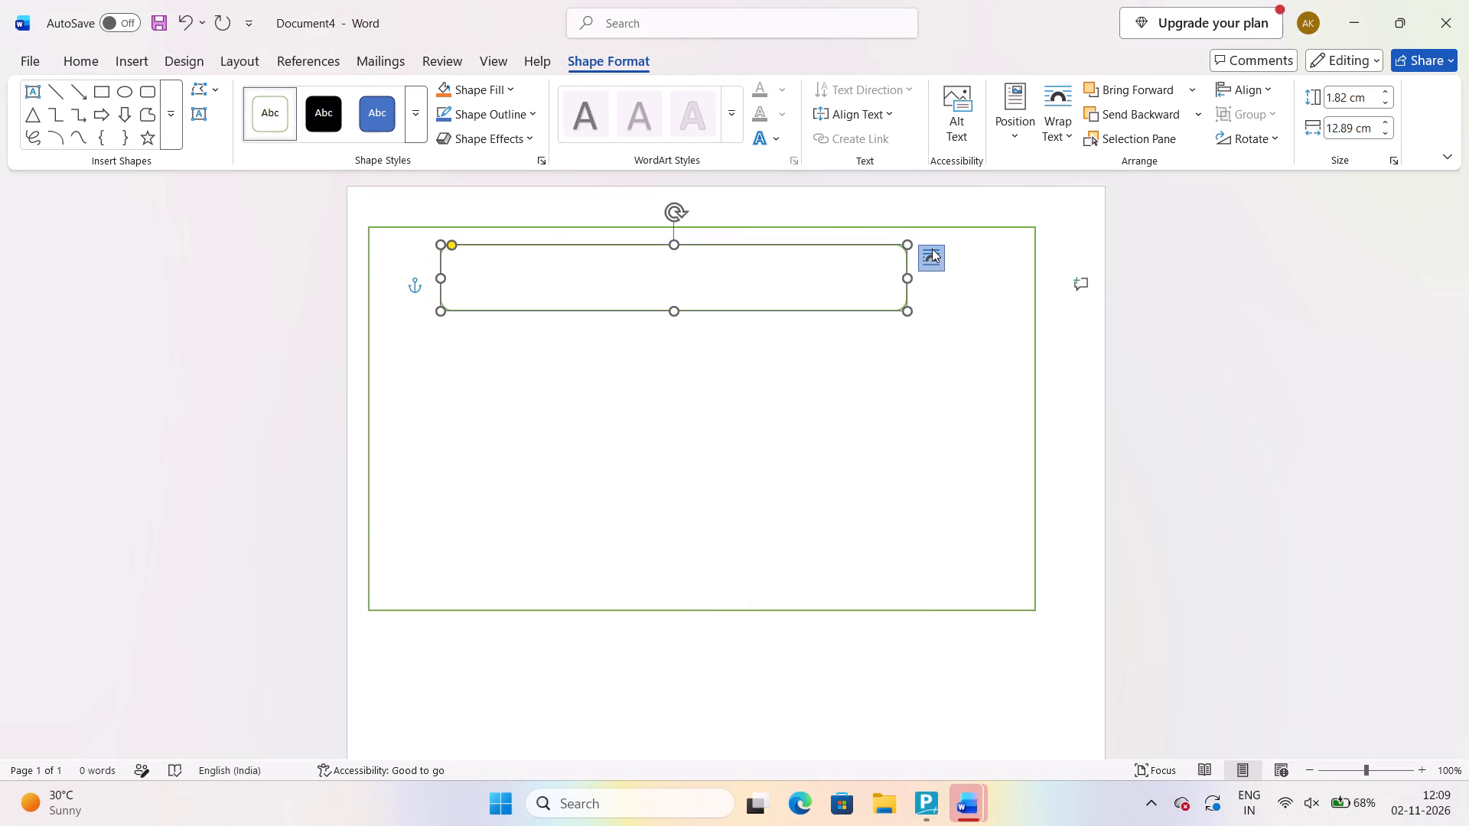
pyautogui.moveTo(932, 249); pyautogui.dragTo(929, 244)
pyautogui.moveTo(909, 244); pyautogui.dragTo(906, 236)
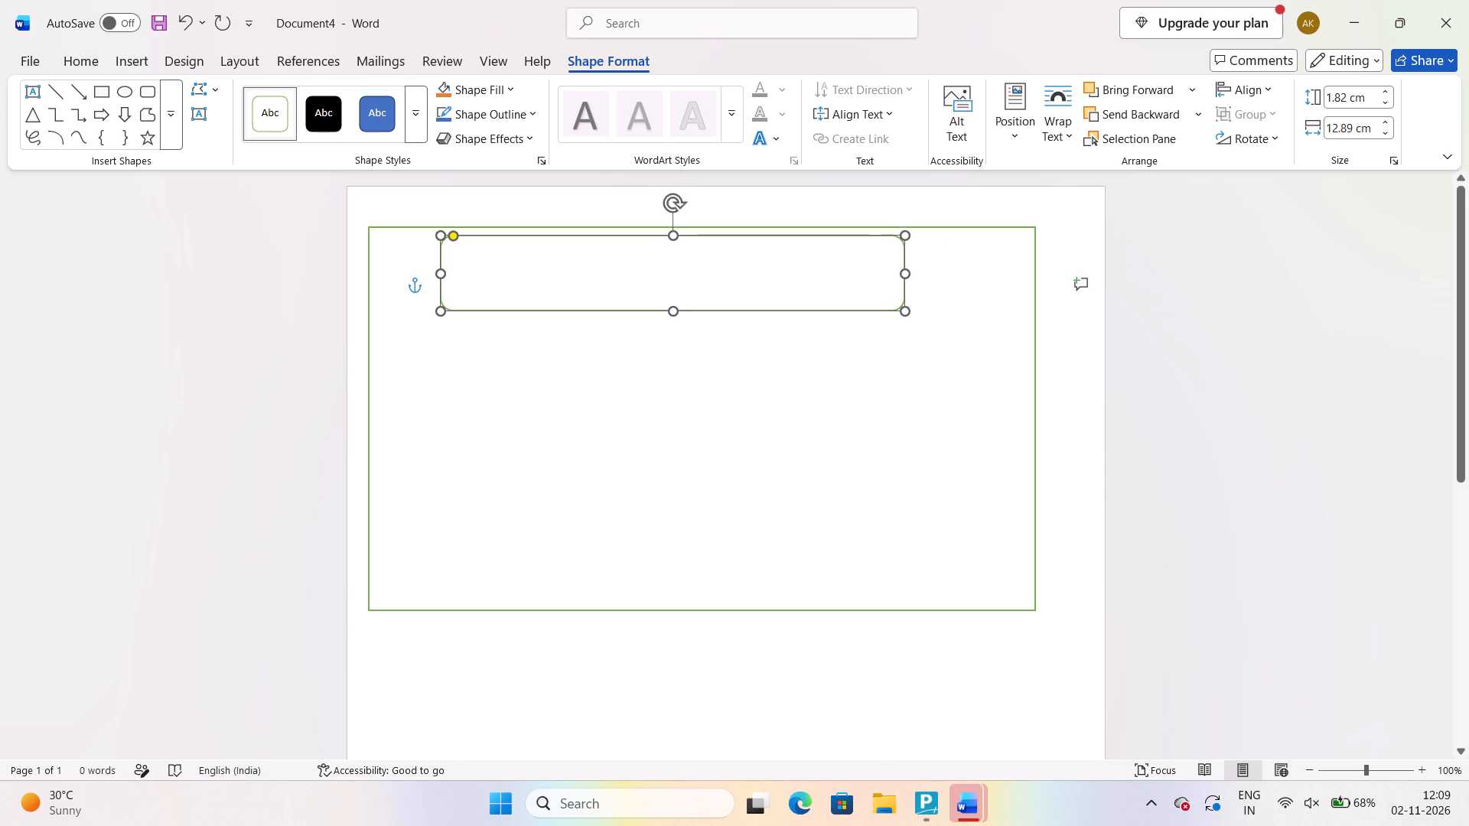
pyautogui.moveTo(906, 236); pyautogui.dragTo(920, 239)
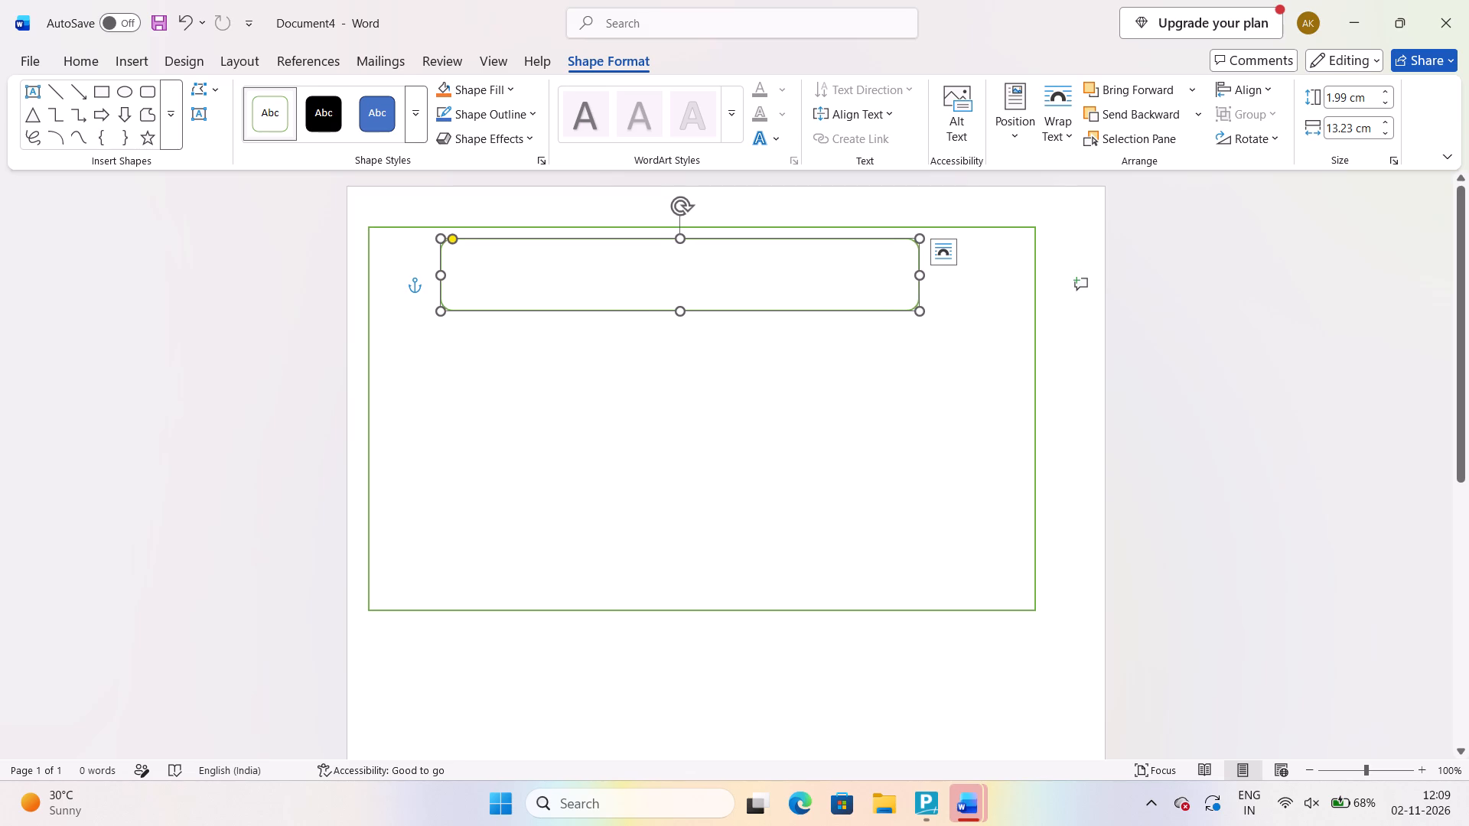
pyautogui.doubleClick(804, 285)
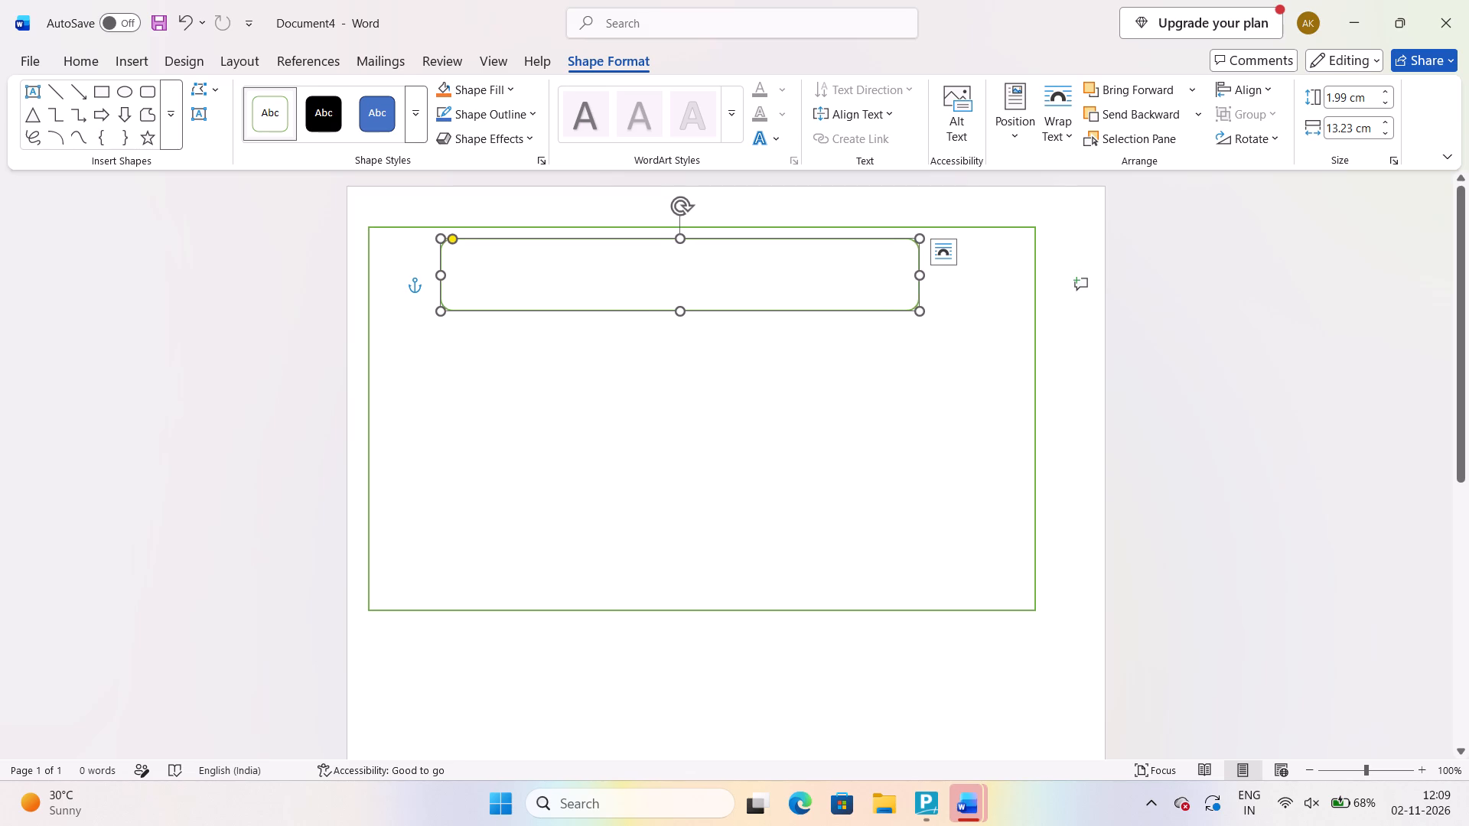
# Add the text ABCD inside the rounded header shape.
pyautogui.doubleClick(674, 280)
pyautogui.tripleClick(674, 279)
pyautogui.click(674, 279)
pyautogui.doubleClick(754, 257)
pyautogui.rightClick(753, 268)
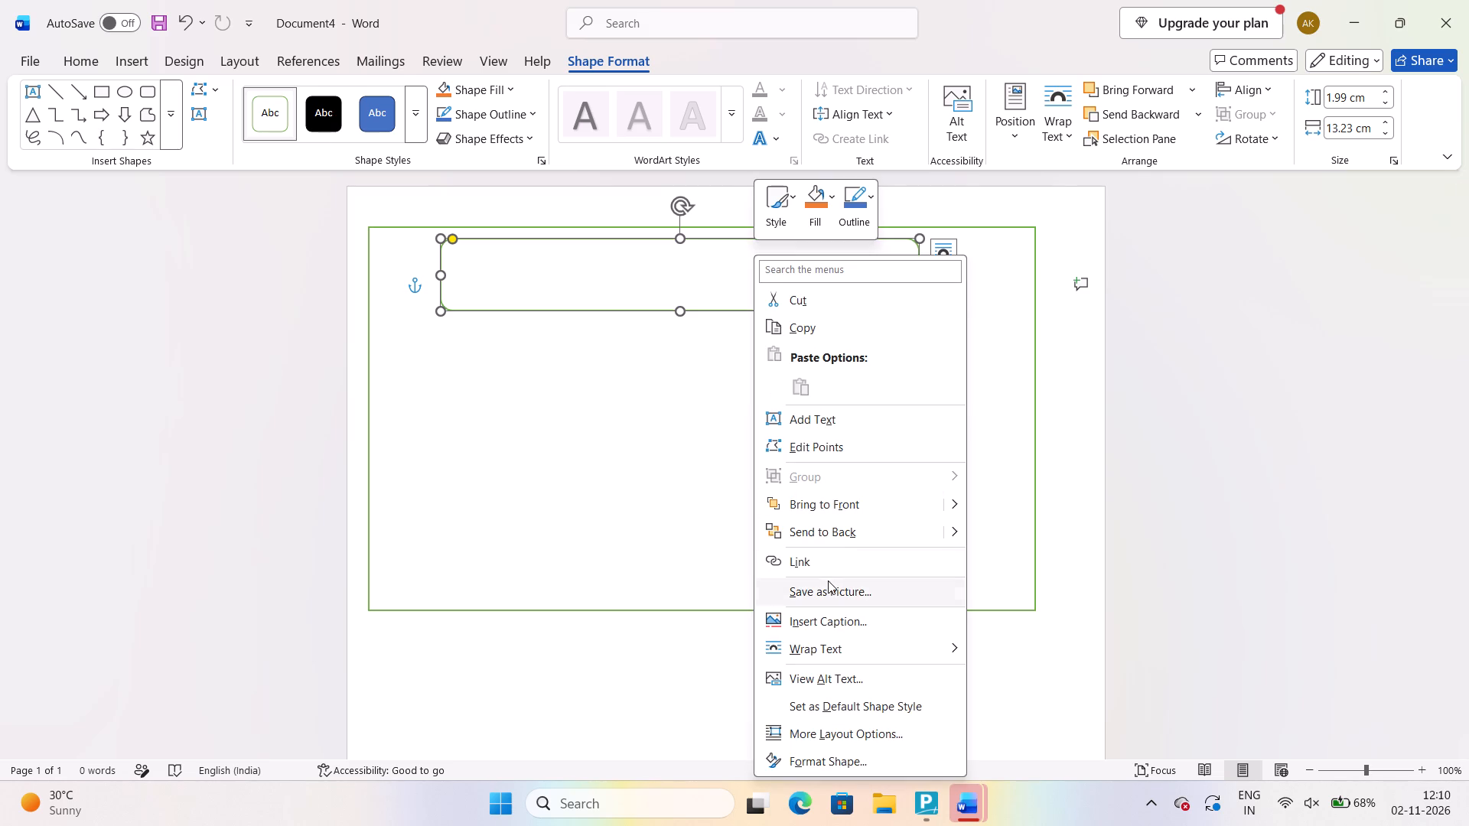
pyautogui.click(862, 424)
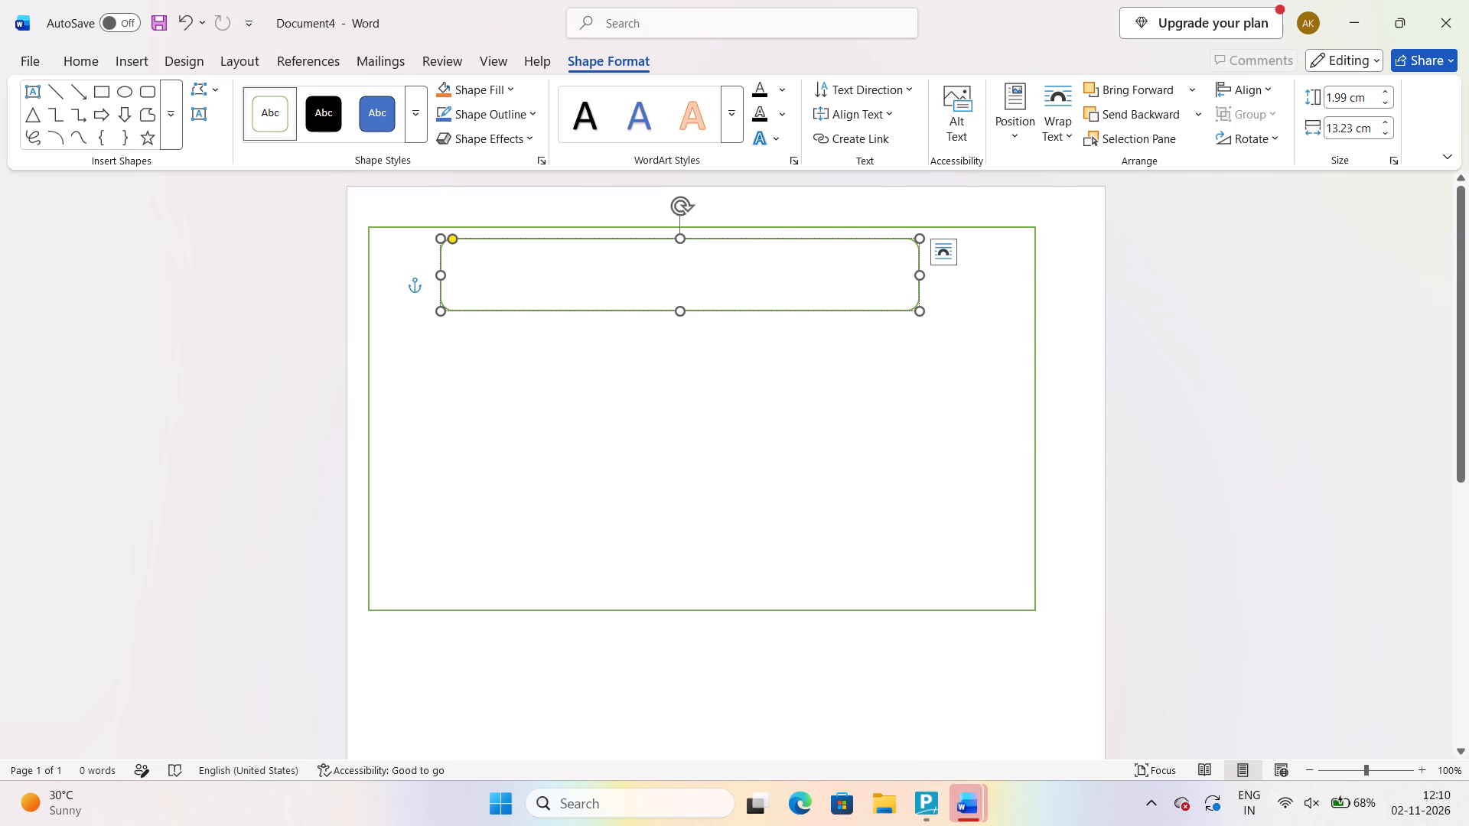
pyautogui.press('a')
pyautogui.press('b')
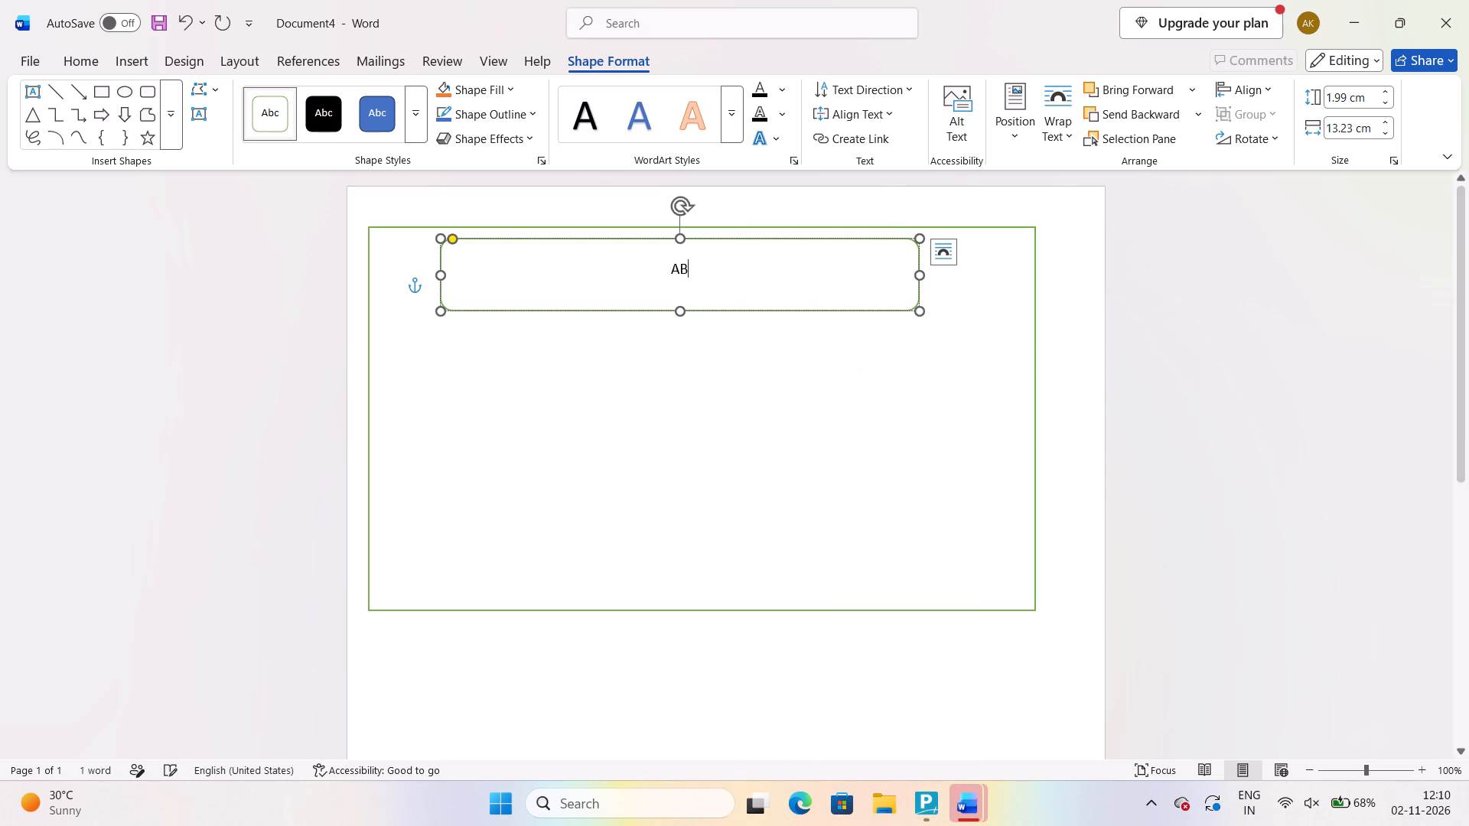
pyautogui.write('CD')
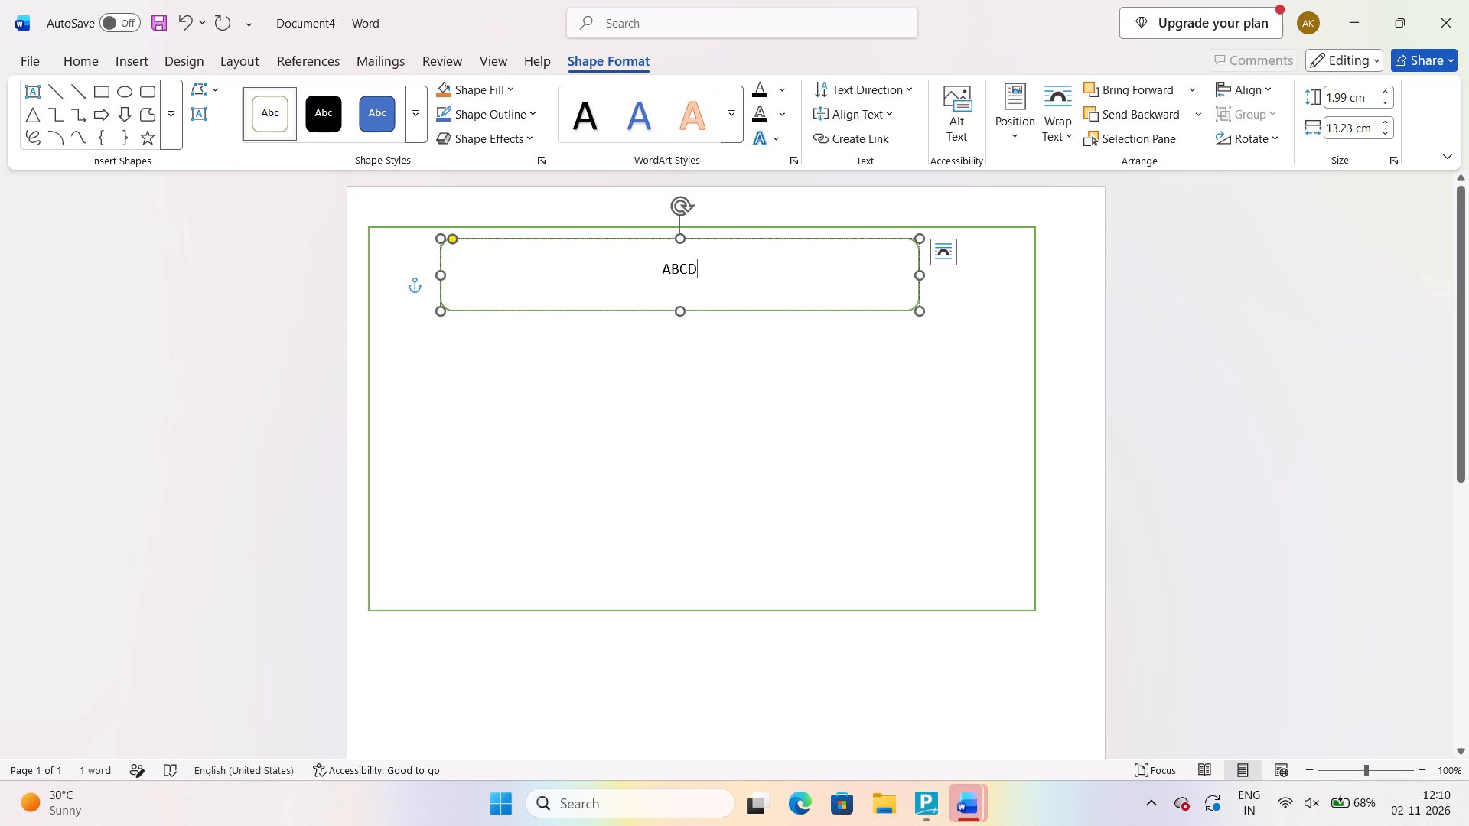
# Enlarge the ABCD header text to 24 pt and make it bold.
pyautogui.moveTo(705, 265); pyautogui.dragTo(647, 264)
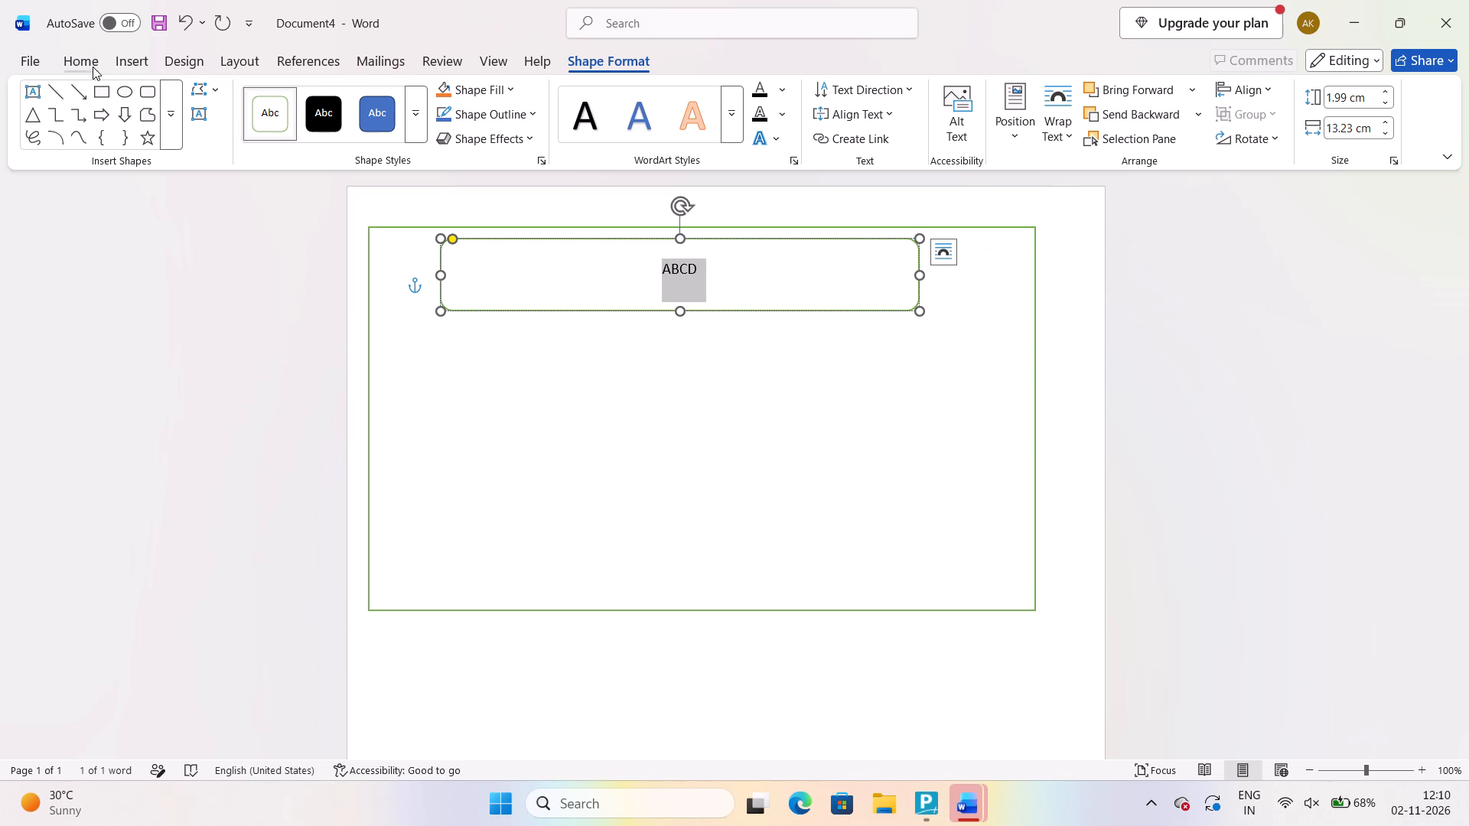
pyautogui.click(88, 65)
pyautogui.tripleClick(356, 86)
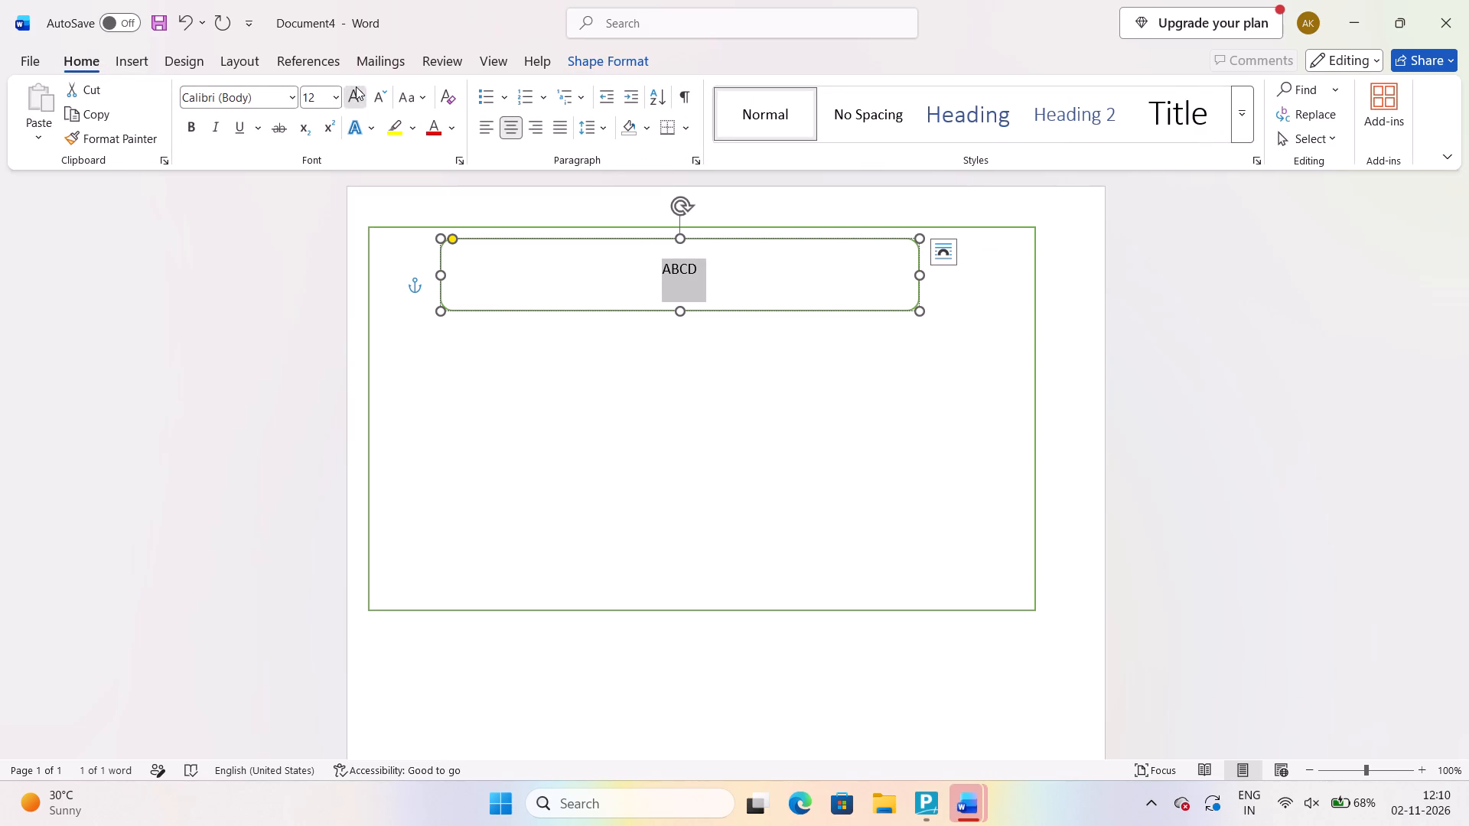
pyautogui.tripleClick(356, 86)
pyautogui.click(196, 138)
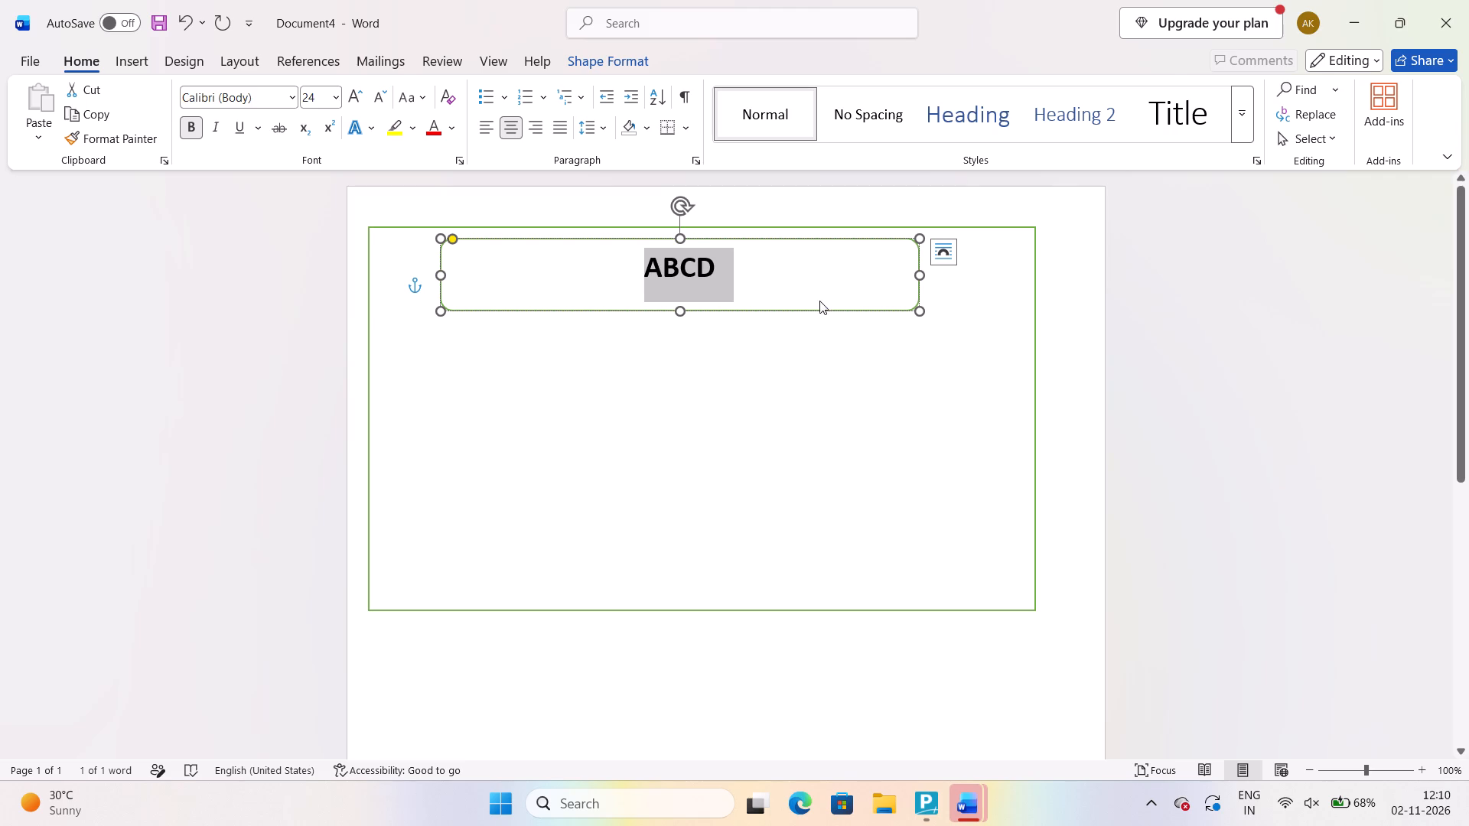
pyautogui.click(779, 269)
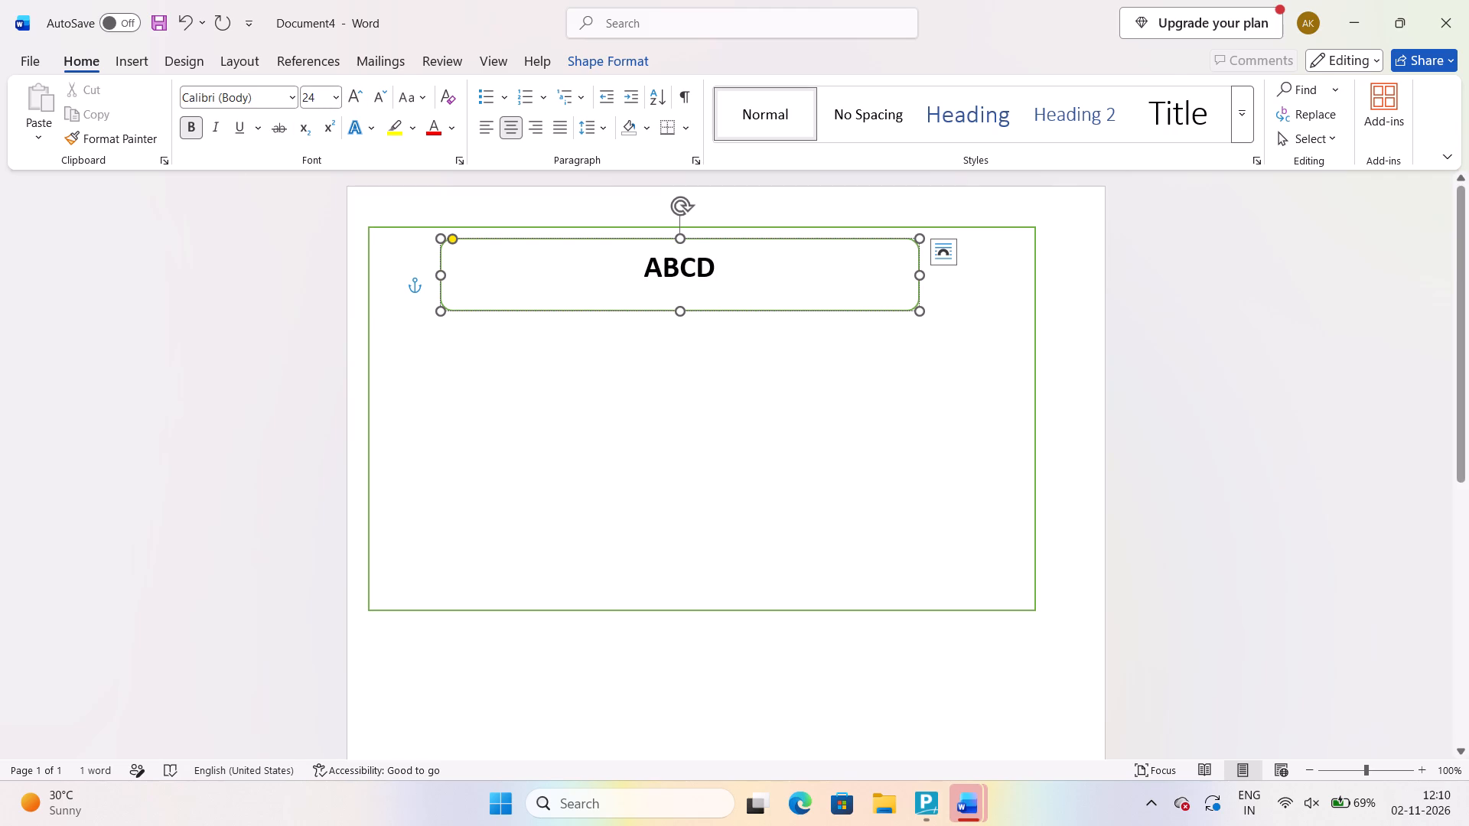
# Change the font of the ABCD header text to Arial Rounded MT Bold.
pyautogui.moveTo(721, 265); pyautogui.dragTo(639, 264)
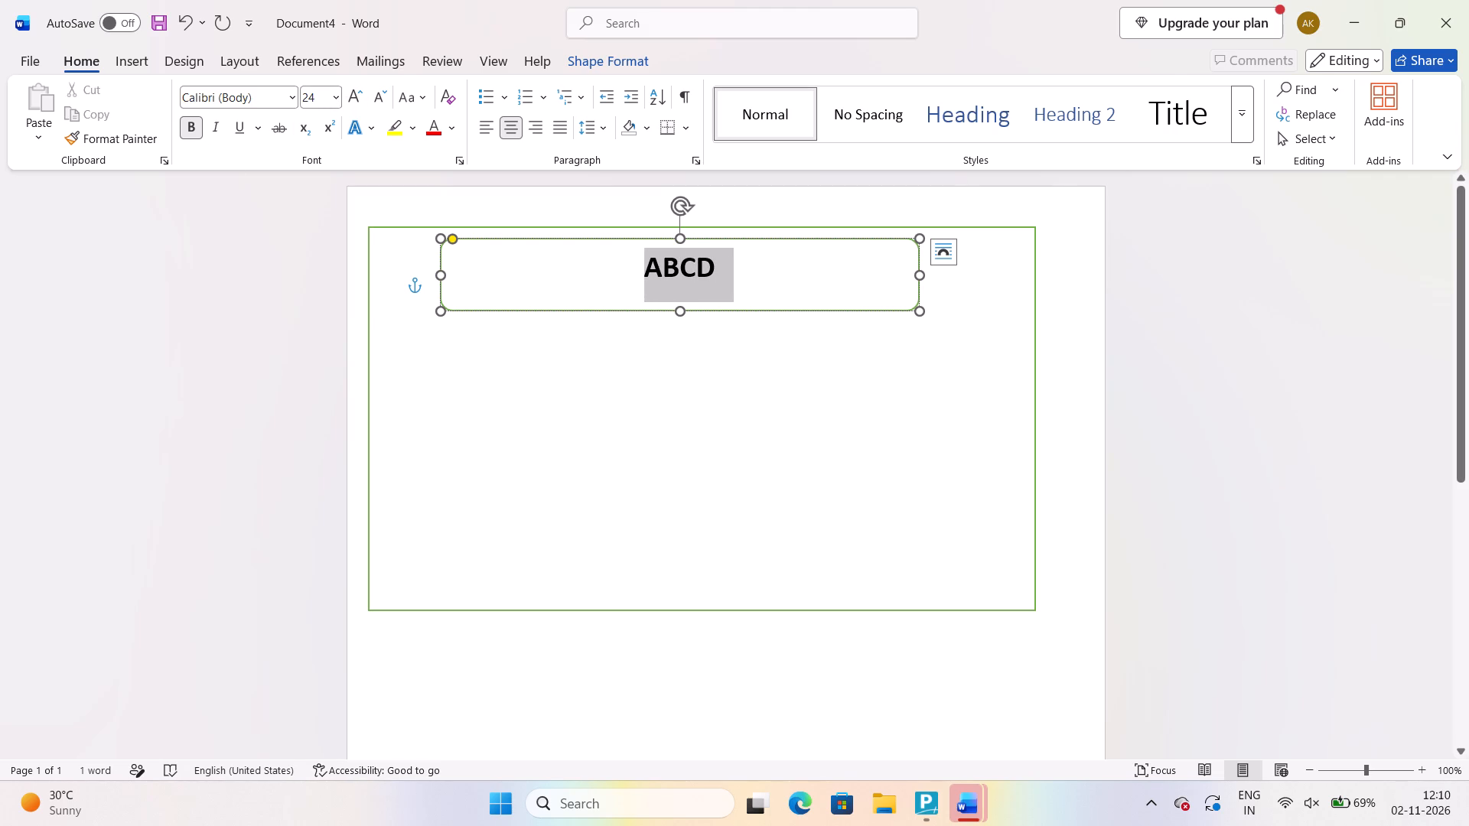
pyautogui.moveTo(639, 264); pyautogui.dragTo(637, 264)
pyautogui.click(288, 95)
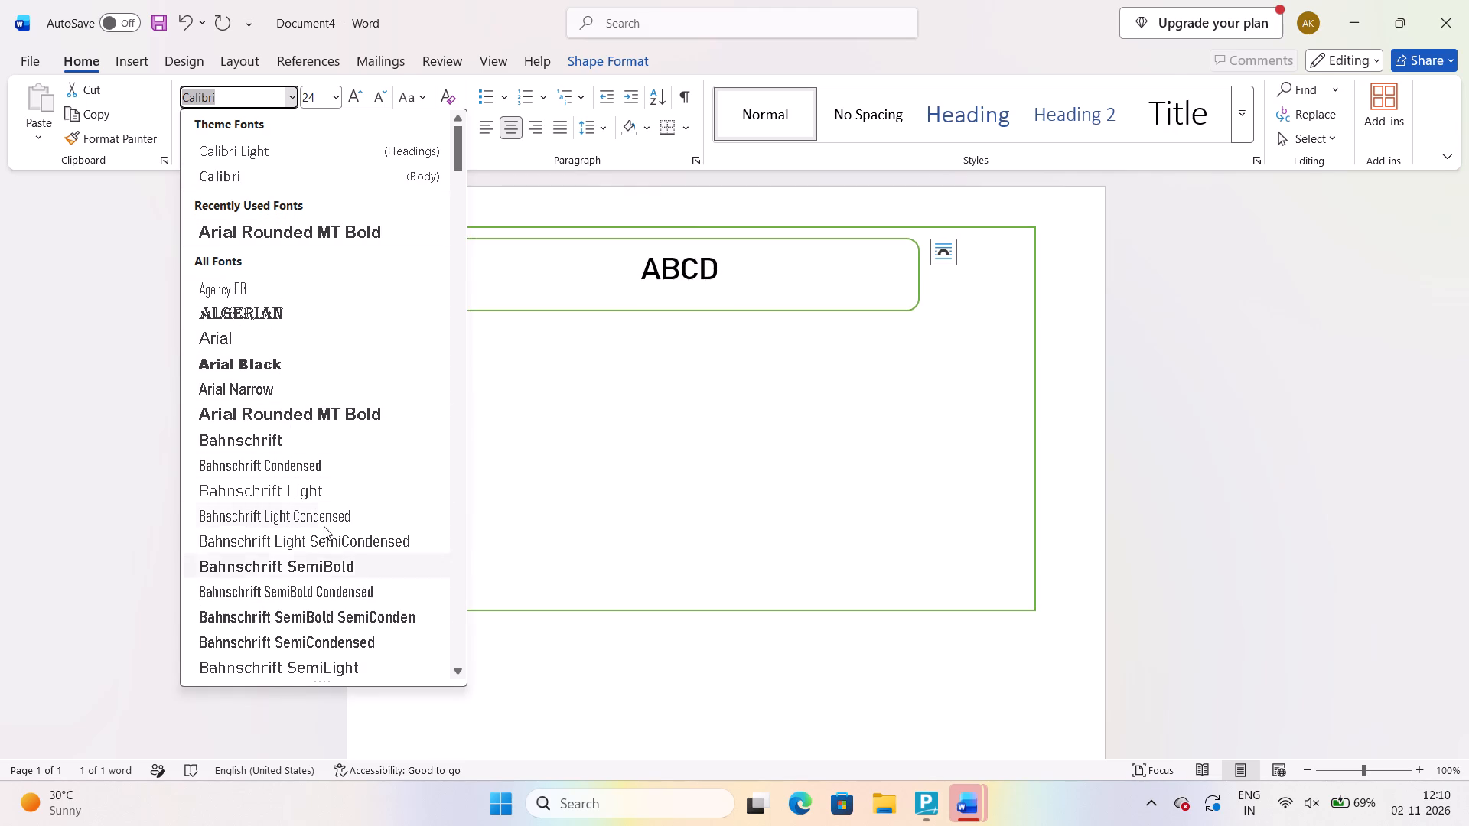
pyautogui.click(296, 232)
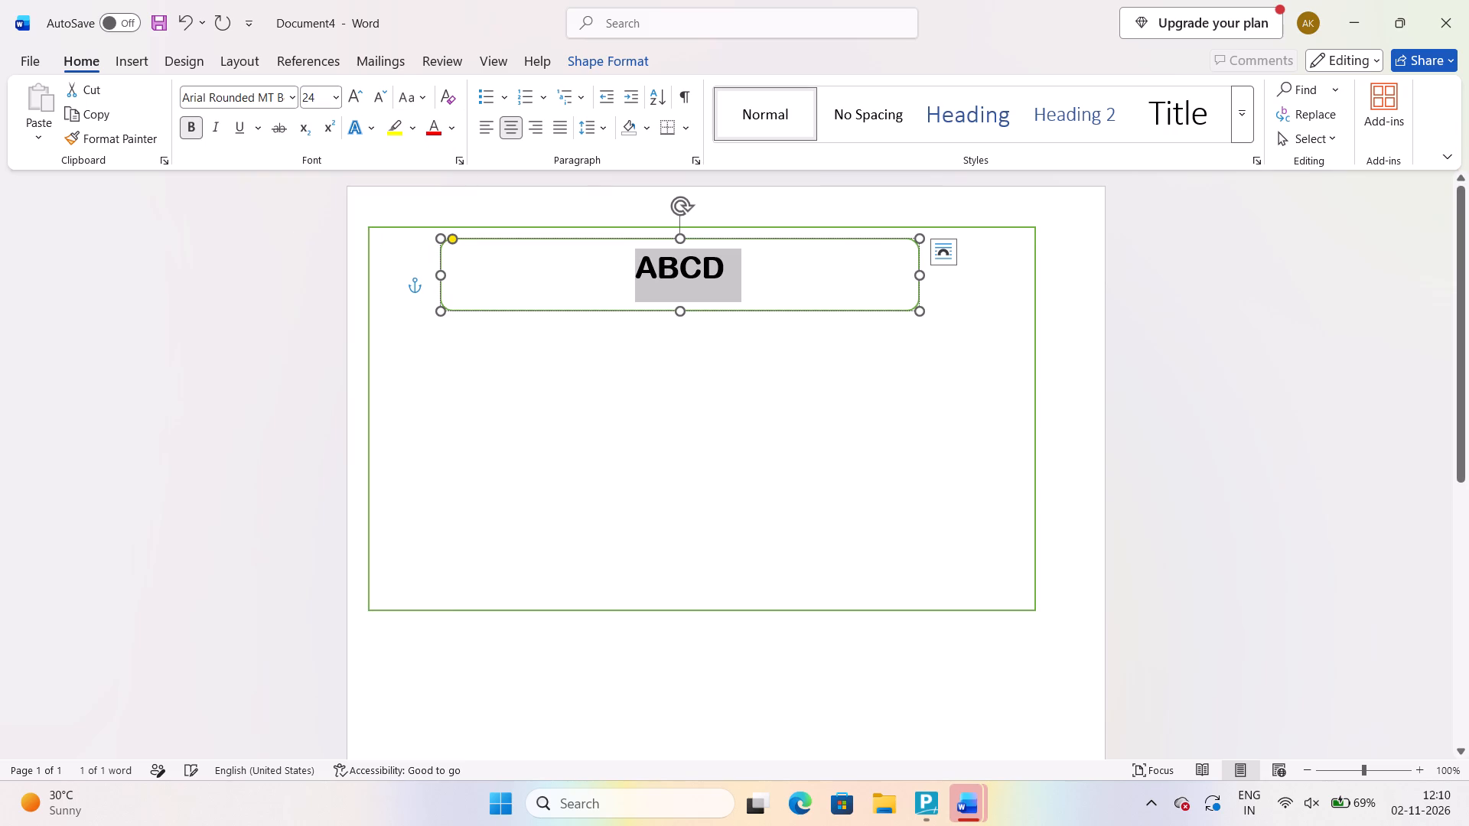
pyautogui.click(578, 382)
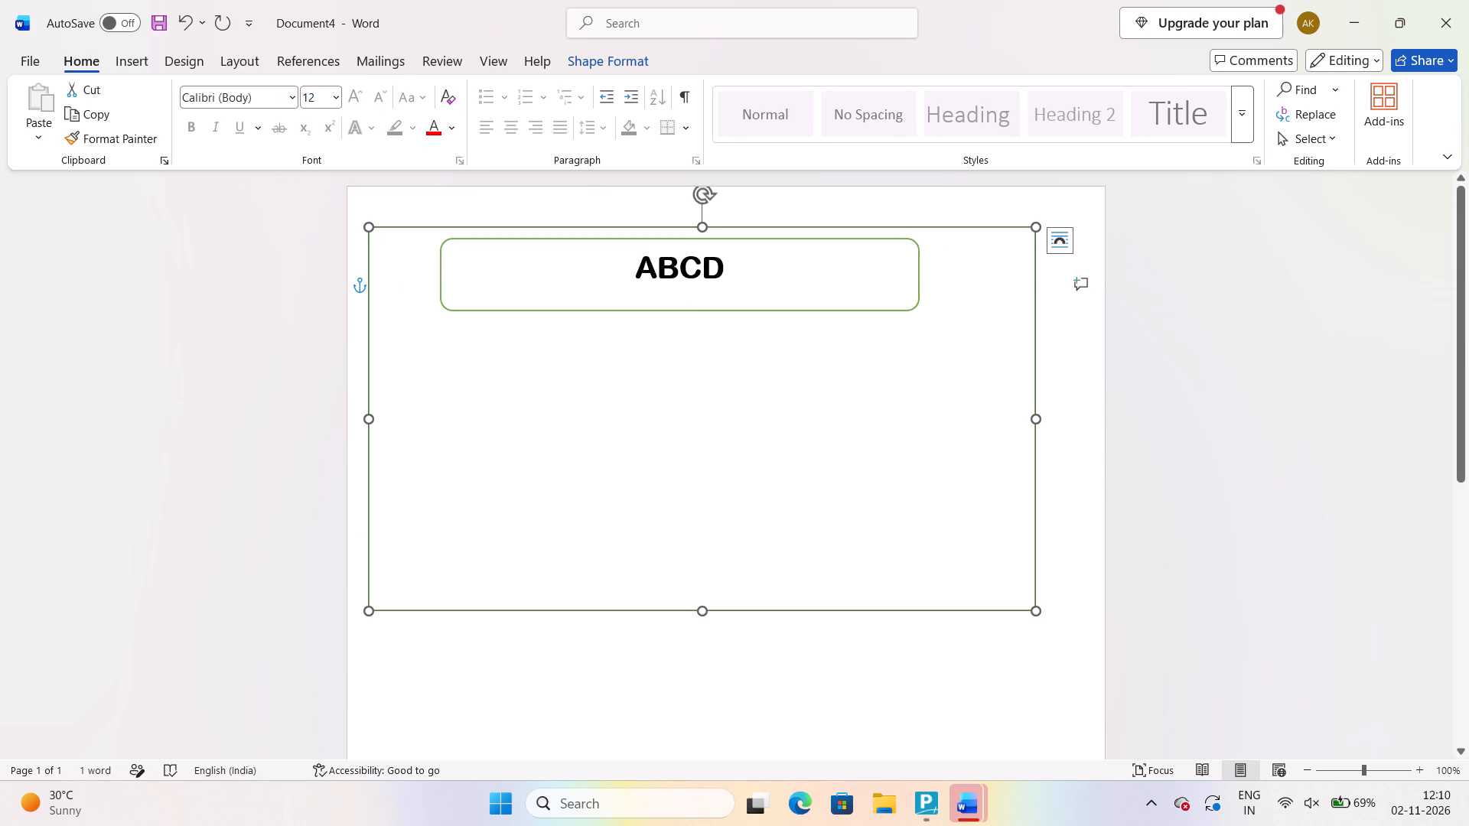
# Narrow the rounded header shape slightly from both its left and right sides, keeping its height.
pyautogui.click(586, 265)
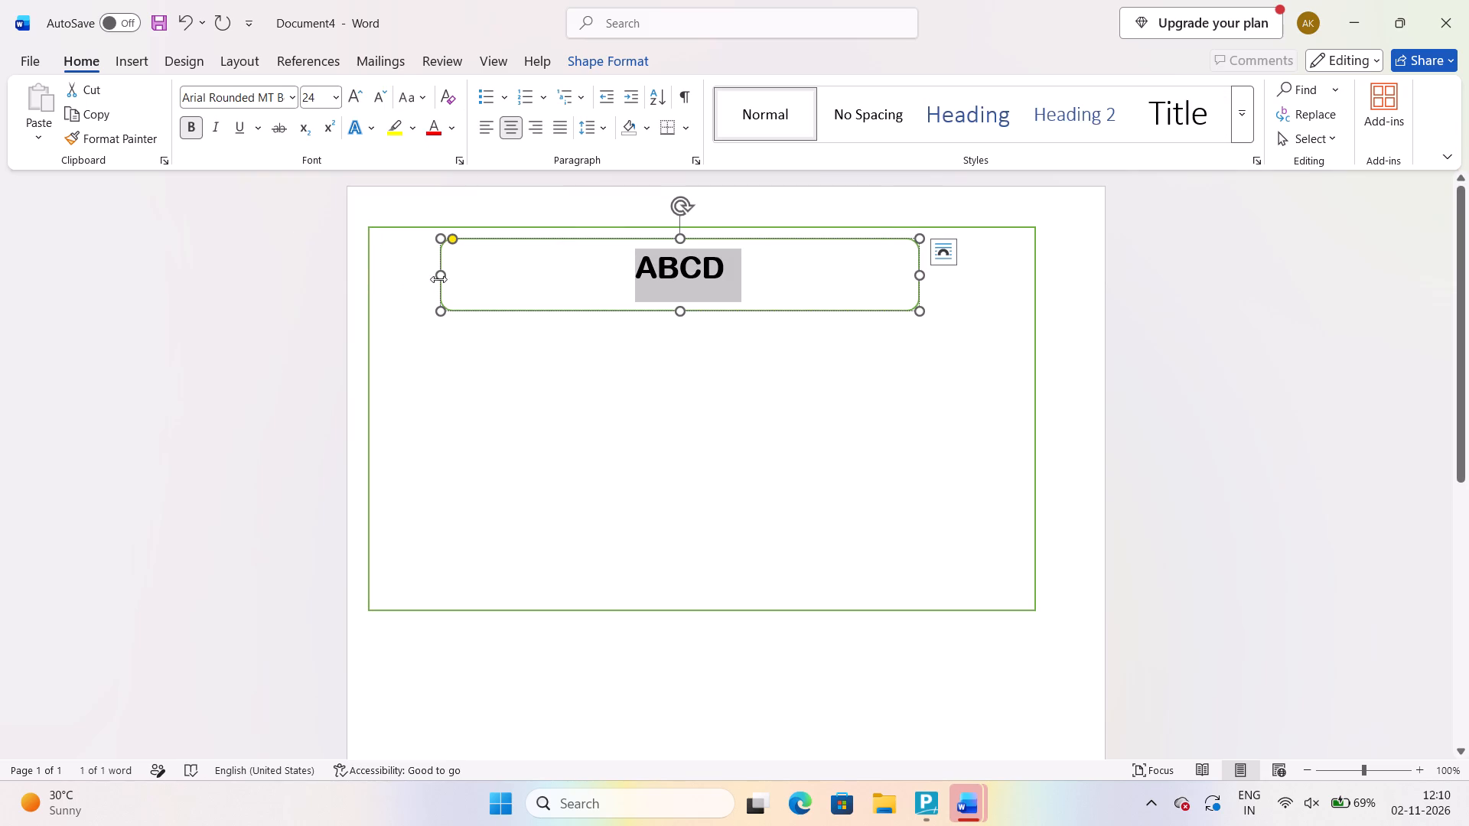
pyautogui.moveTo(438, 274); pyautogui.dragTo(455, 273)
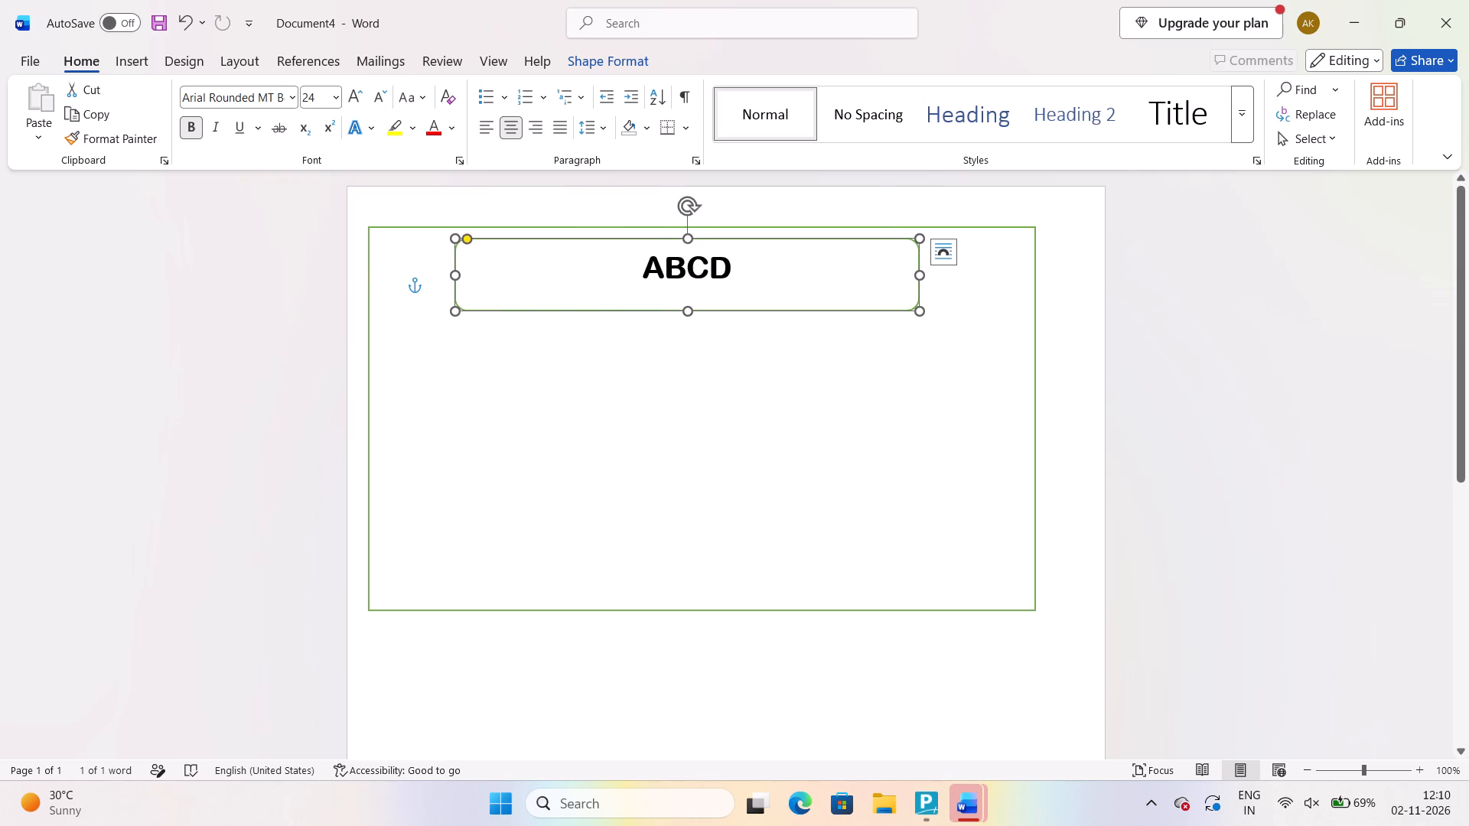
pyautogui.moveTo(920, 279); pyautogui.dragTo(897, 275)
pyautogui.click(758, 369)
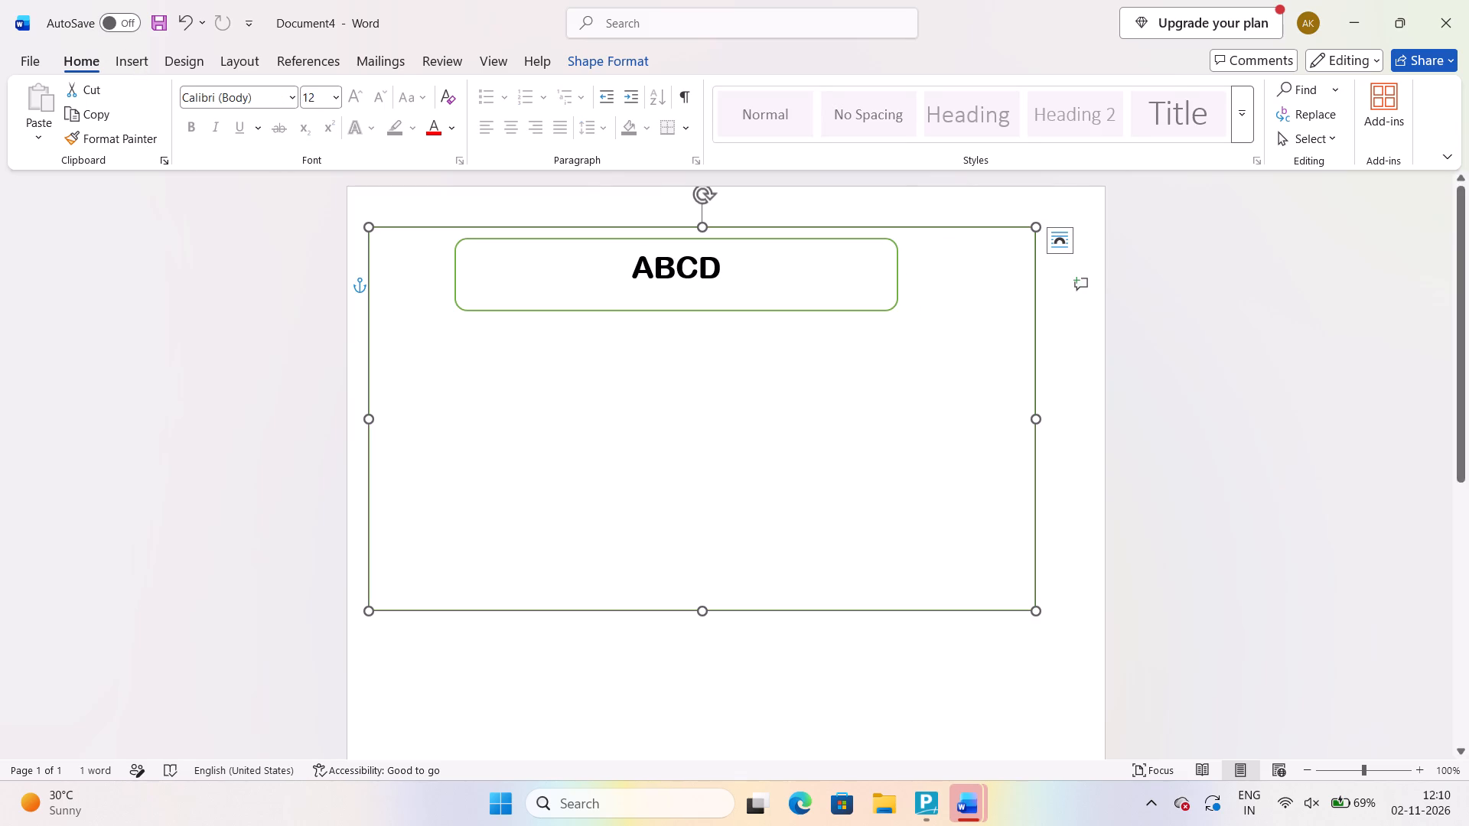
# Open the large rectangle for text entry with Add Text.
pyautogui.click(386, 406)
pyautogui.doubleClick(452, 430)
pyautogui.click(450, 430)
pyautogui.rightClick(450, 430)
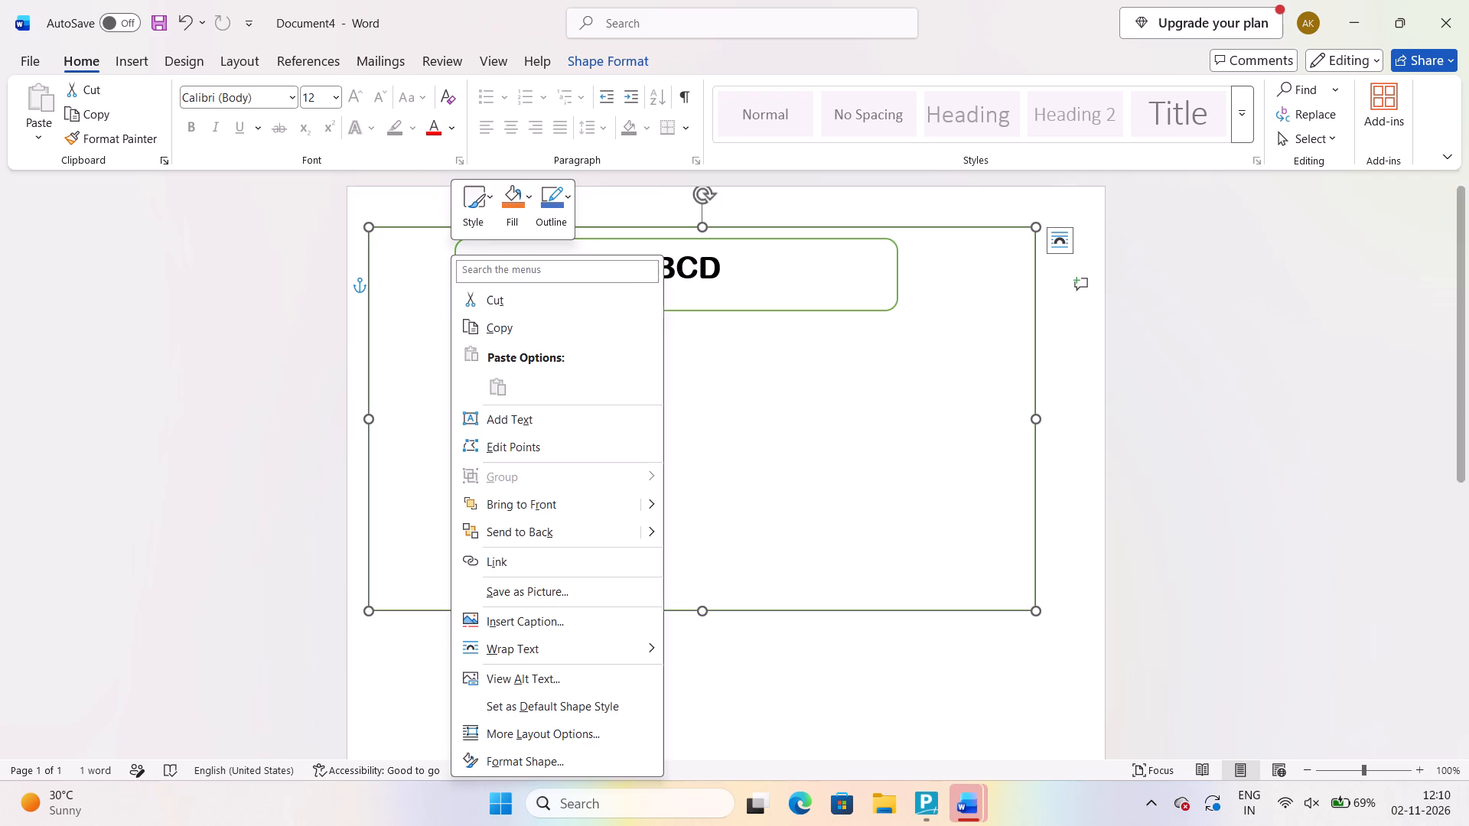
pyautogui.click(512, 413)
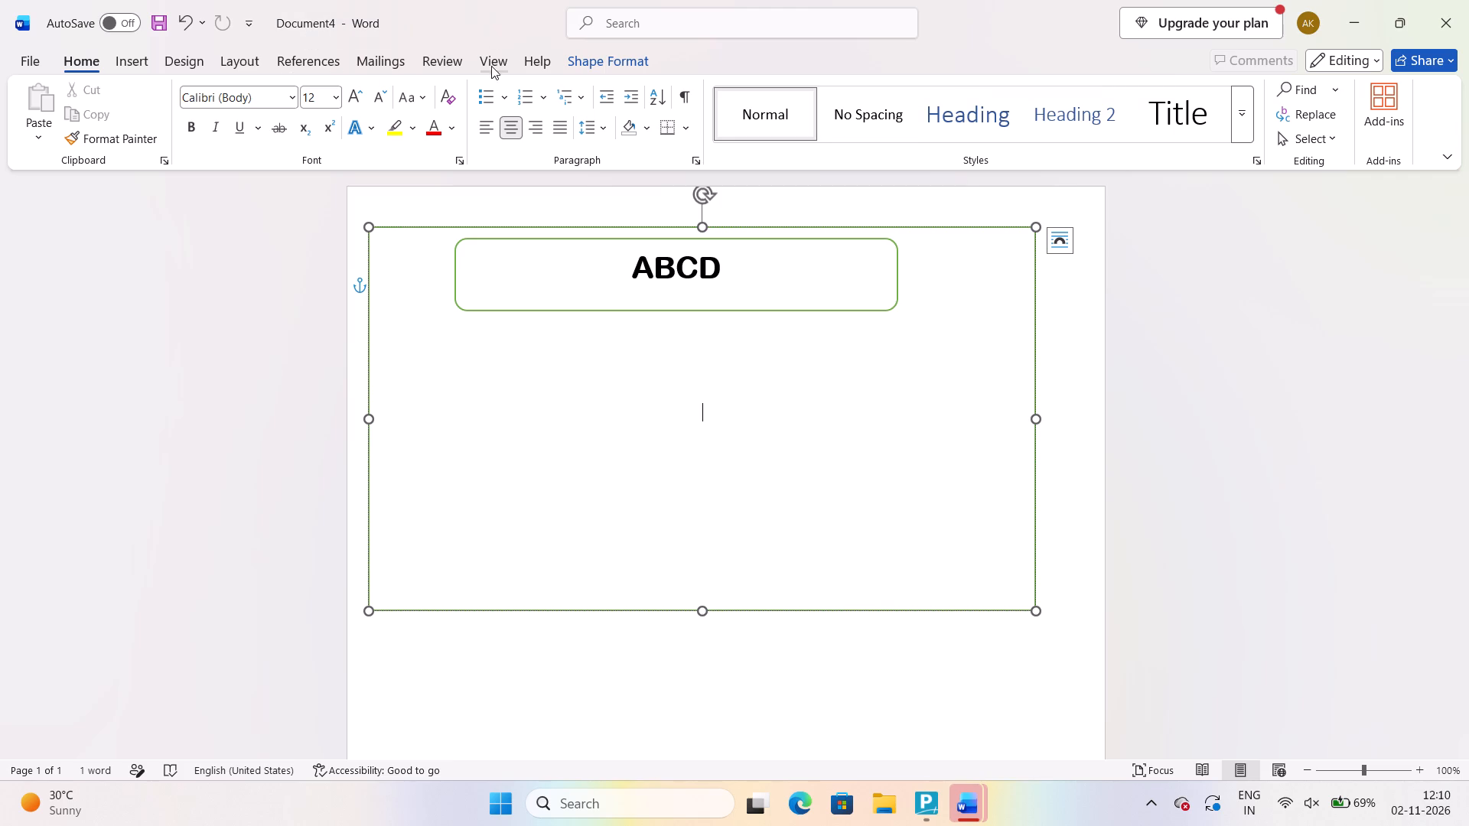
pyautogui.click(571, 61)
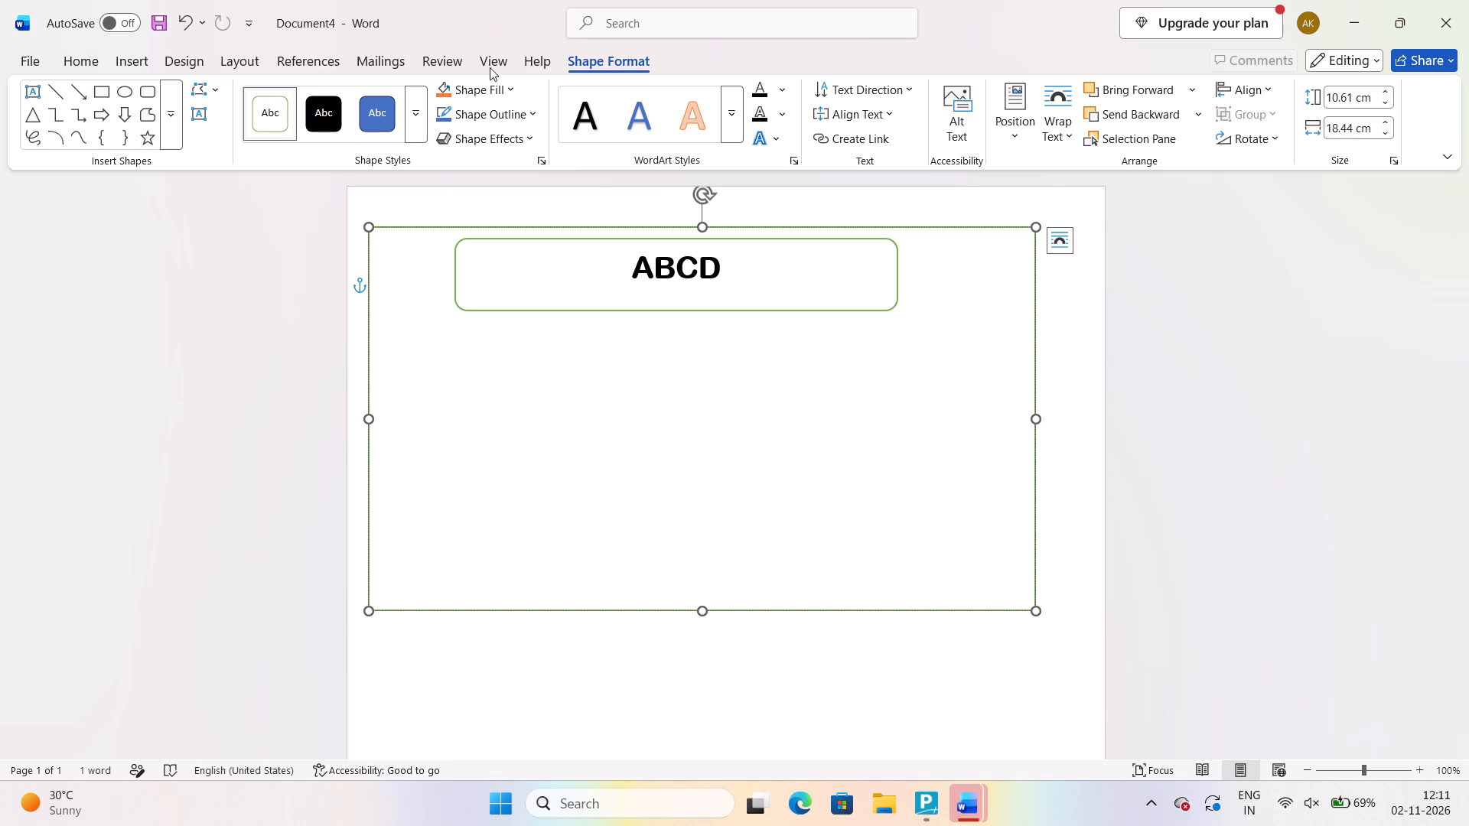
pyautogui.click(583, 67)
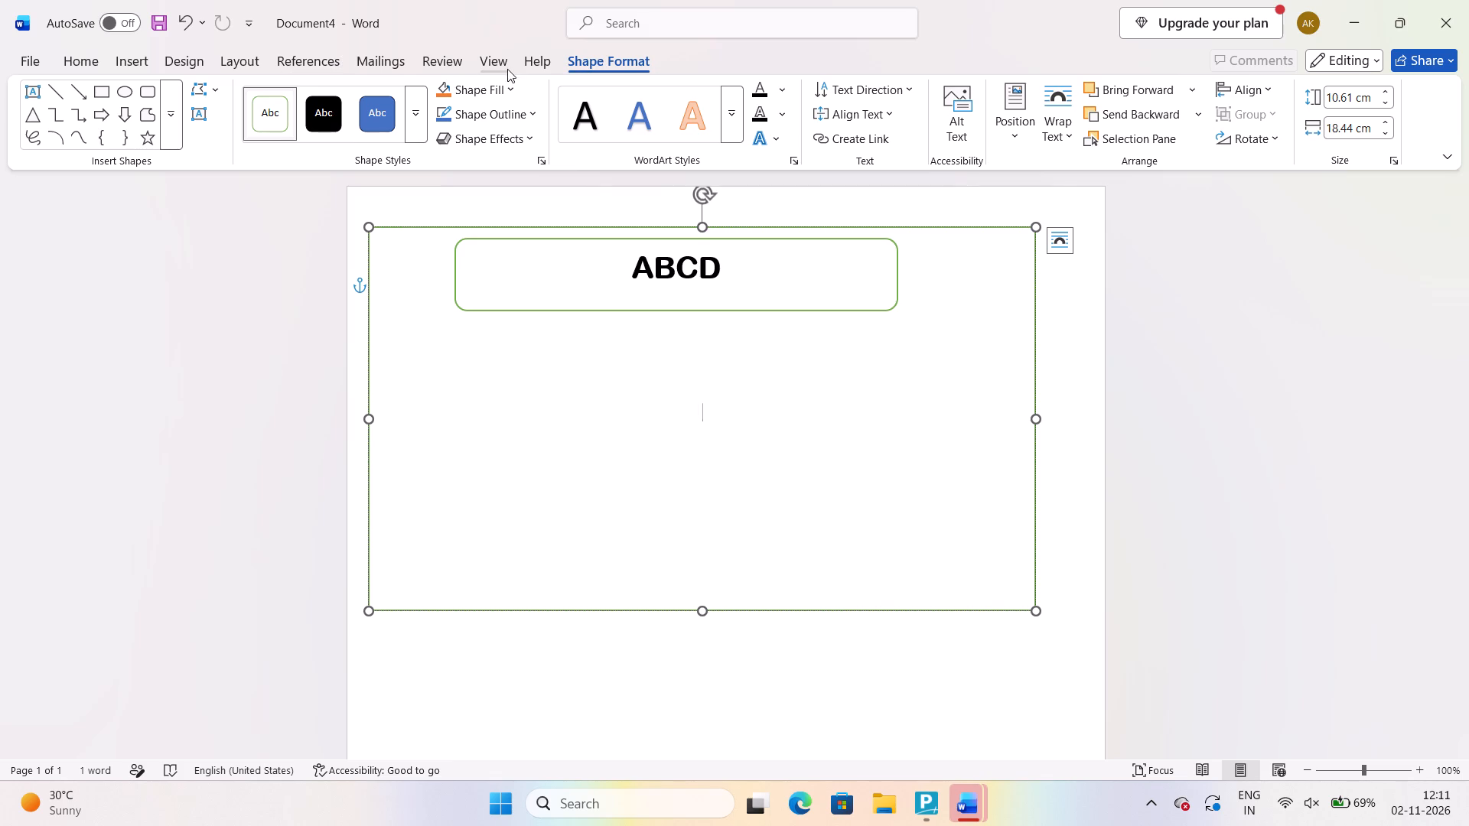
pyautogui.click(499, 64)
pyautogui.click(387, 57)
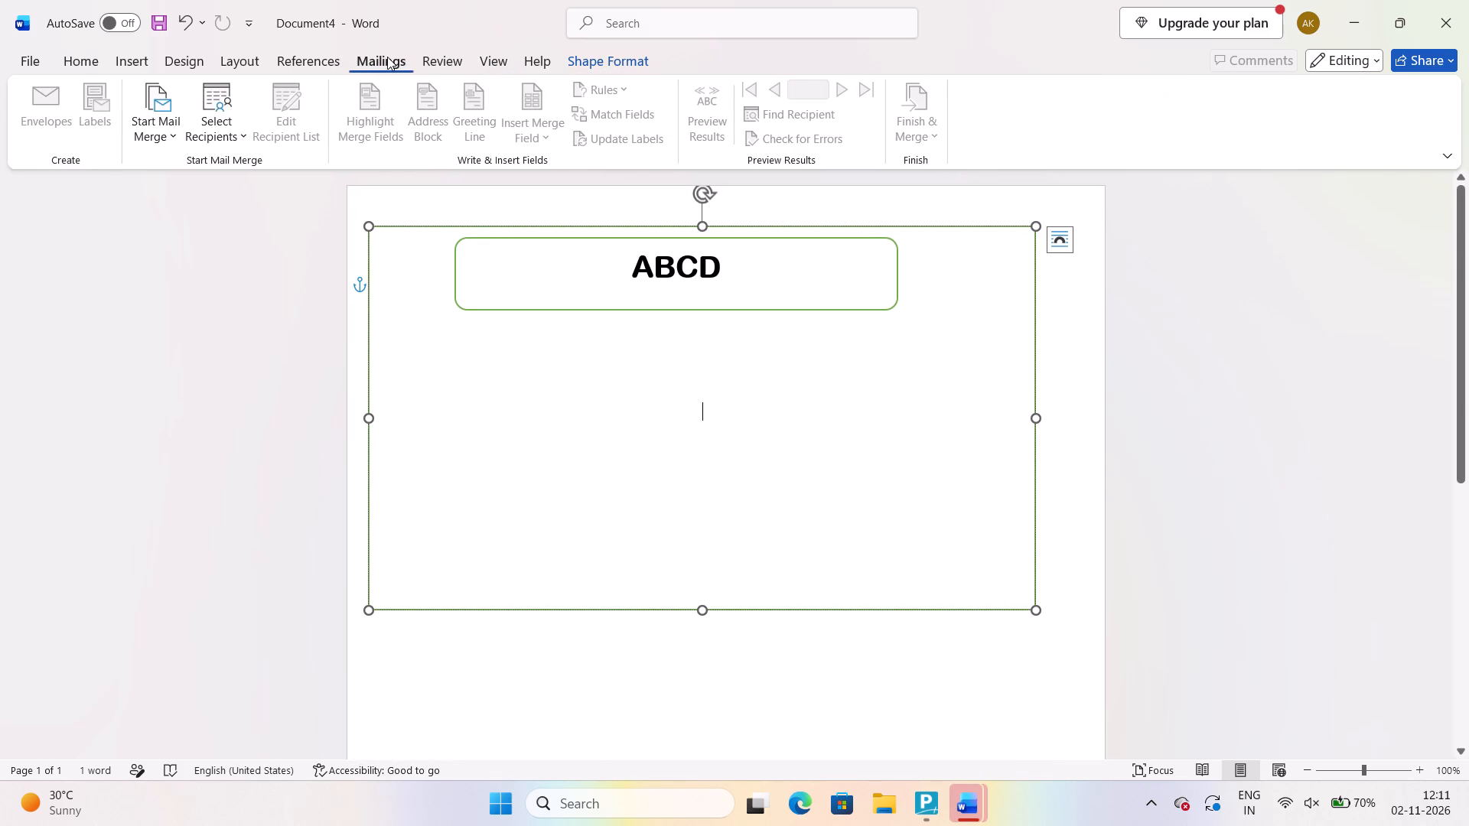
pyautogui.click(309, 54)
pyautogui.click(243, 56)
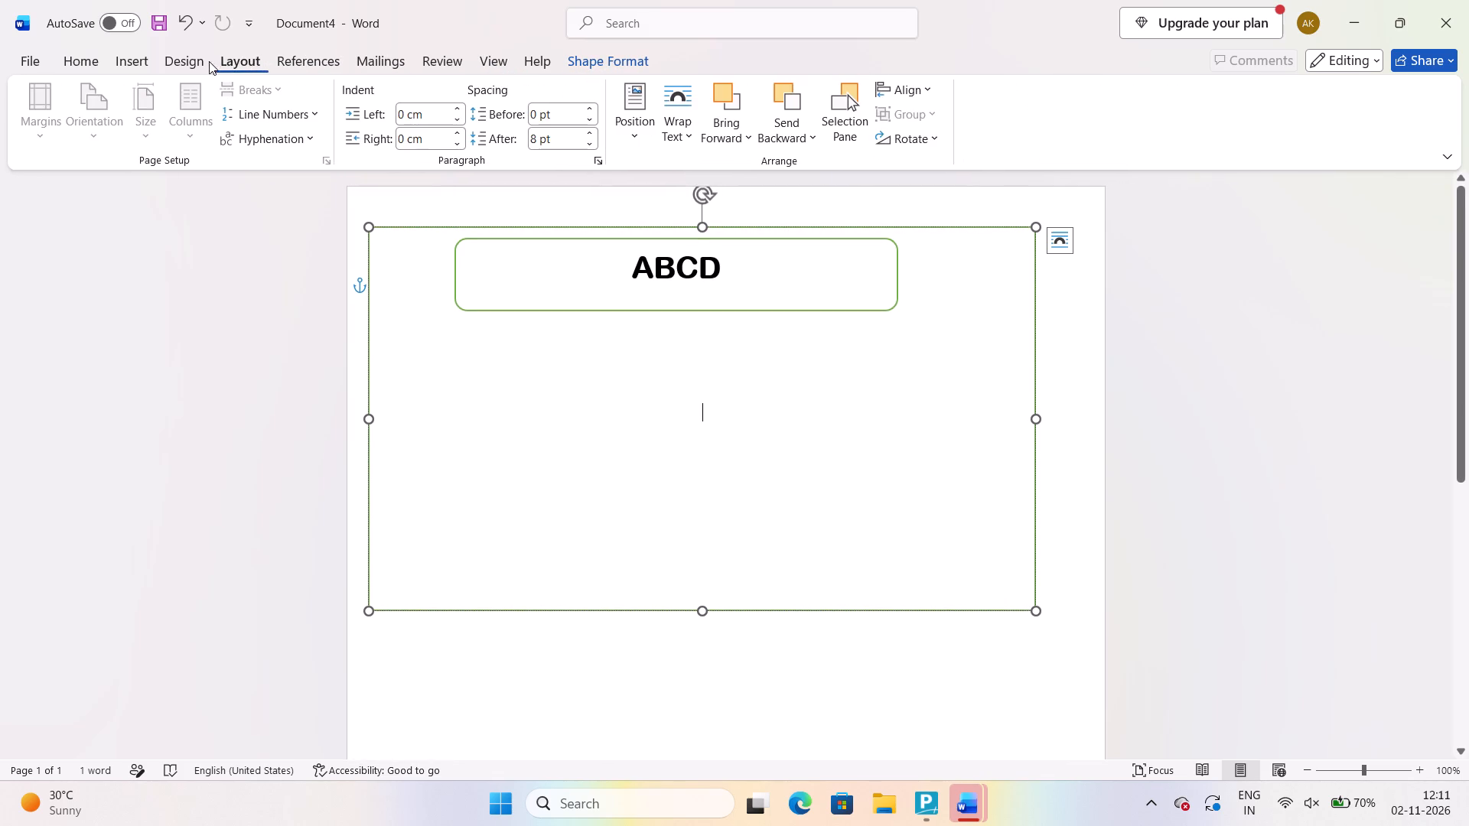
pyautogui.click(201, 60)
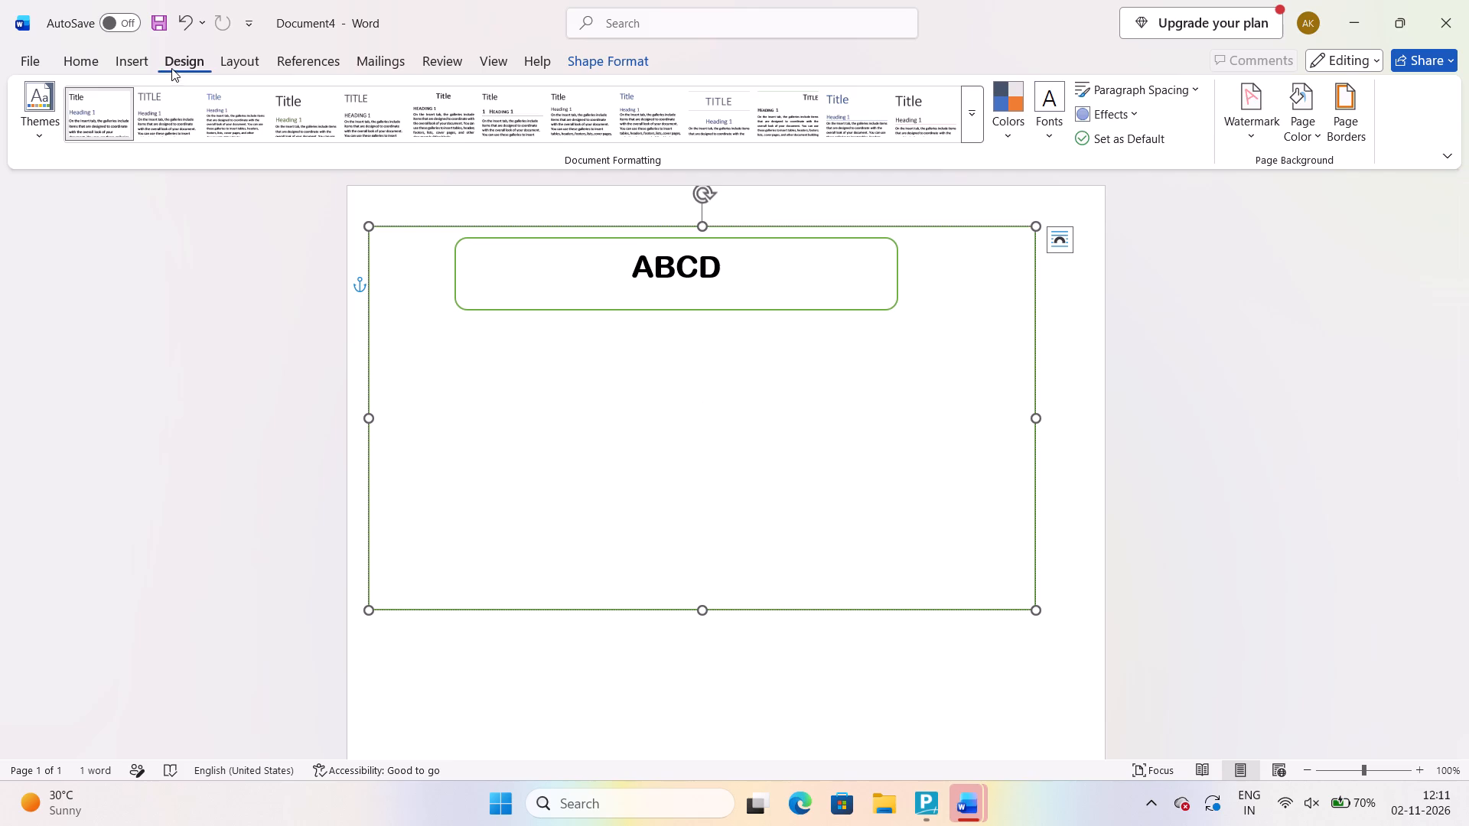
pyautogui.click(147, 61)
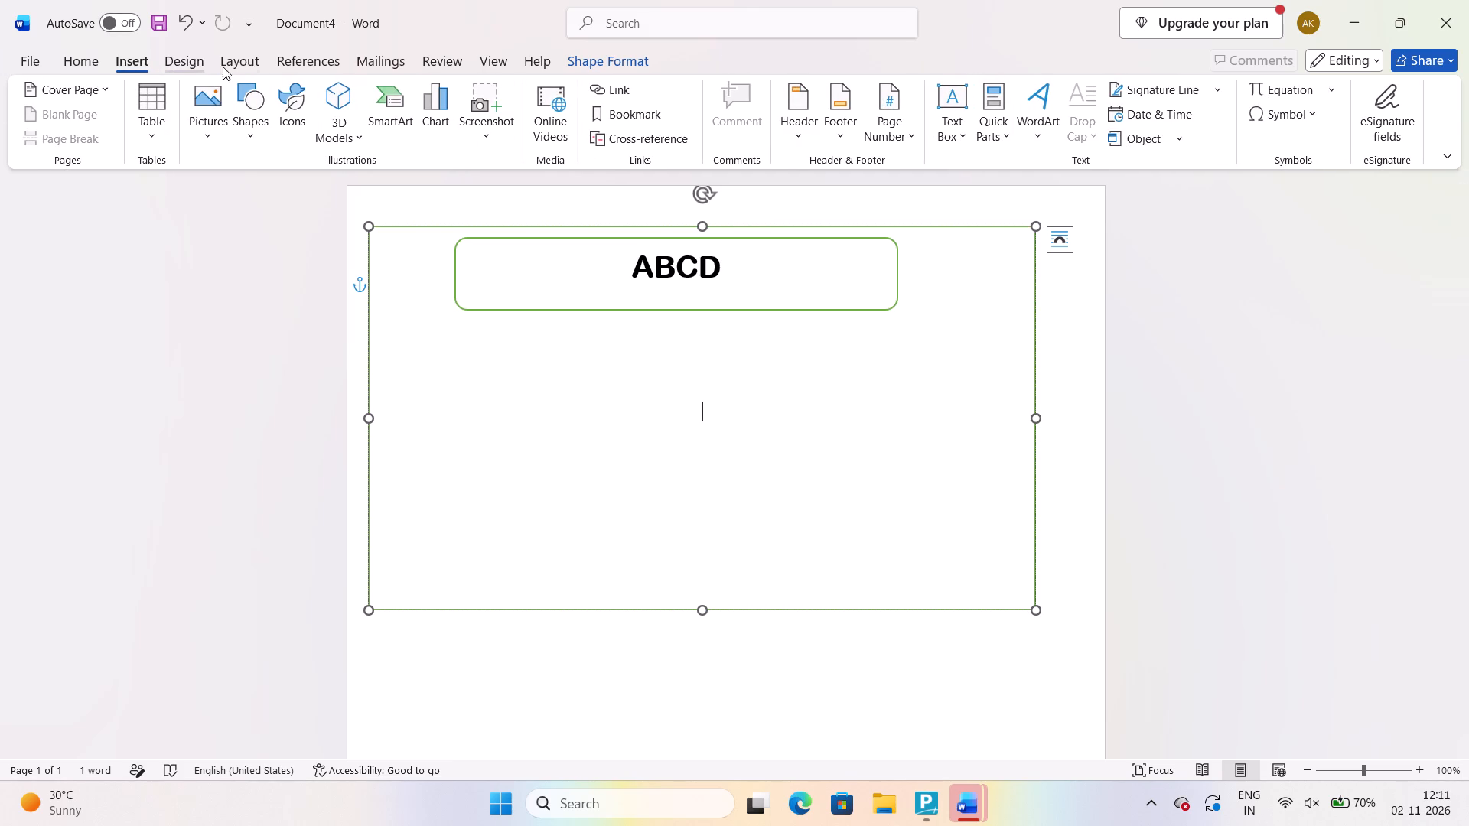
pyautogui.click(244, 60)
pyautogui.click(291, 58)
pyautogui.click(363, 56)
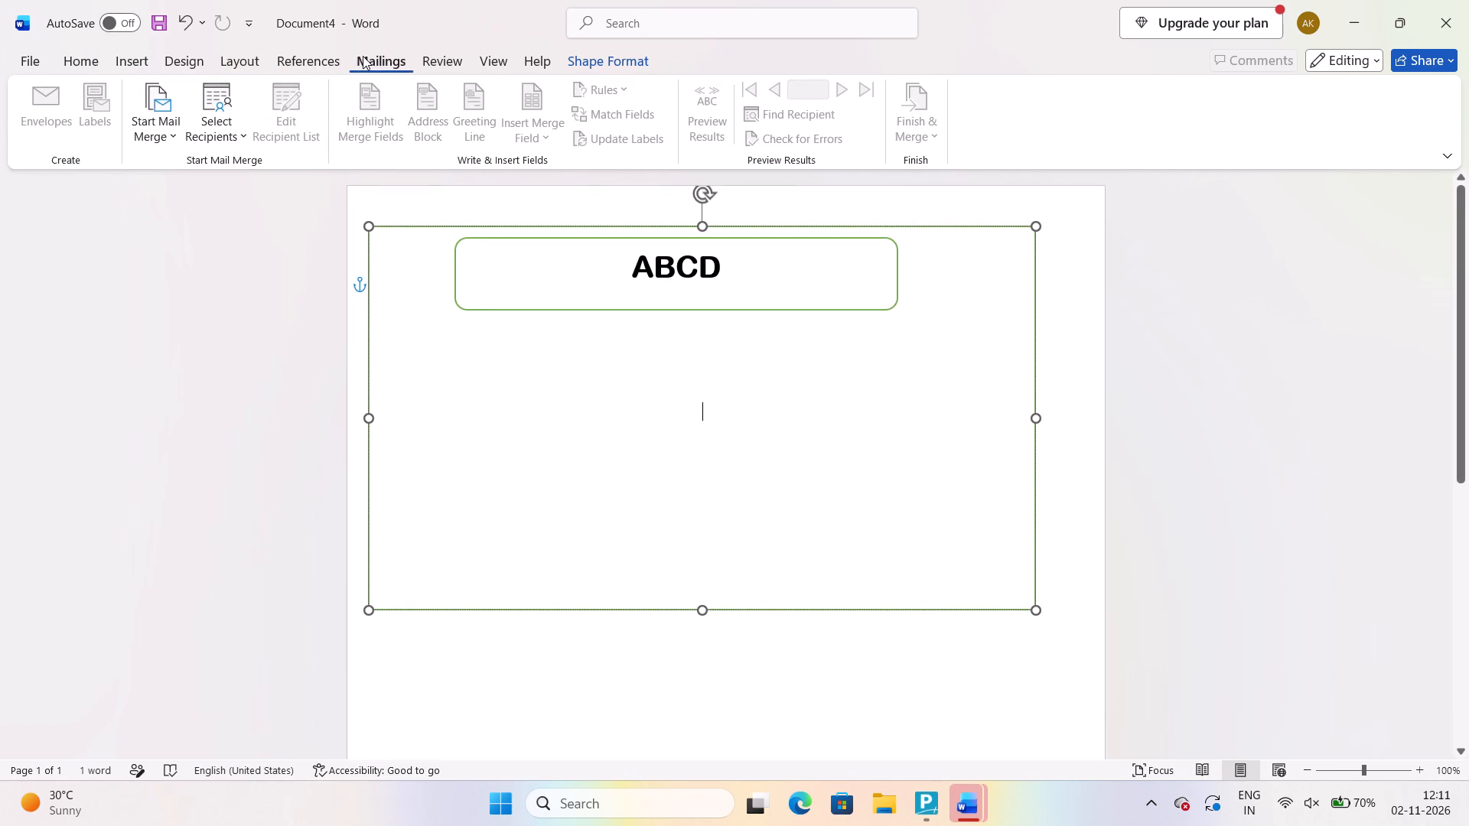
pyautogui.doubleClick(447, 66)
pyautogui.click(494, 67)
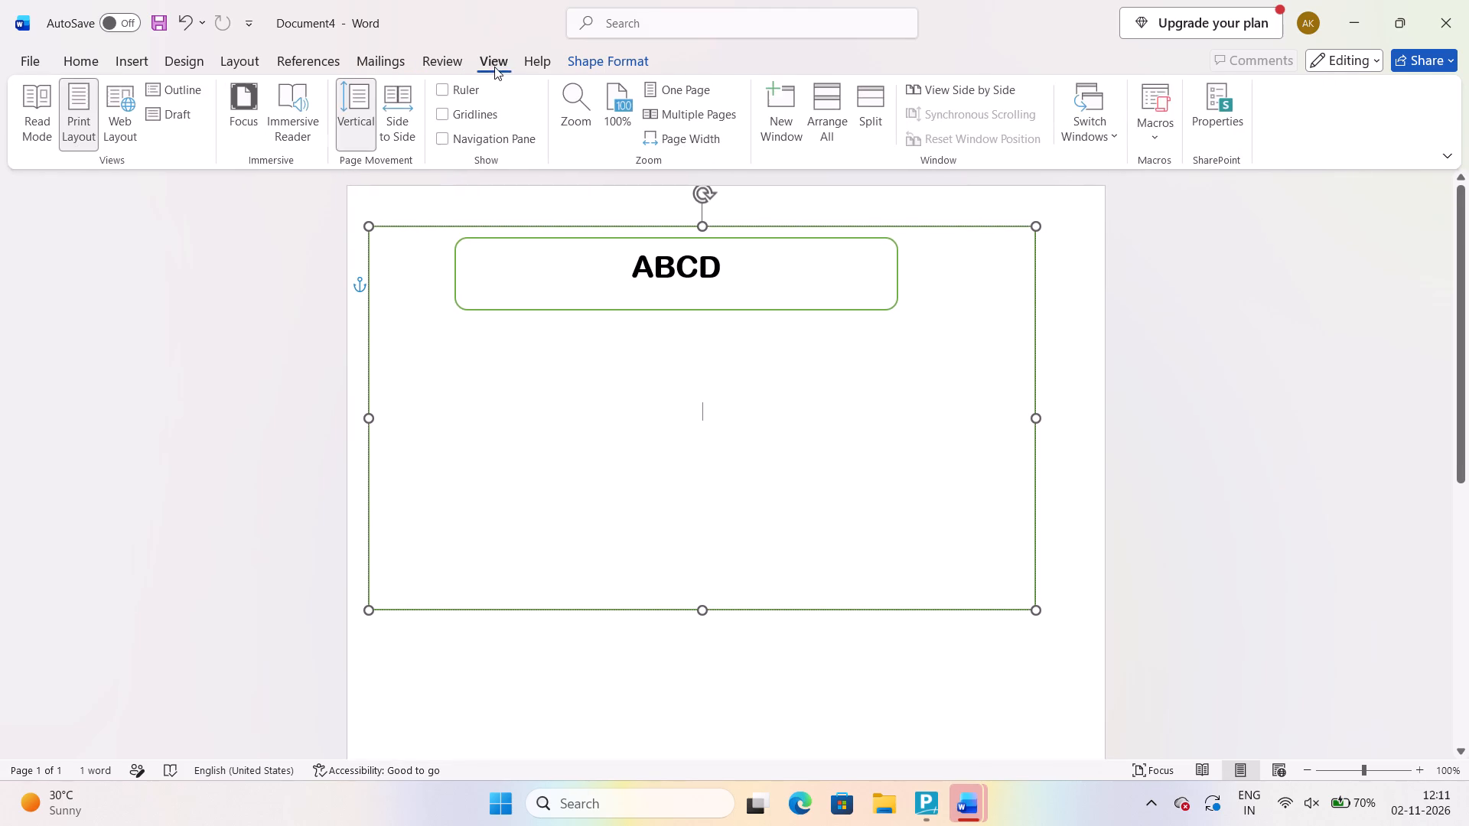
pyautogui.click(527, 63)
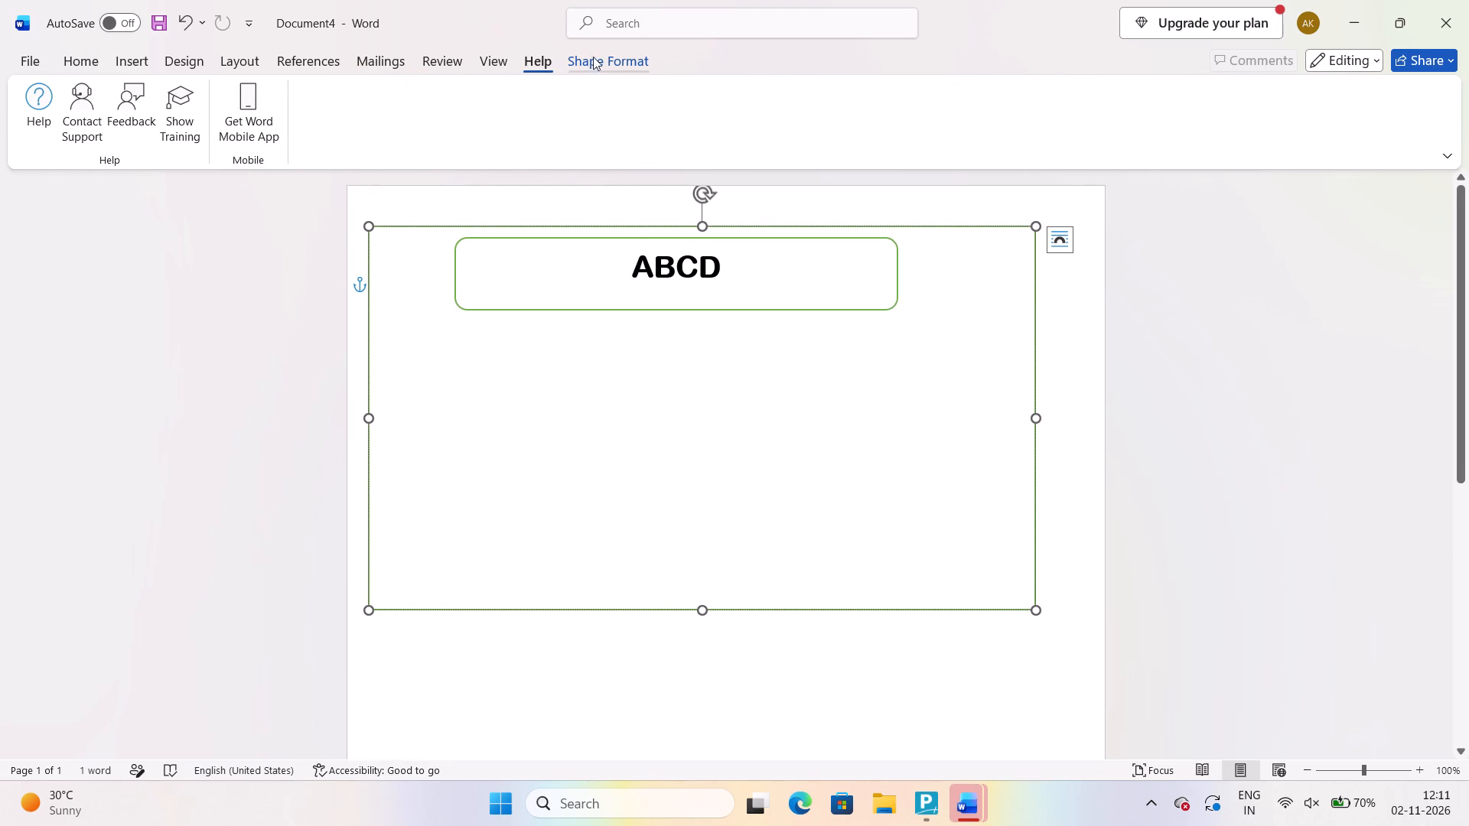
# Apply a bevel effect to the large rectangle, using the third preset in the second row of bevels.
pyautogui.click(601, 54)
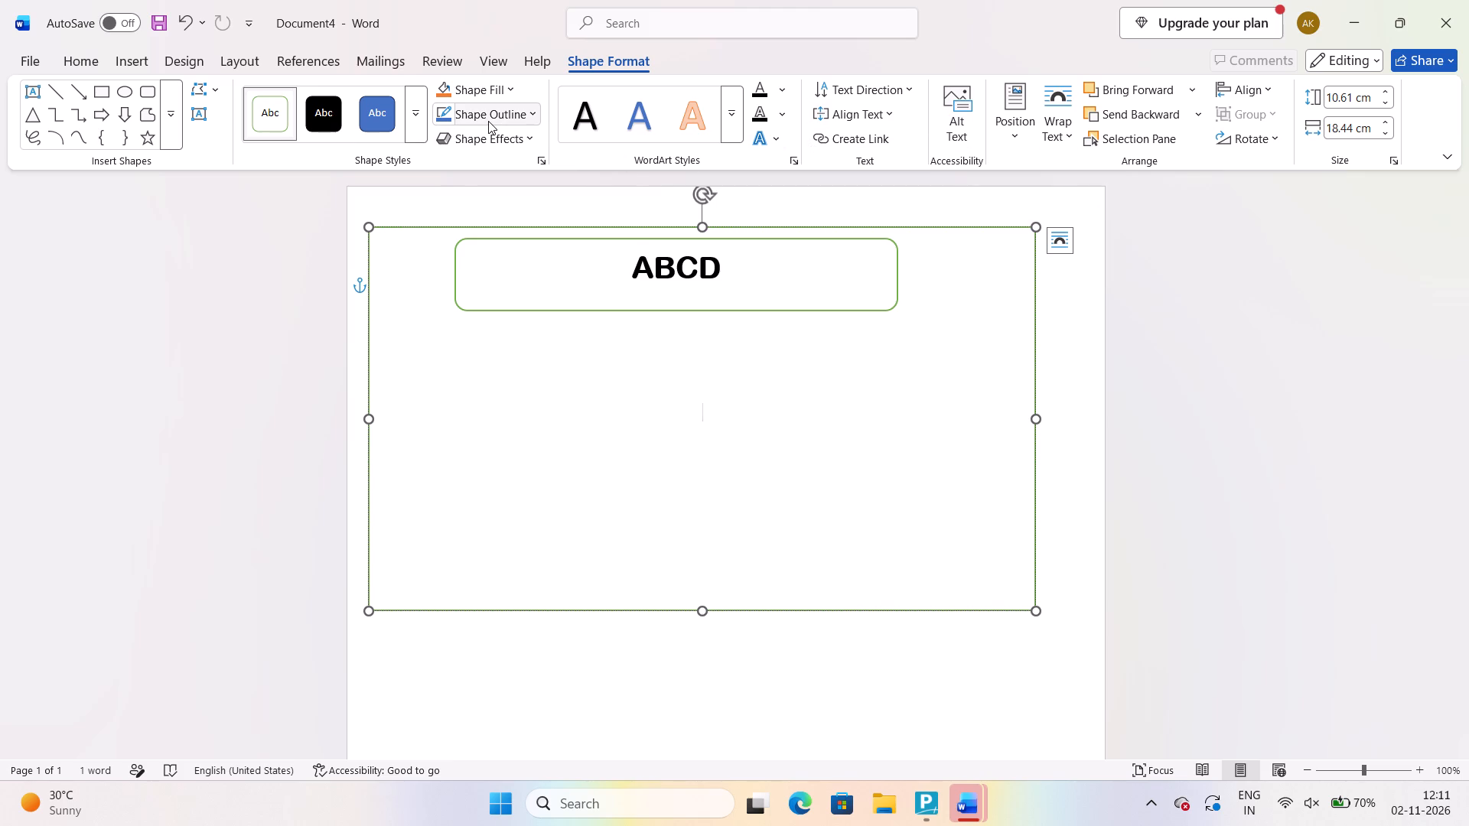
pyautogui.click(484, 144)
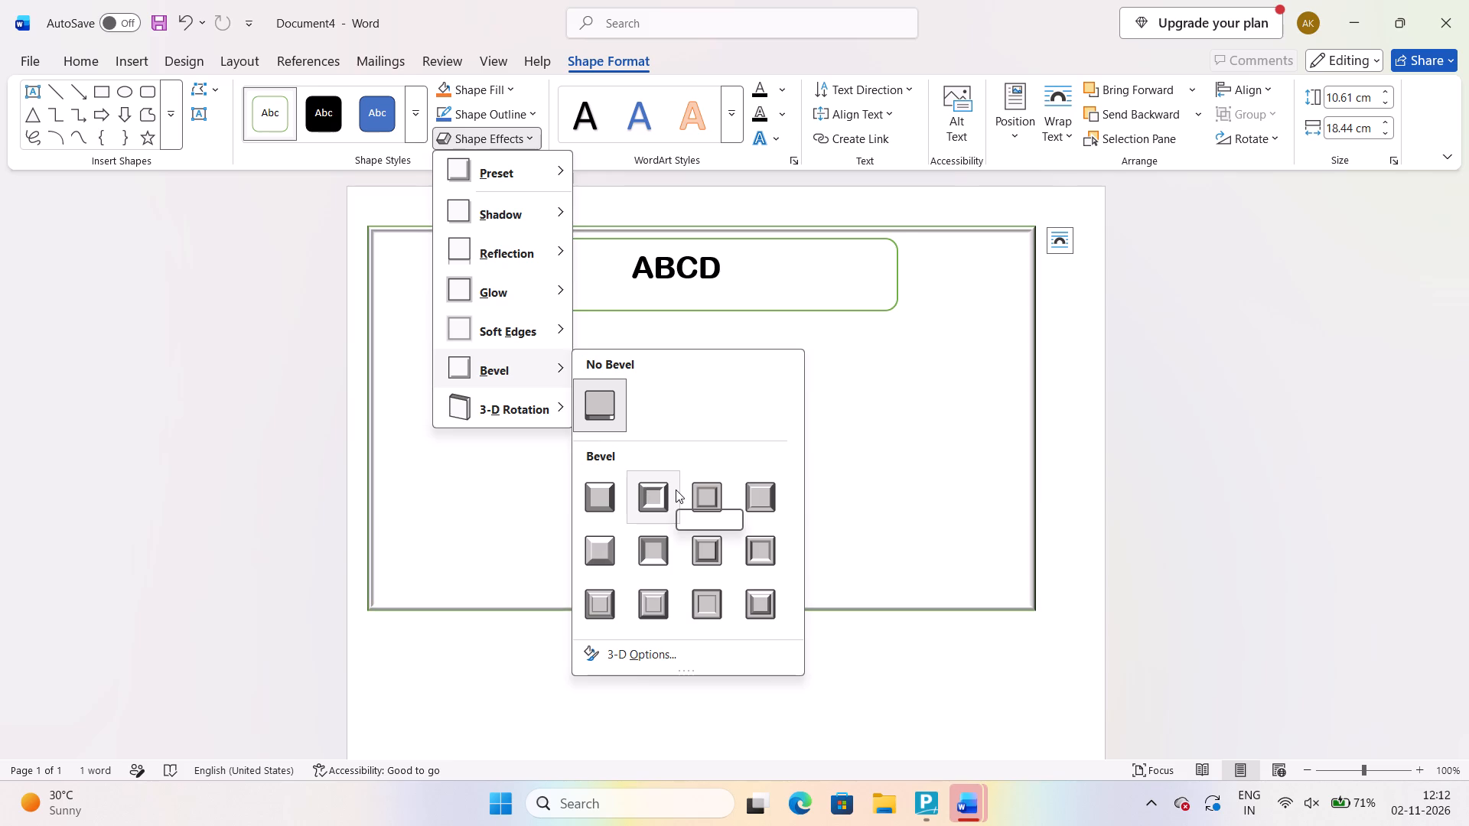
pyautogui.click(701, 548)
pyautogui.click(751, 484)
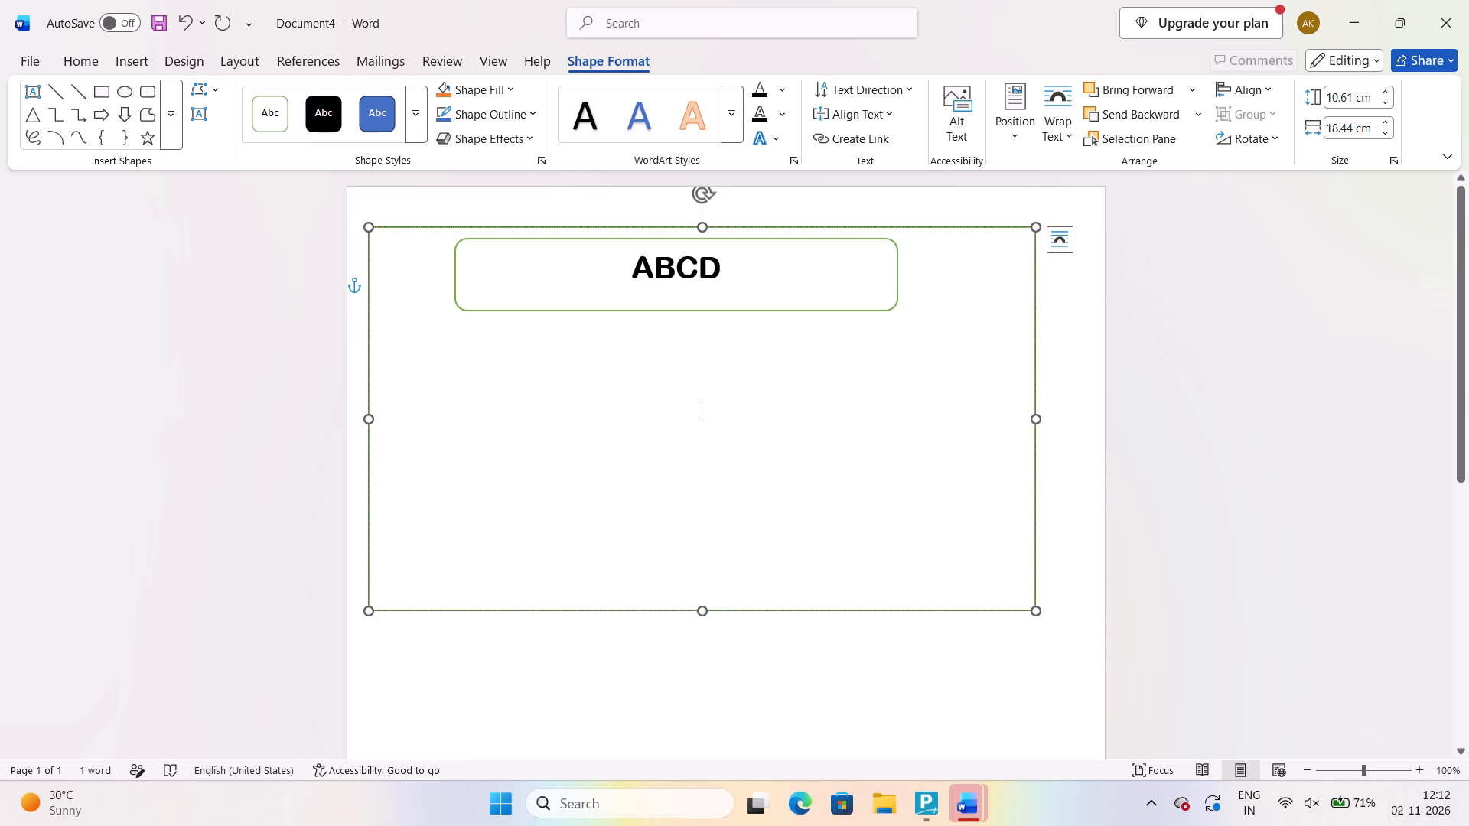
pyautogui.click(751, 484)
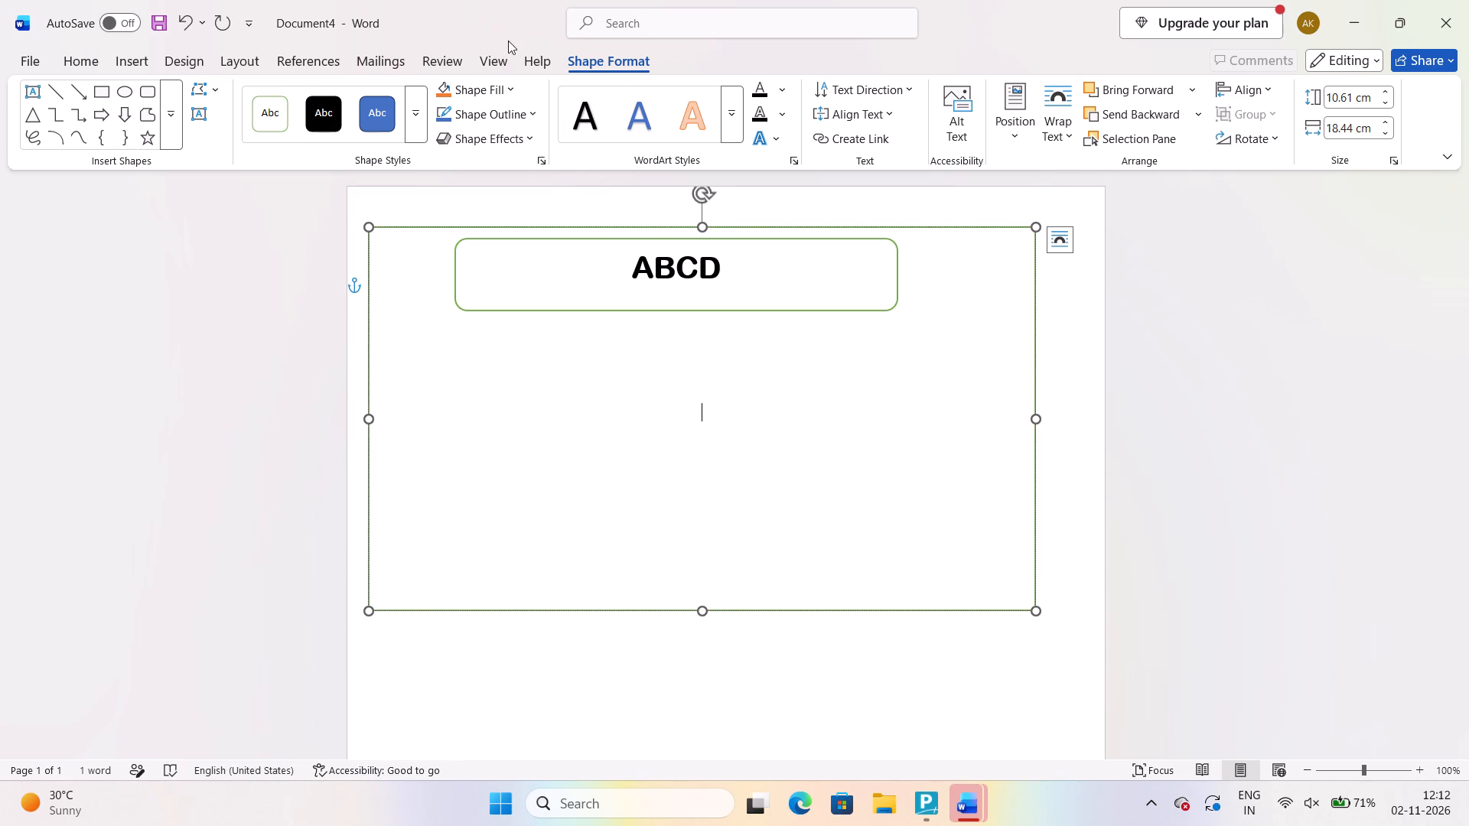
pyautogui.click(585, 60)
# Switch to TallyPrime and accept the IP 13 PRO PS ROYAL line at rate 840.00 per PCS, advancing to a blank item line.
pyautogui.click(914, 816)
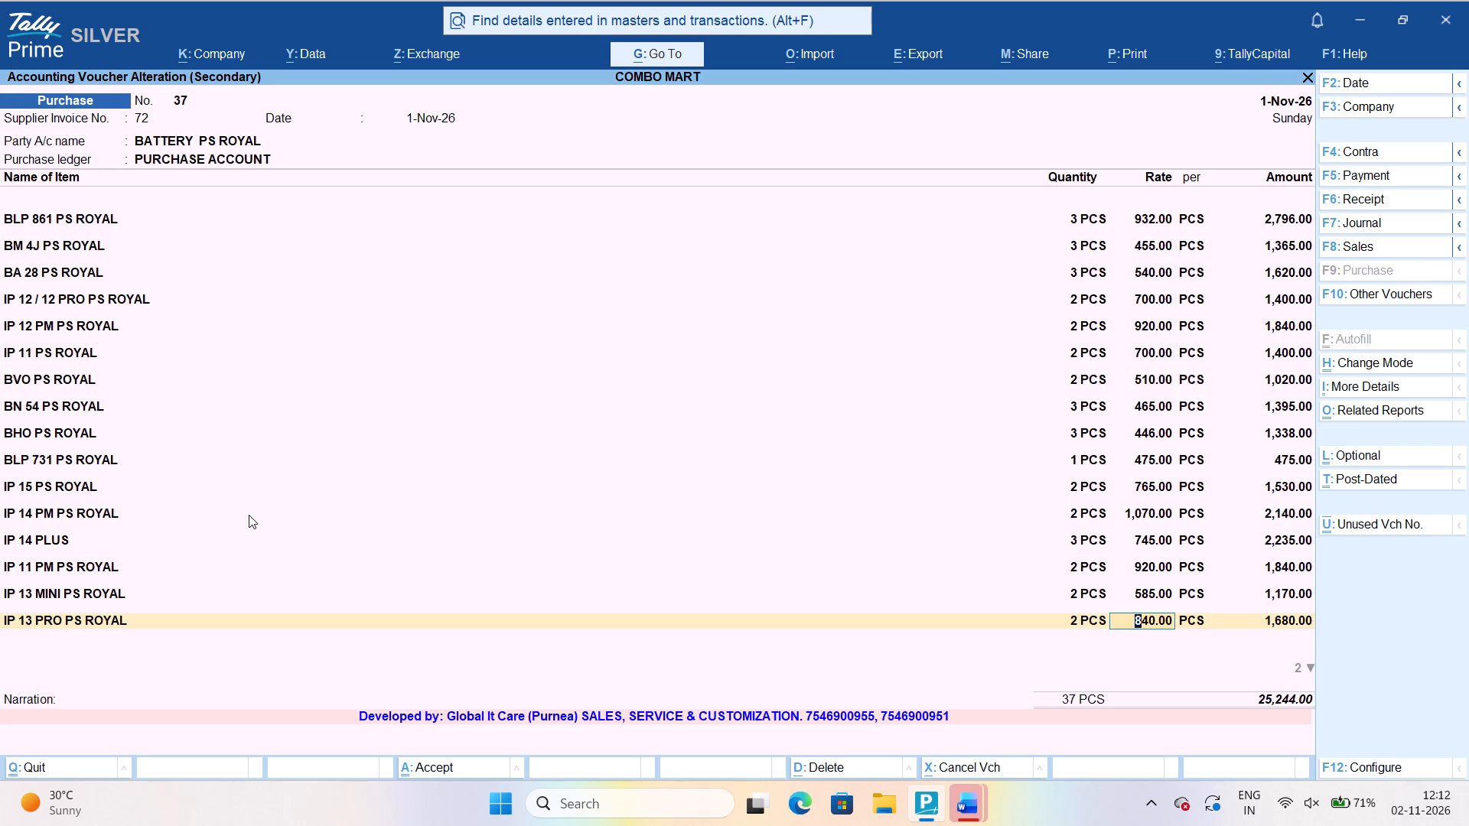
pyautogui.press('Return')
pyautogui.press('Return')
pyautogui.press('Return')
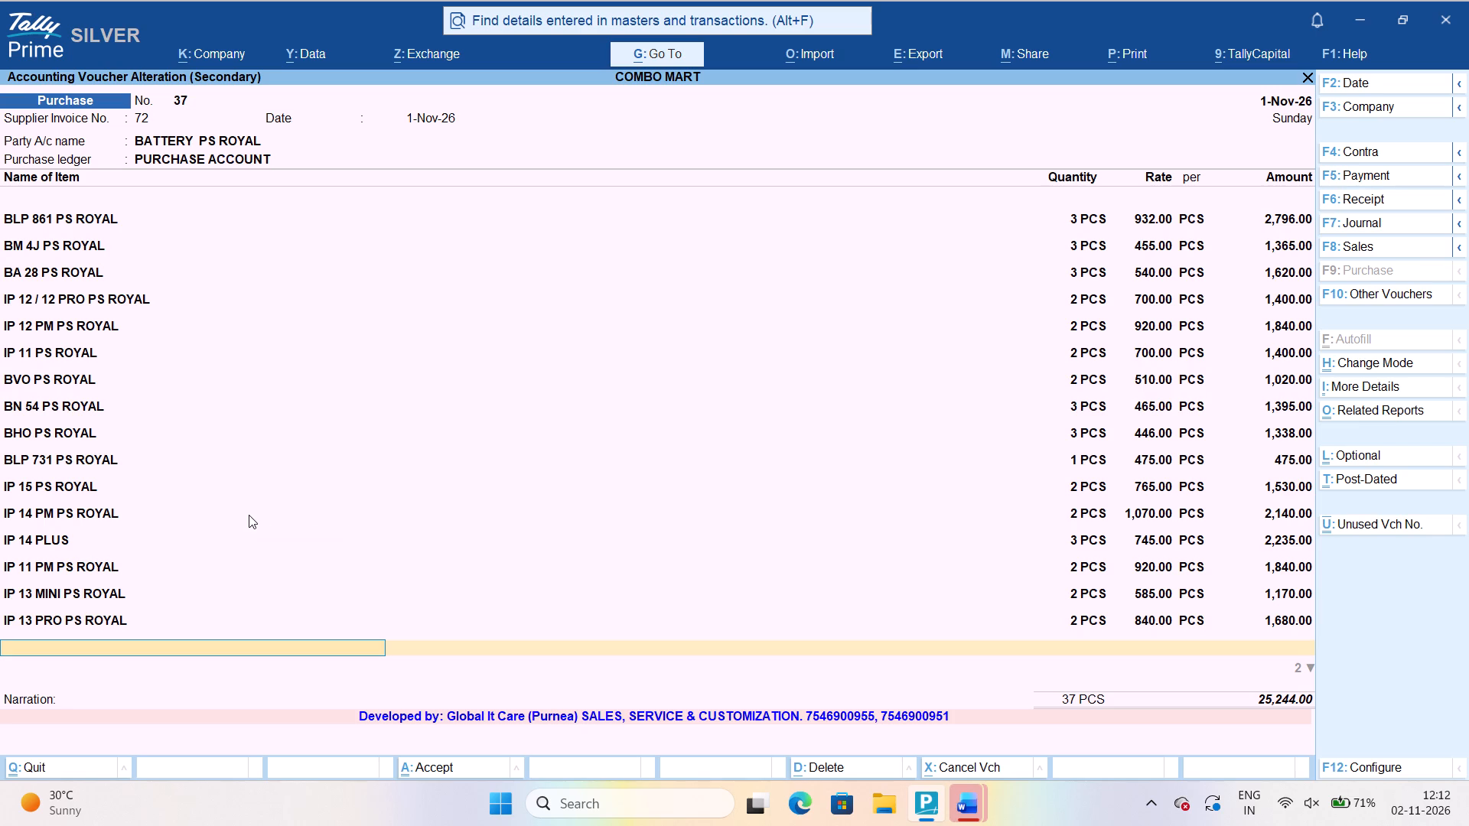
# Create a stock item named BW3 PS ROYAL from the blank item line, under the BATTERY group with units PCS.
pyautogui.press('Return')
pyautogui.press('BackSpace')
pyautogui.press('Return')
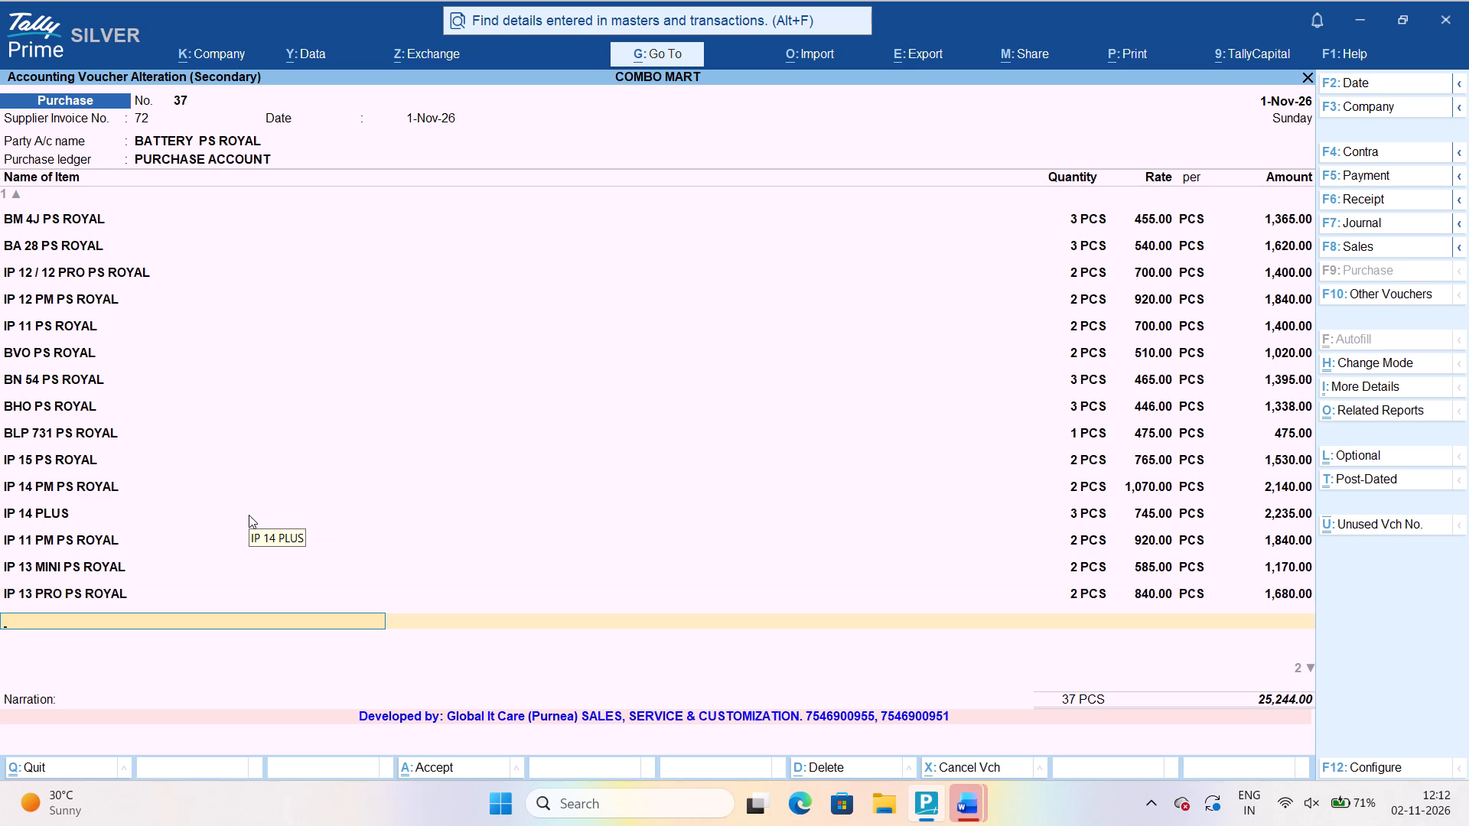
pyautogui.write('BW3')
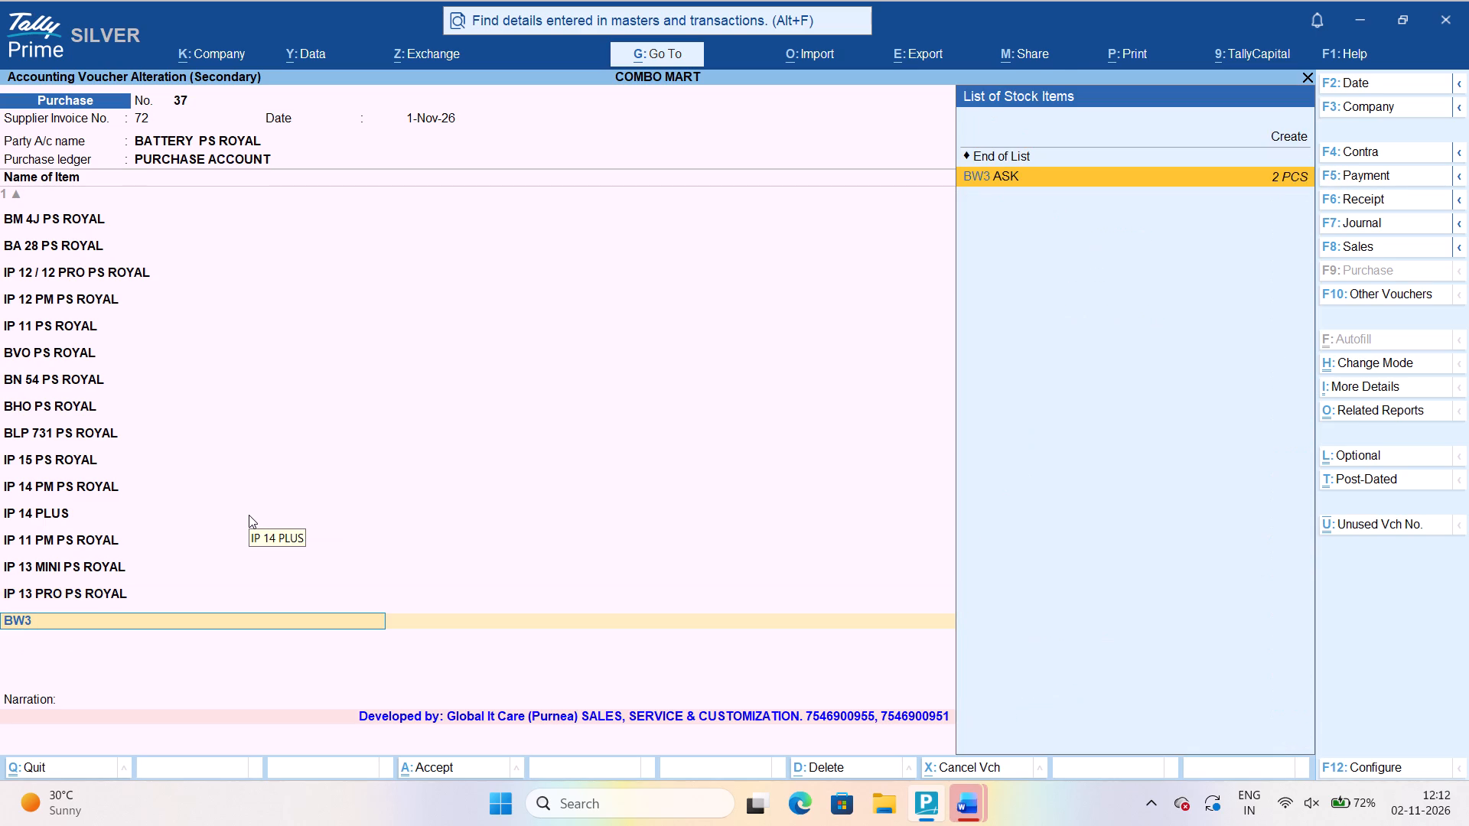
pyautogui.press('Up')
pyautogui.press('Up')
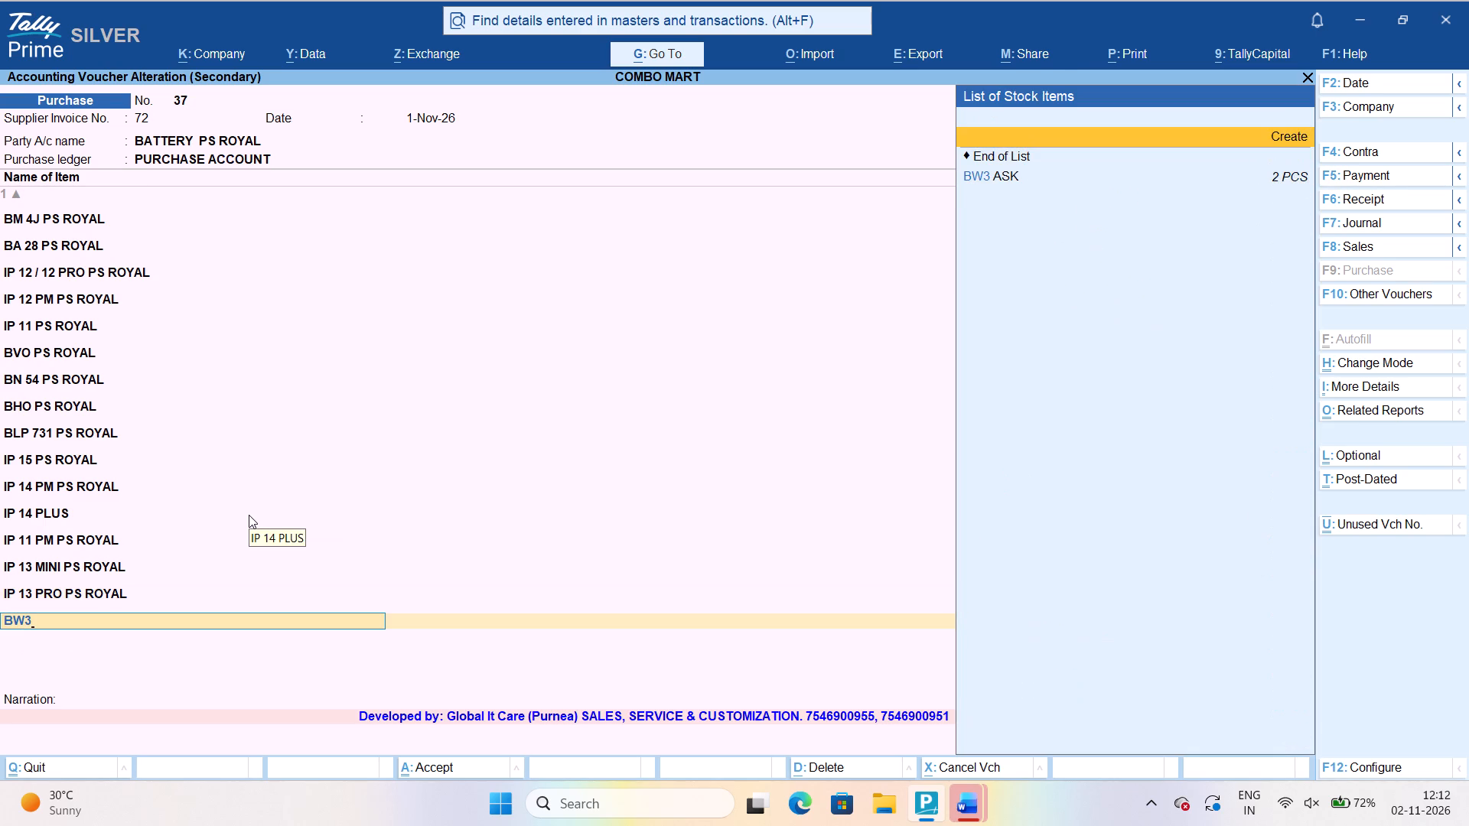
pyautogui.press('Return')
pyautogui.write('BW3')
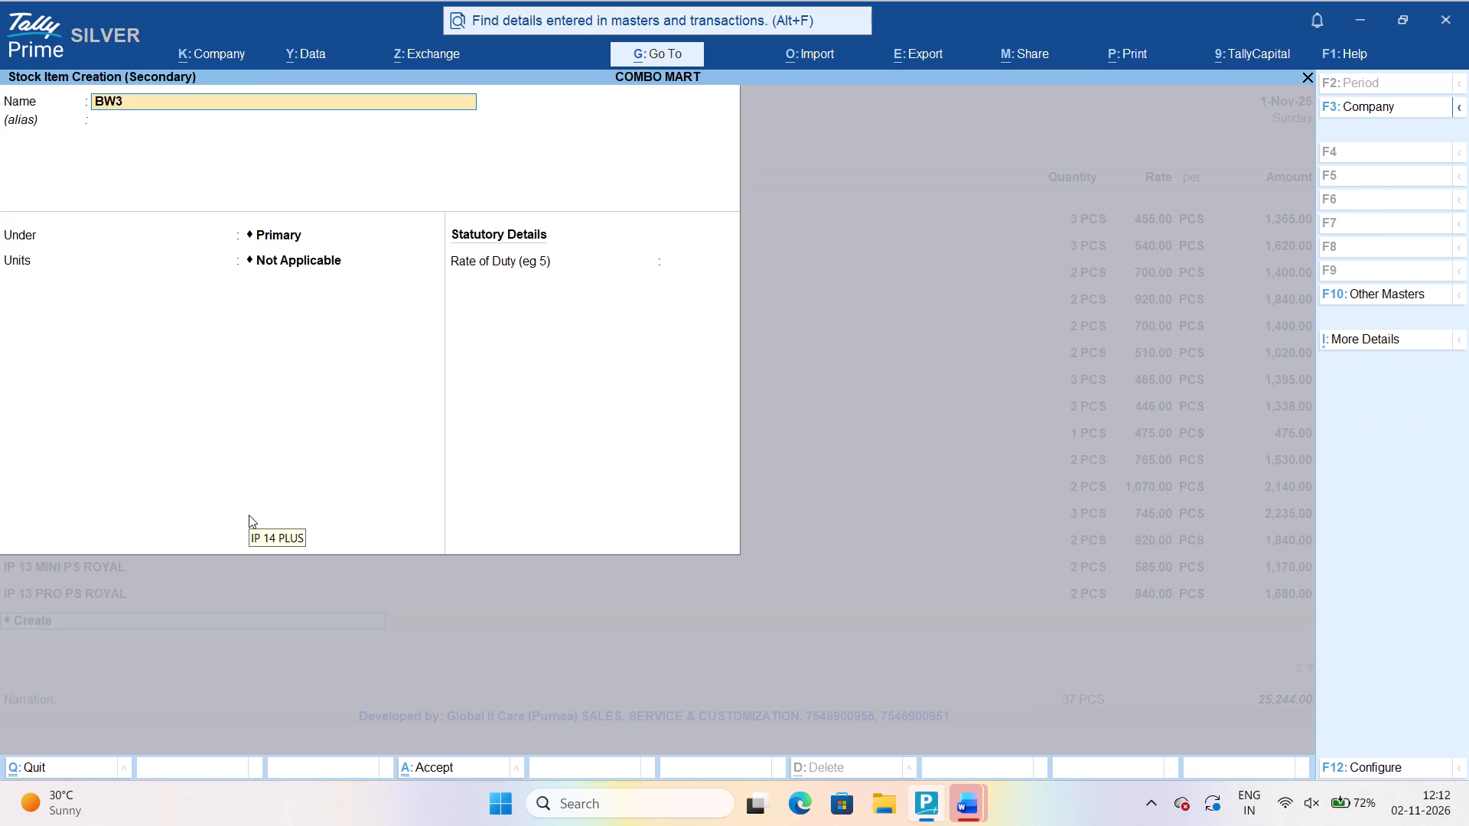
pyautogui.press('space')
pyautogui.write('PS ROYAL')
pyautogui.press('Return')
pyautogui.press('Return')
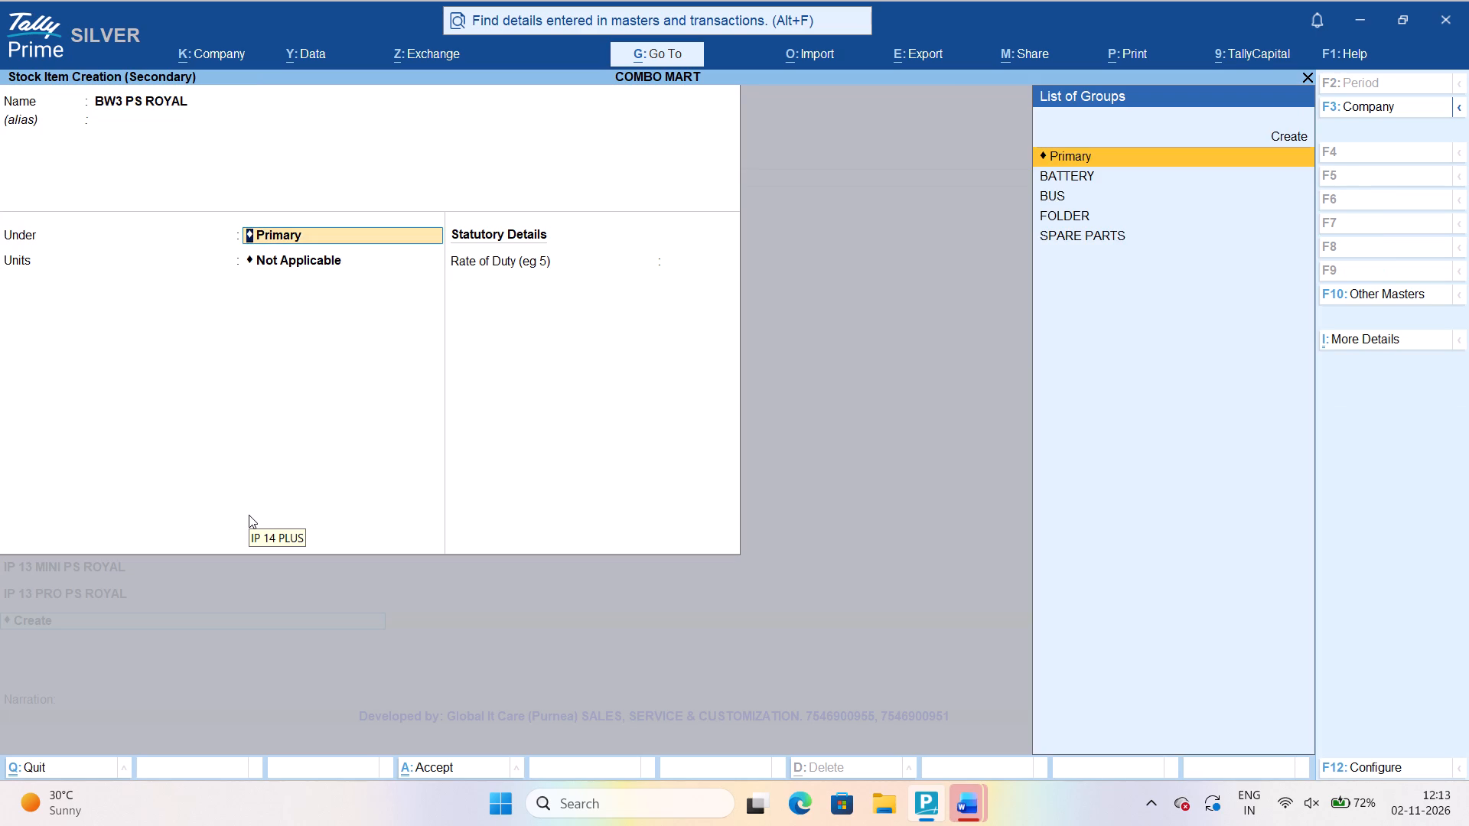
pyautogui.press('Down')
pyautogui.press('Return')
pyautogui.press('Return')
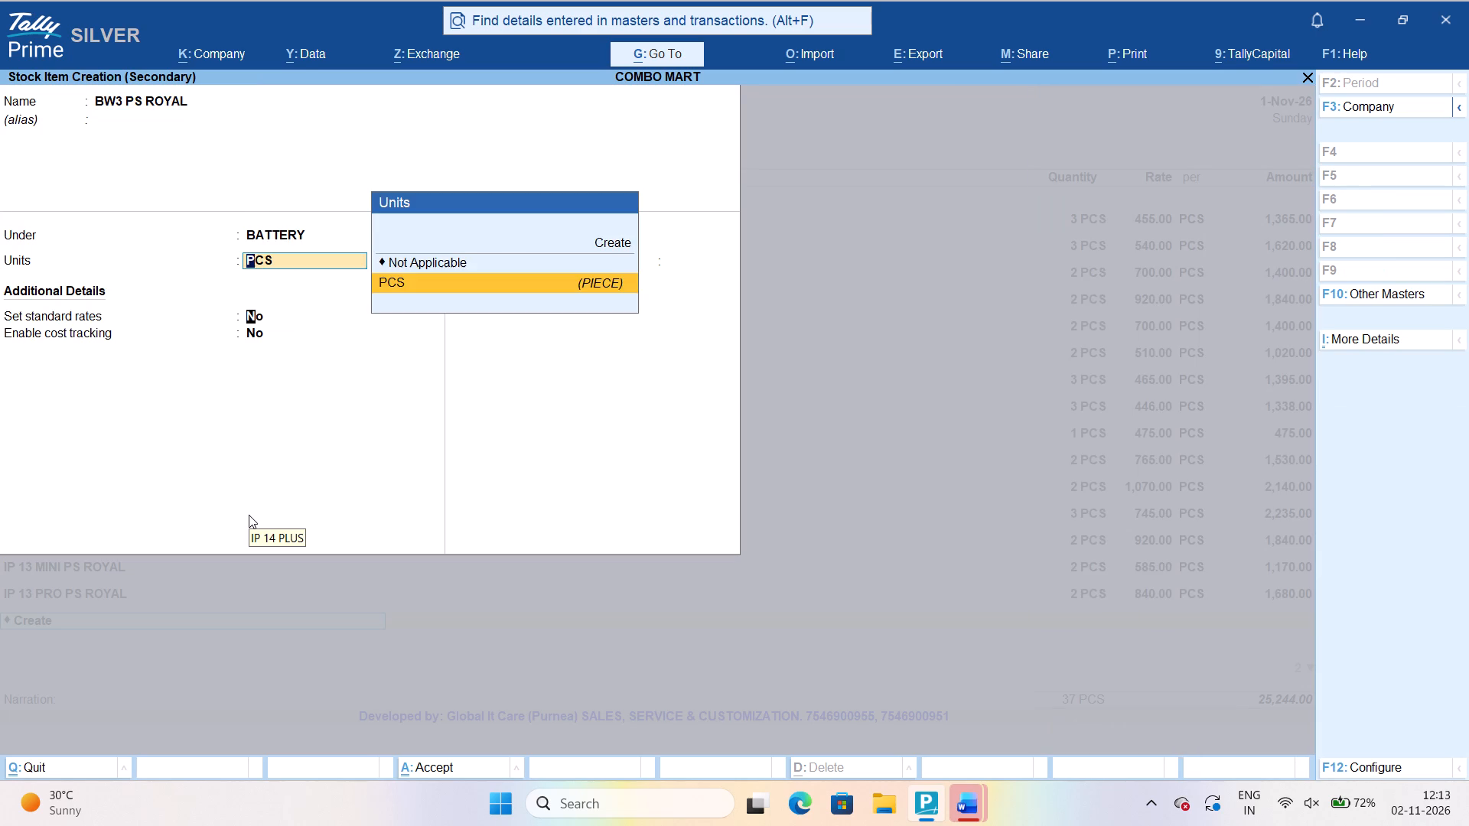
# Enable standard rates for BW3 PS ROYAL and set its standard cost to 475 per PCS from 1-Nov-26.
pyautogui.write('YES')
pyautogui.press('Return')
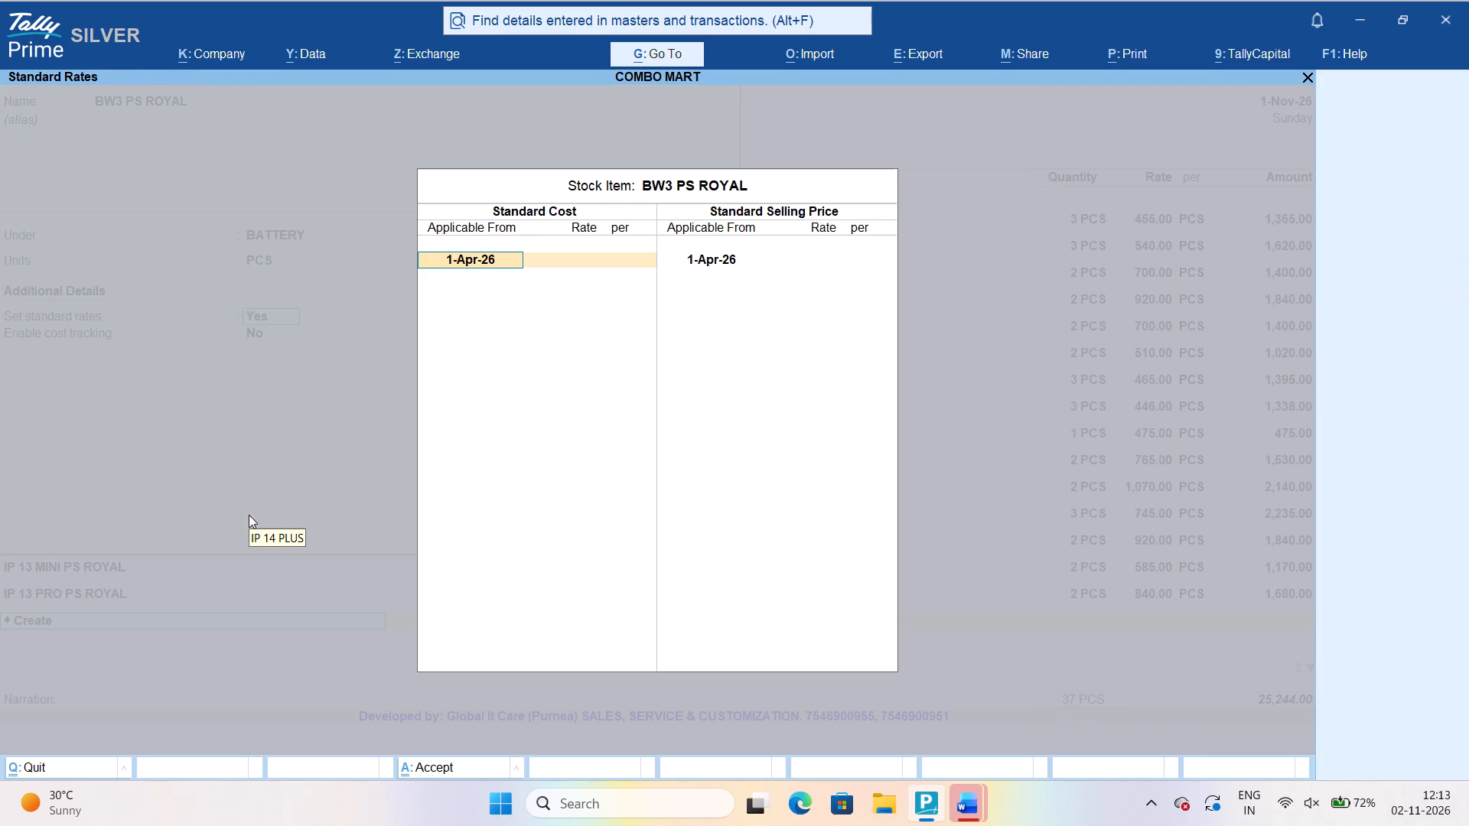
pyautogui.write('1-11')
pyautogui.press('Return')
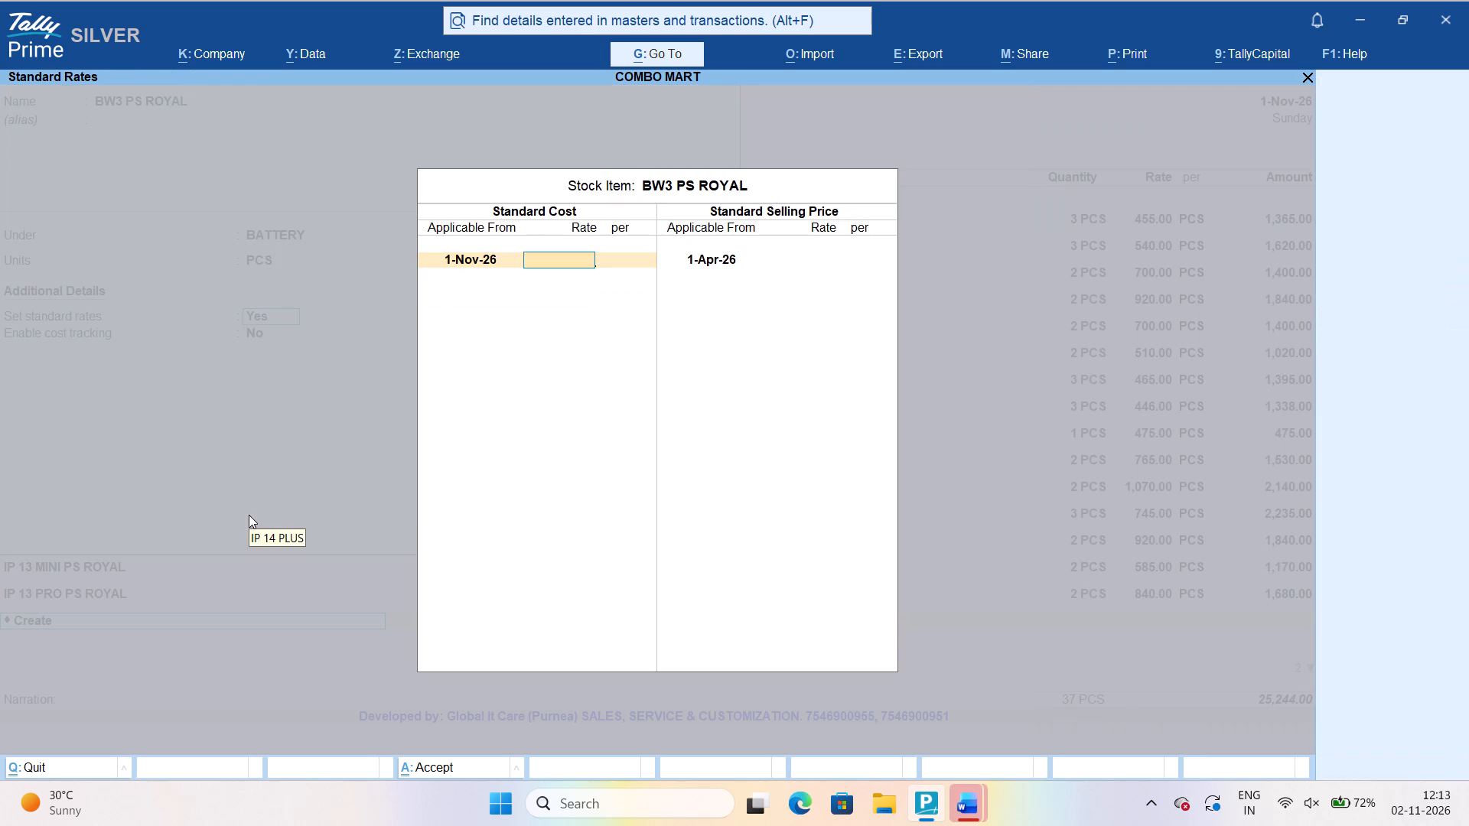
pyautogui.write('510')
pyautogui.press('BackSpace')
pyautogui.press('BackSpace')
pyautogui.press('BackSpace')
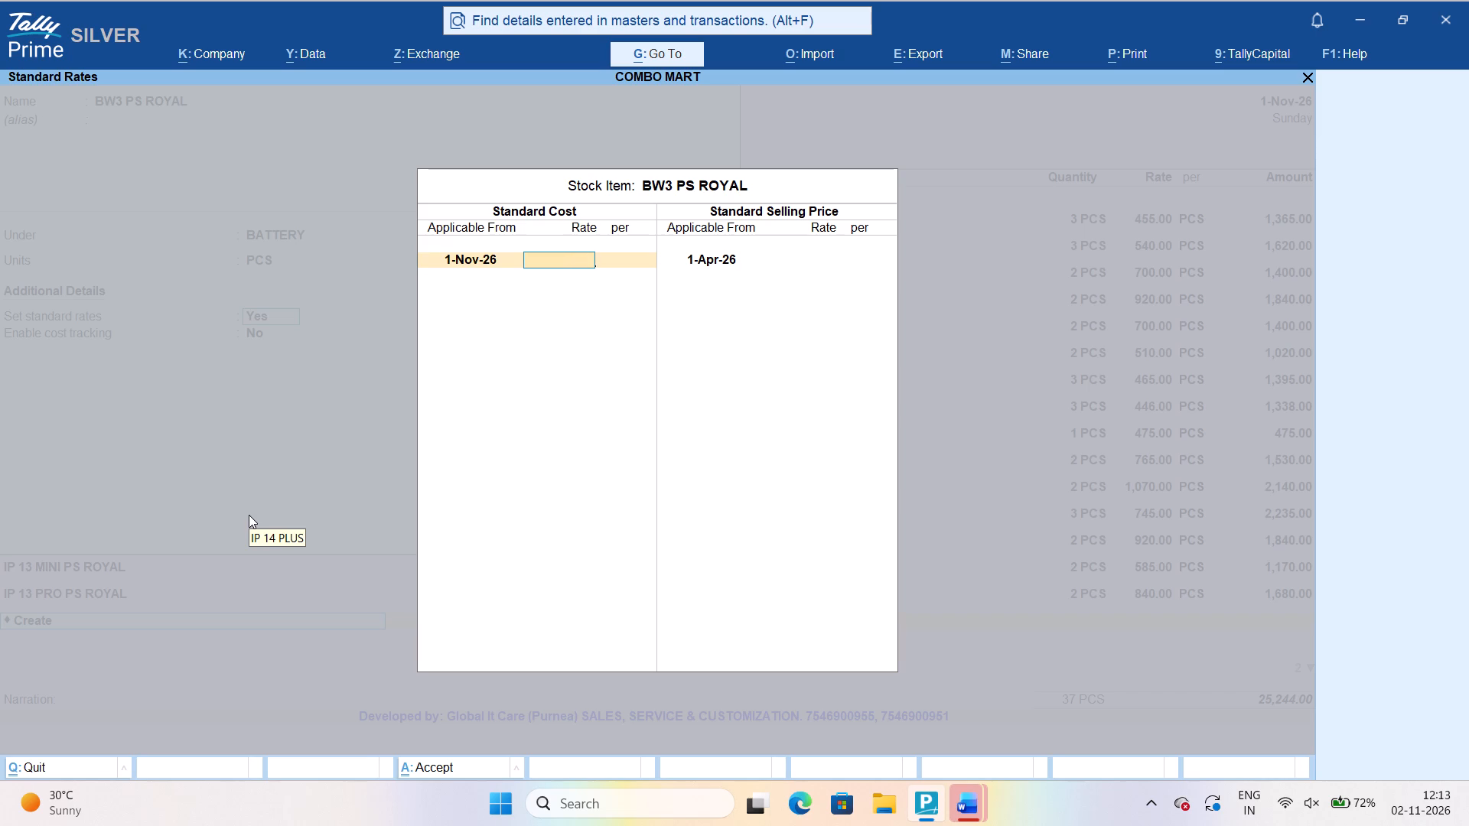
pyautogui.write('475')
pyautogui.press('Return')
pyautogui.press('Return')
pyautogui.press('Return')
# Set the standard selling price of BW3 PS ROYAL to 495 per PCS from 1-Nov-26 and save the item.
pyautogui.write('1-11')
pyautogui.press('Return')
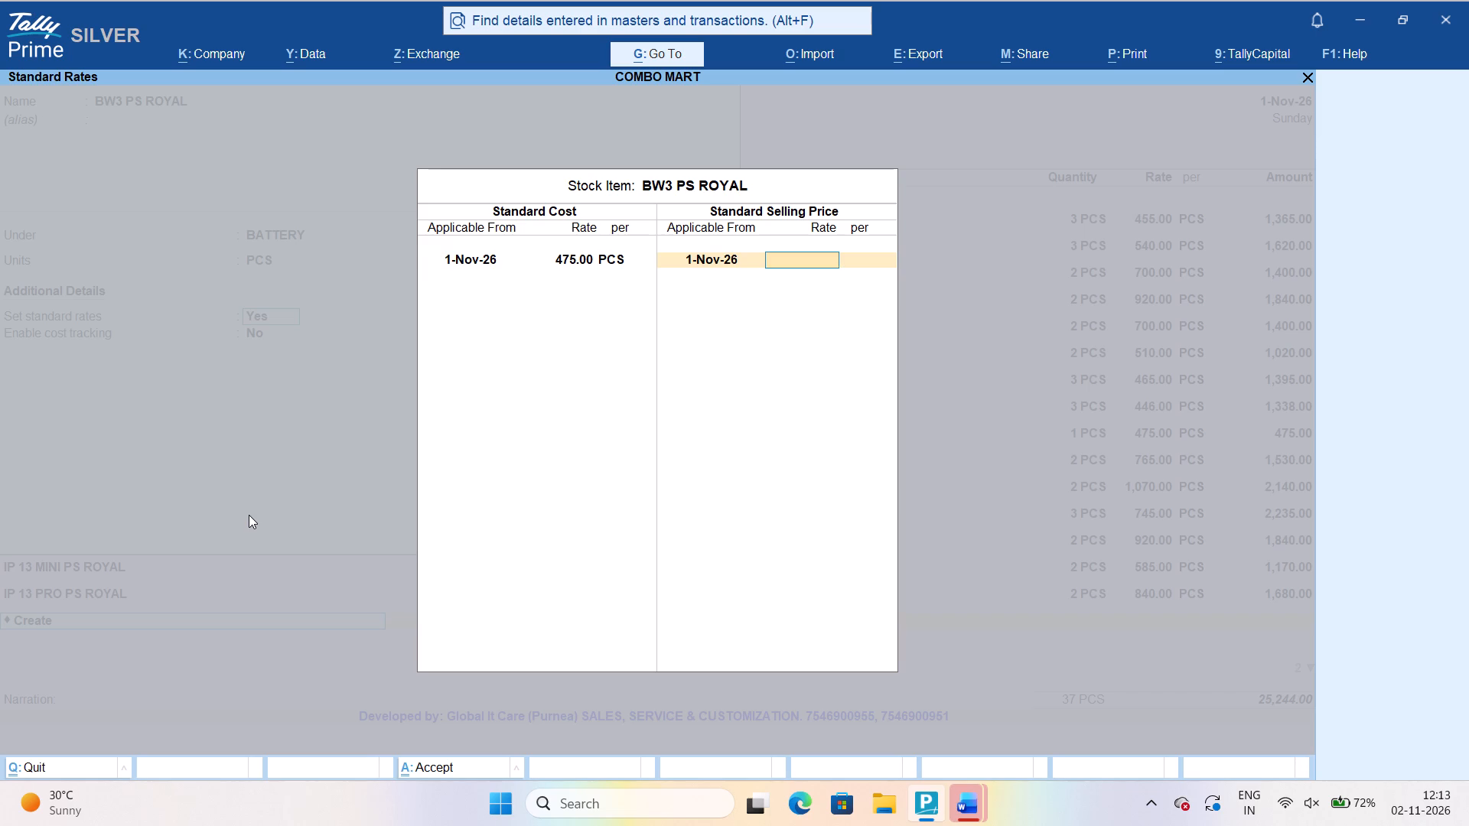
pyautogui.write('495')
pyautogui.press('Return')
pyautogui.press('Return')
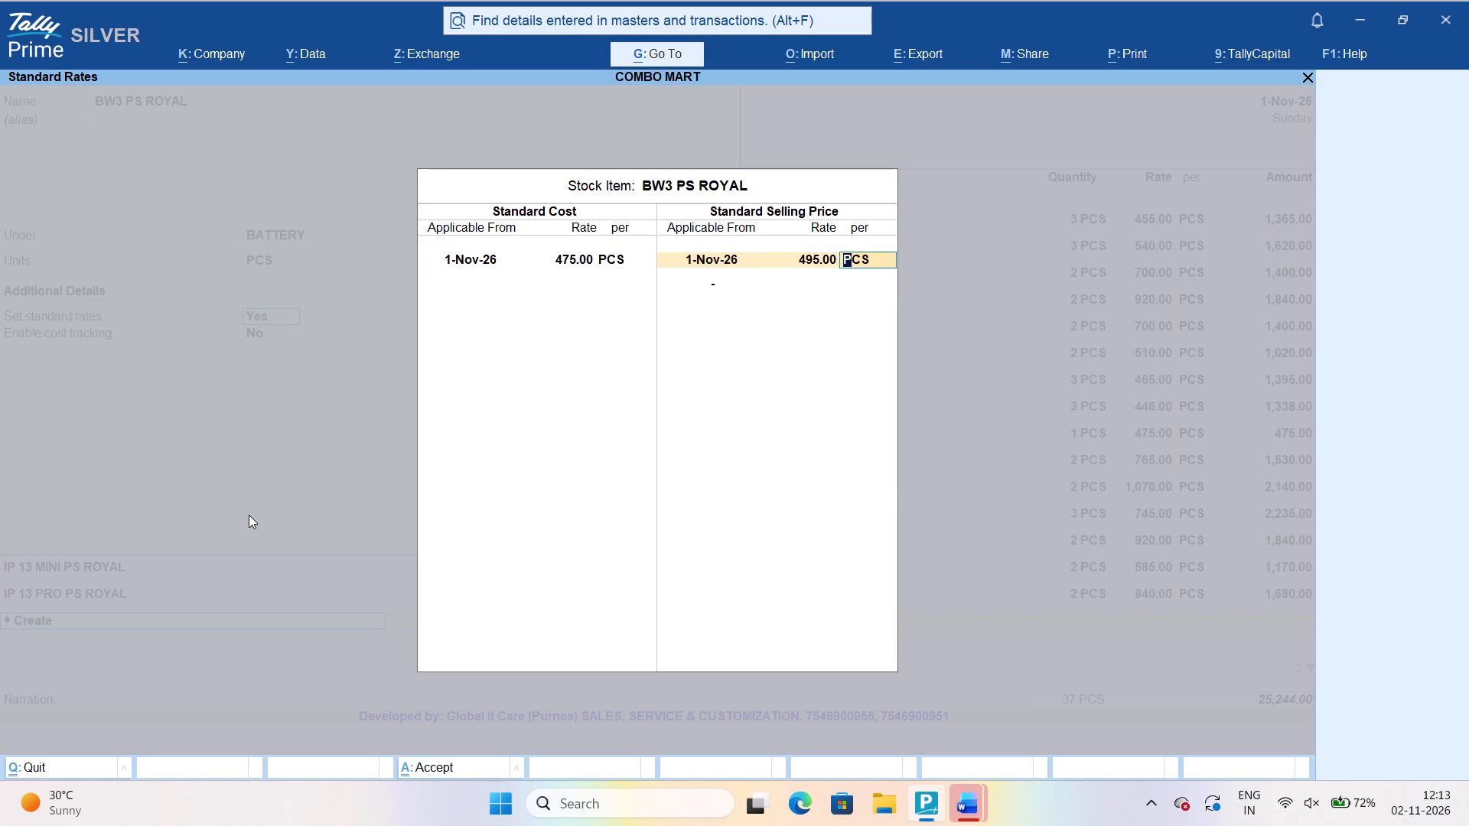
pyautogui.press('Return')
pyautogui.press('Return')
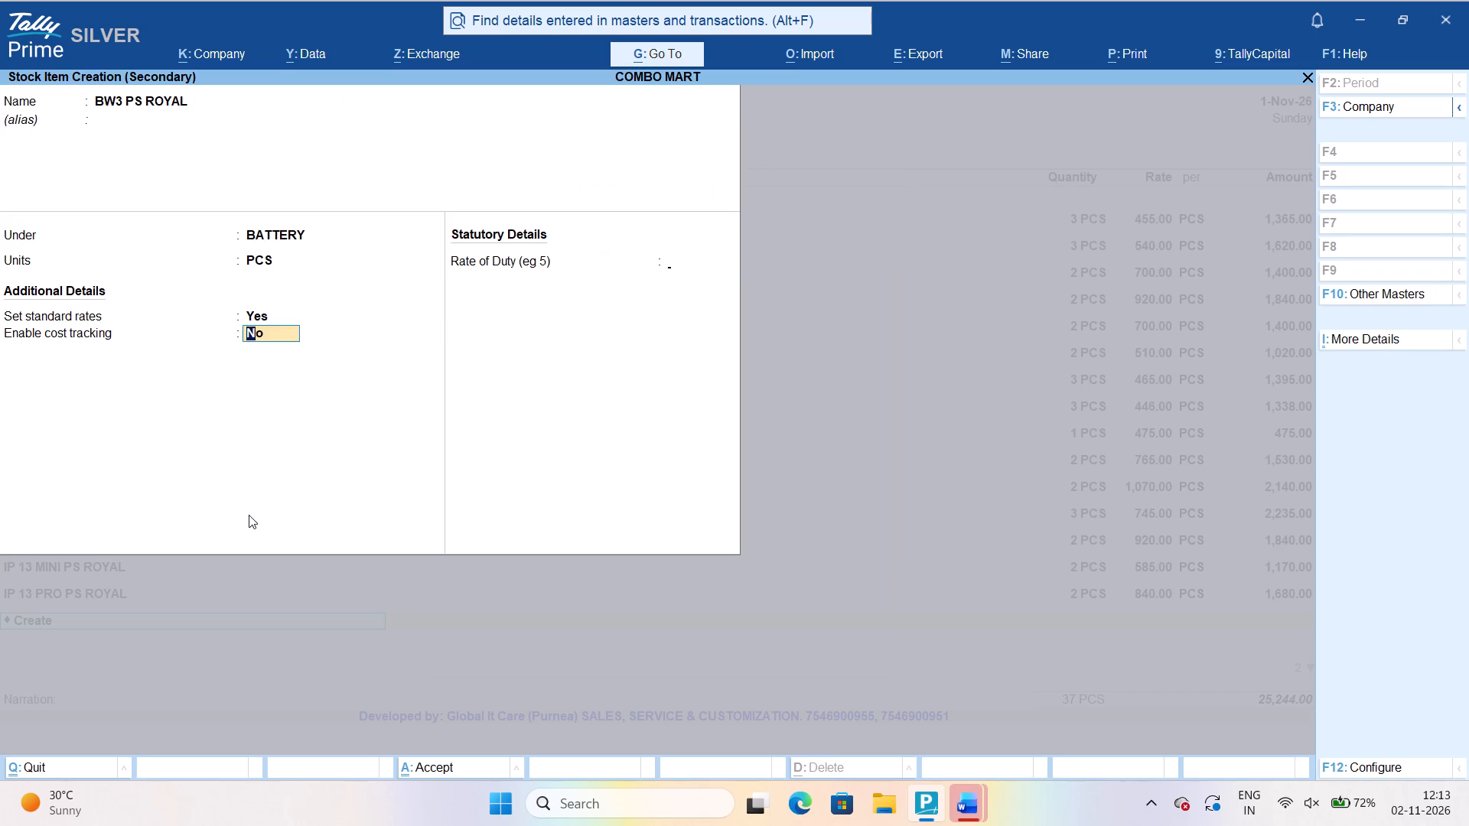
pyautogui.press('Return')
pyautogui.press('Return')
pyautogui.press('Return')
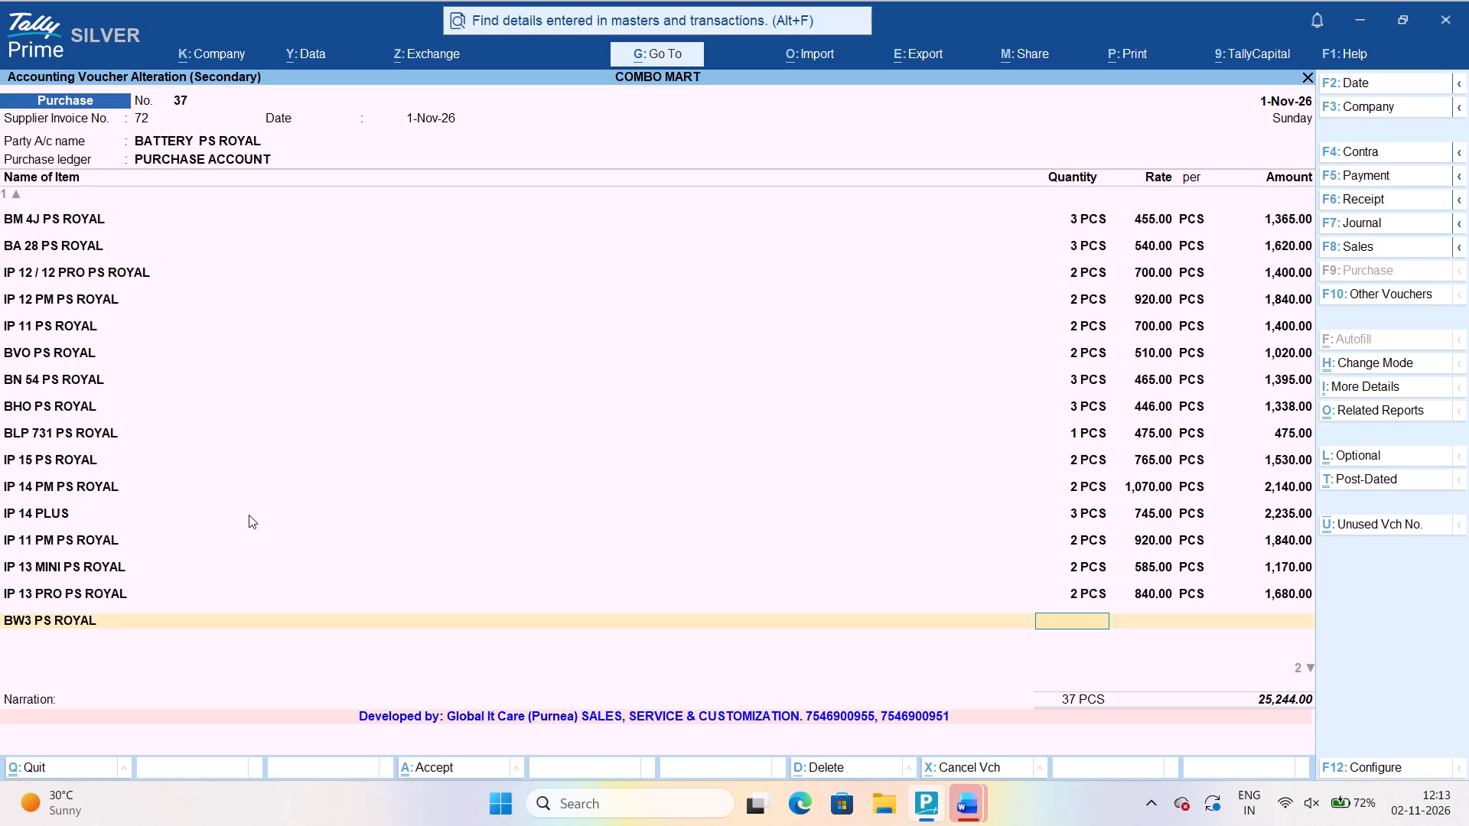
# Enter quantity 2 PCS for BW3 PS ROYAL and accept the line at rate 475.00 per PCS.
pyautogui.press('2')
pyautogui.press('Return')
pyautogui.press('Return')
pyautogui.press('Return')
pyautogui.press('Return')
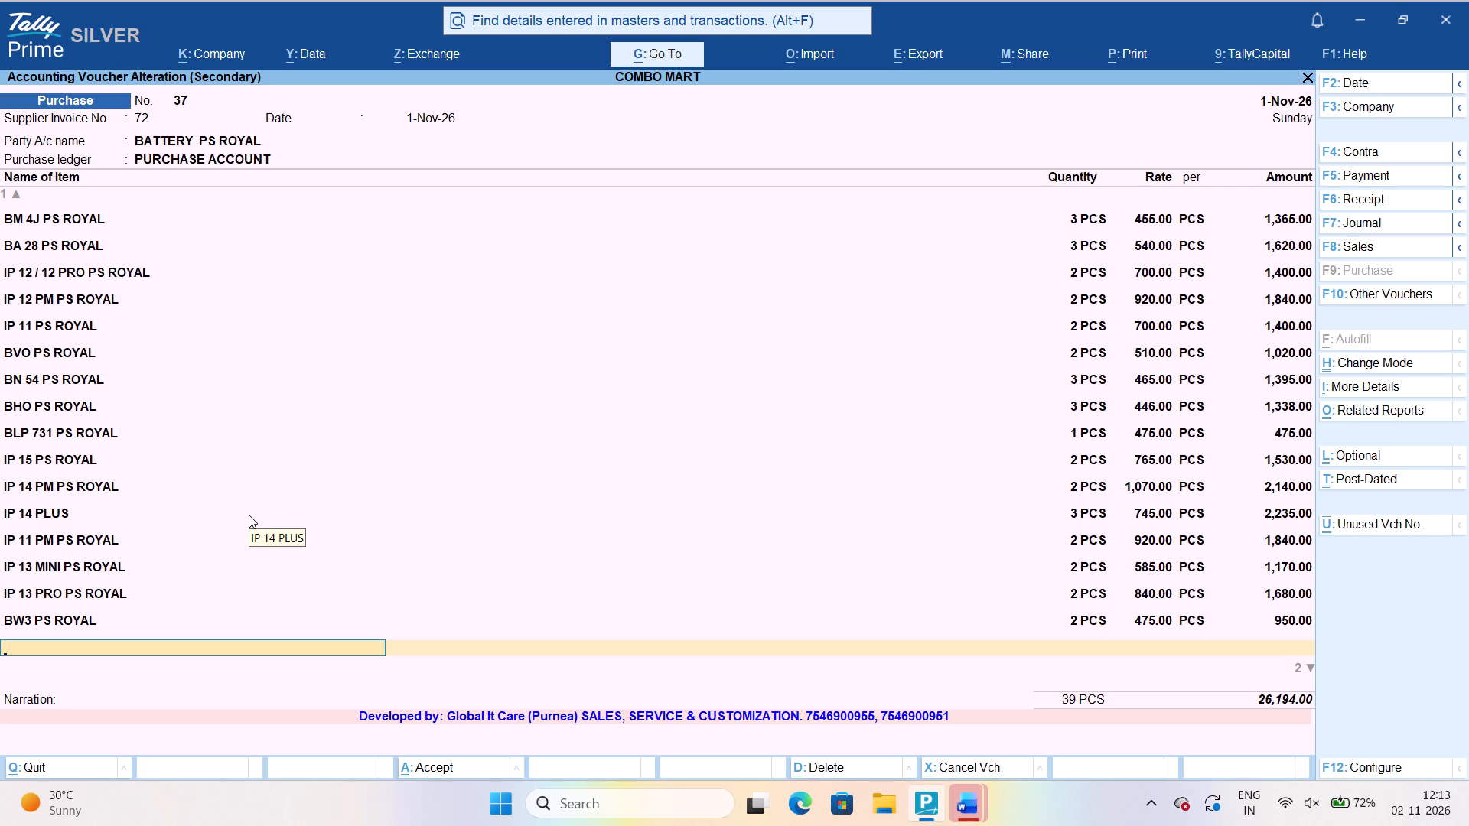
# Start creating a stock item from the blank item line and name it BLP A77 PS ROYAL, with single spaces.
pyautogui.write('BLP')
pyautogui.press('space')
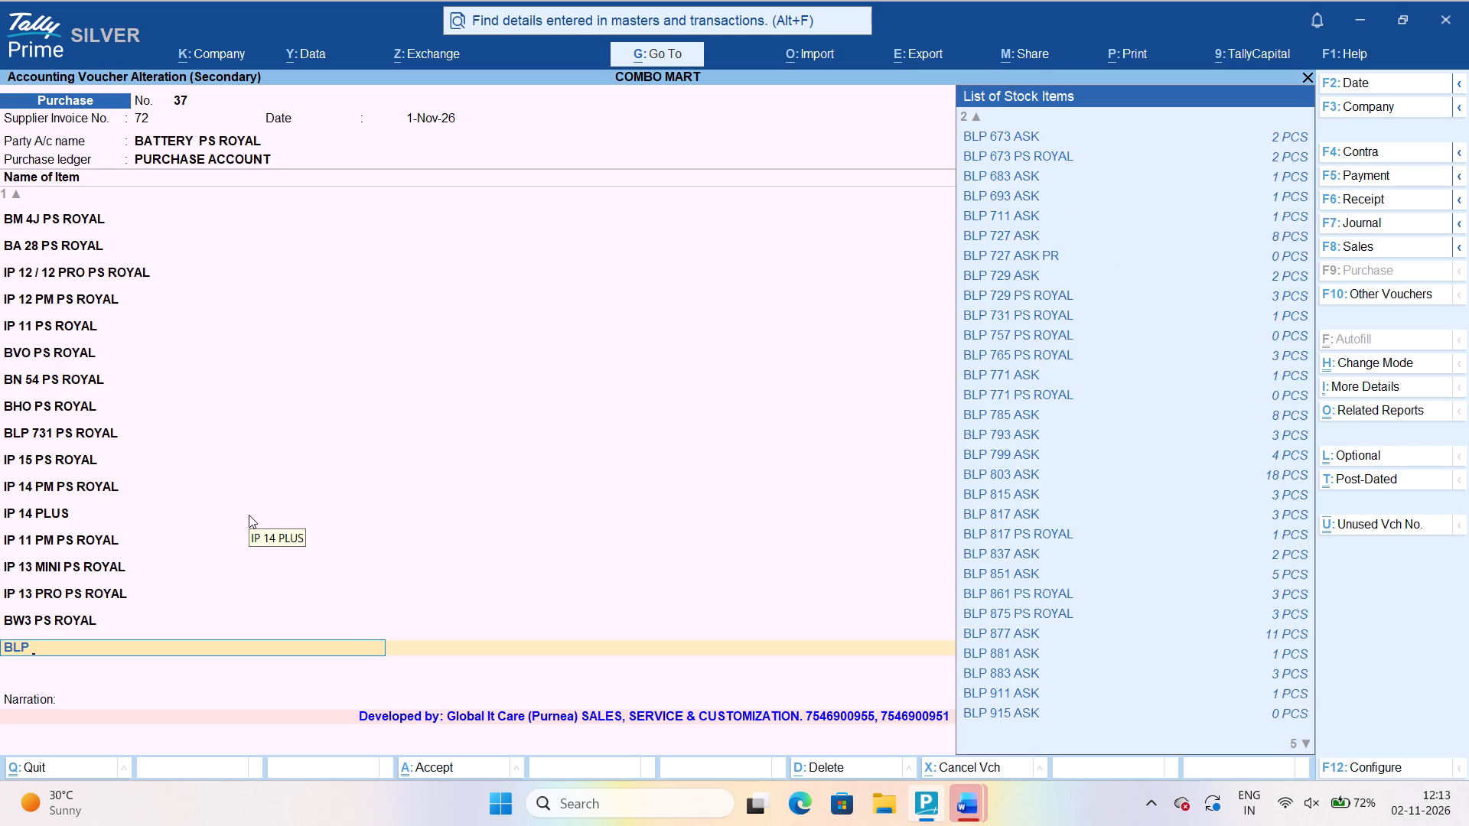
pyautogui.write('A77')
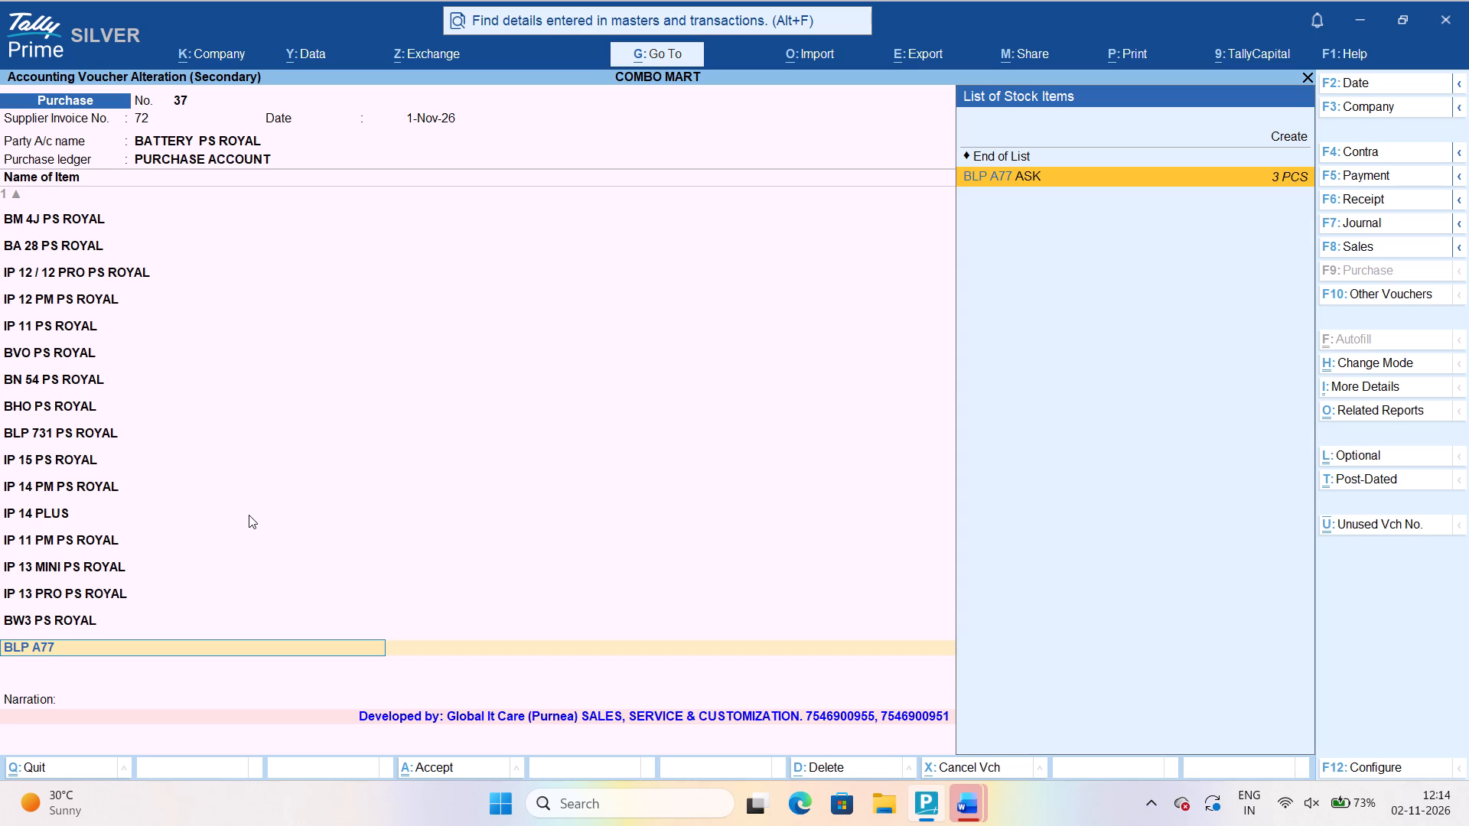
pyautogui.press('Up')
pyautogui.press('Up')
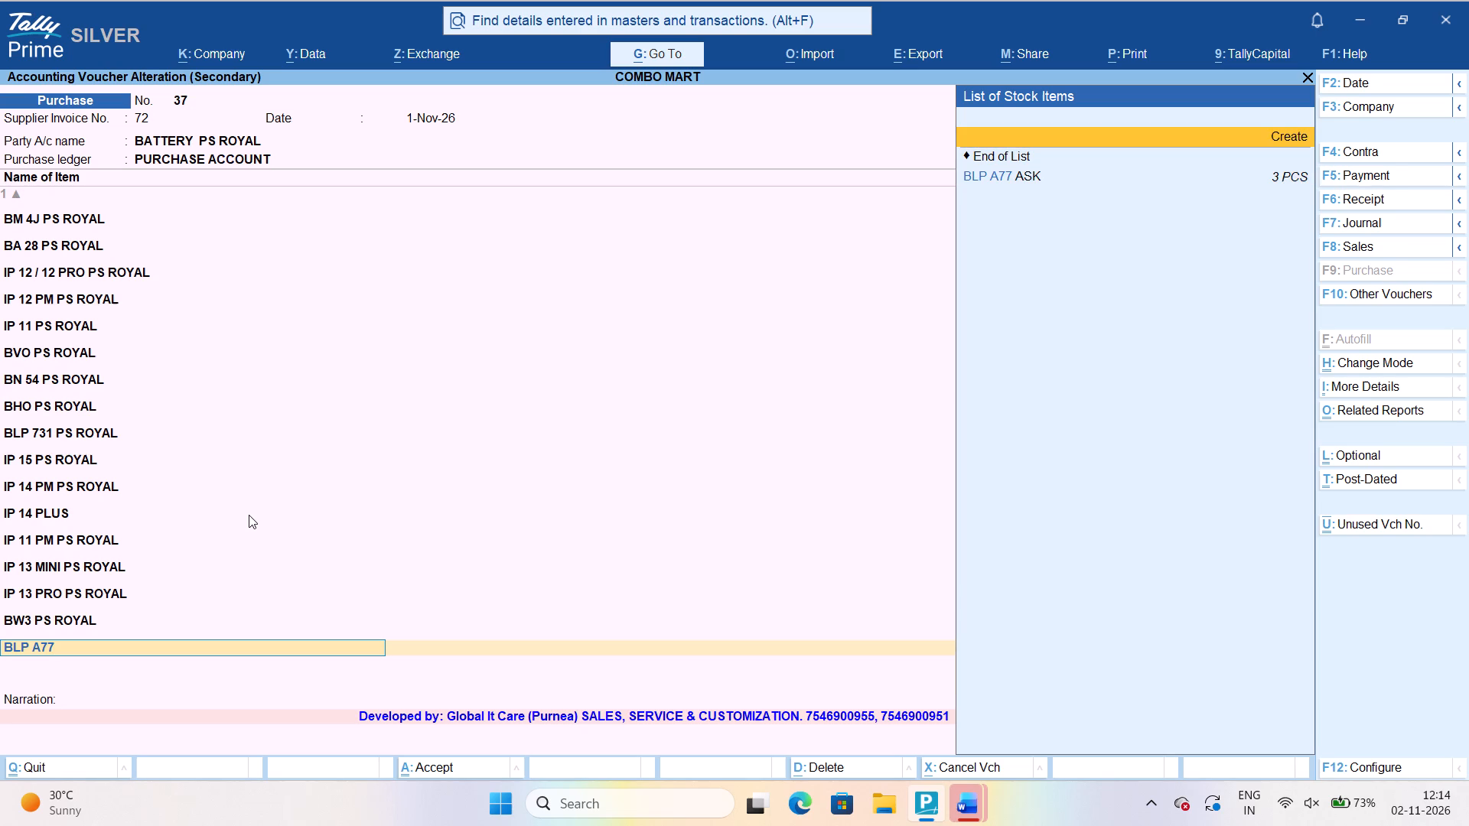
pyautogui.press('Return')
pyautogui.write('BLP')
pyautogui.press('space')
pyautogui.press('space')
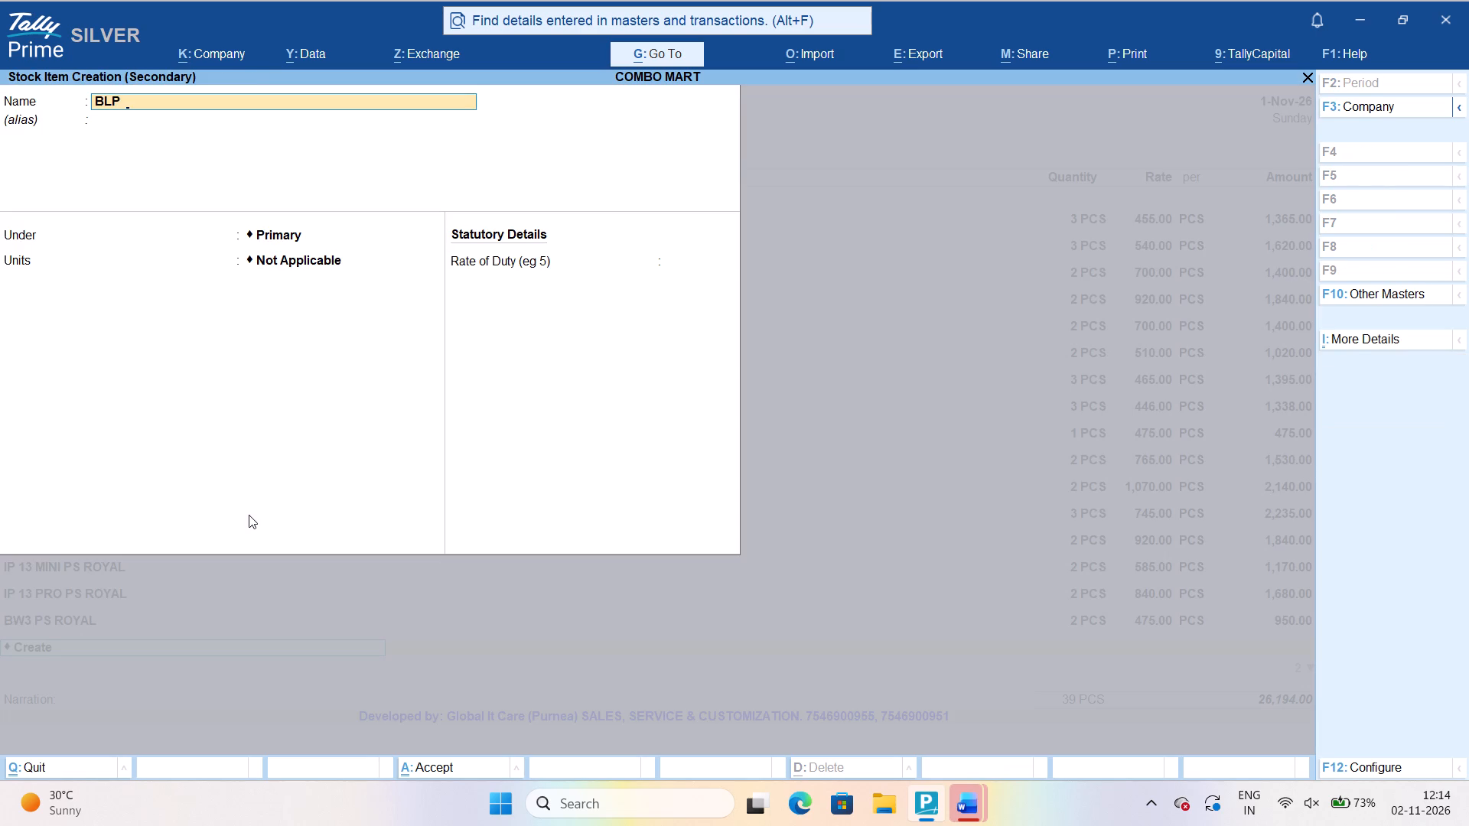
pyautogui.write('A77')
pyautogui.press('space')
pyautogui.press('BackSpace')
pyautogui.press('BackSpace')
pyautogui.press('BackSpace')
pyautogui.press('BackSpace')
pyautogui.press('BackSpace')
pyautogui.press('BackSpace')
pyautogui.press('space')
pyautogui.write('A77')
pyautogui.press('space')
pyautogui.write('PS ROYAL')
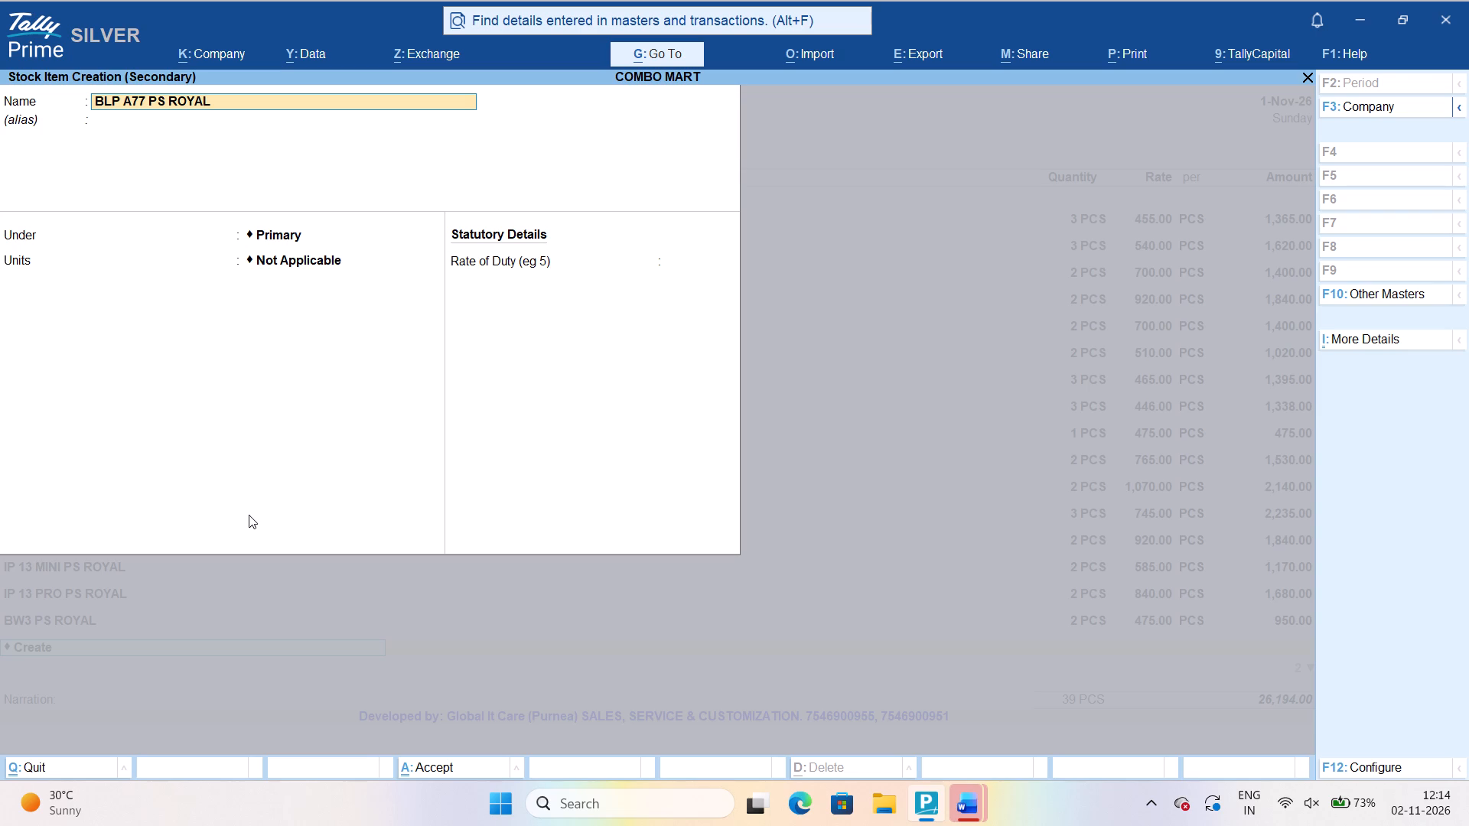
# Place BLP A77 PS ROYAL under the BATTERY group with units PCS, without an alias.
pyautogui.press('Return')
pyautogui.press('Return')
pyautogui.press('Down')
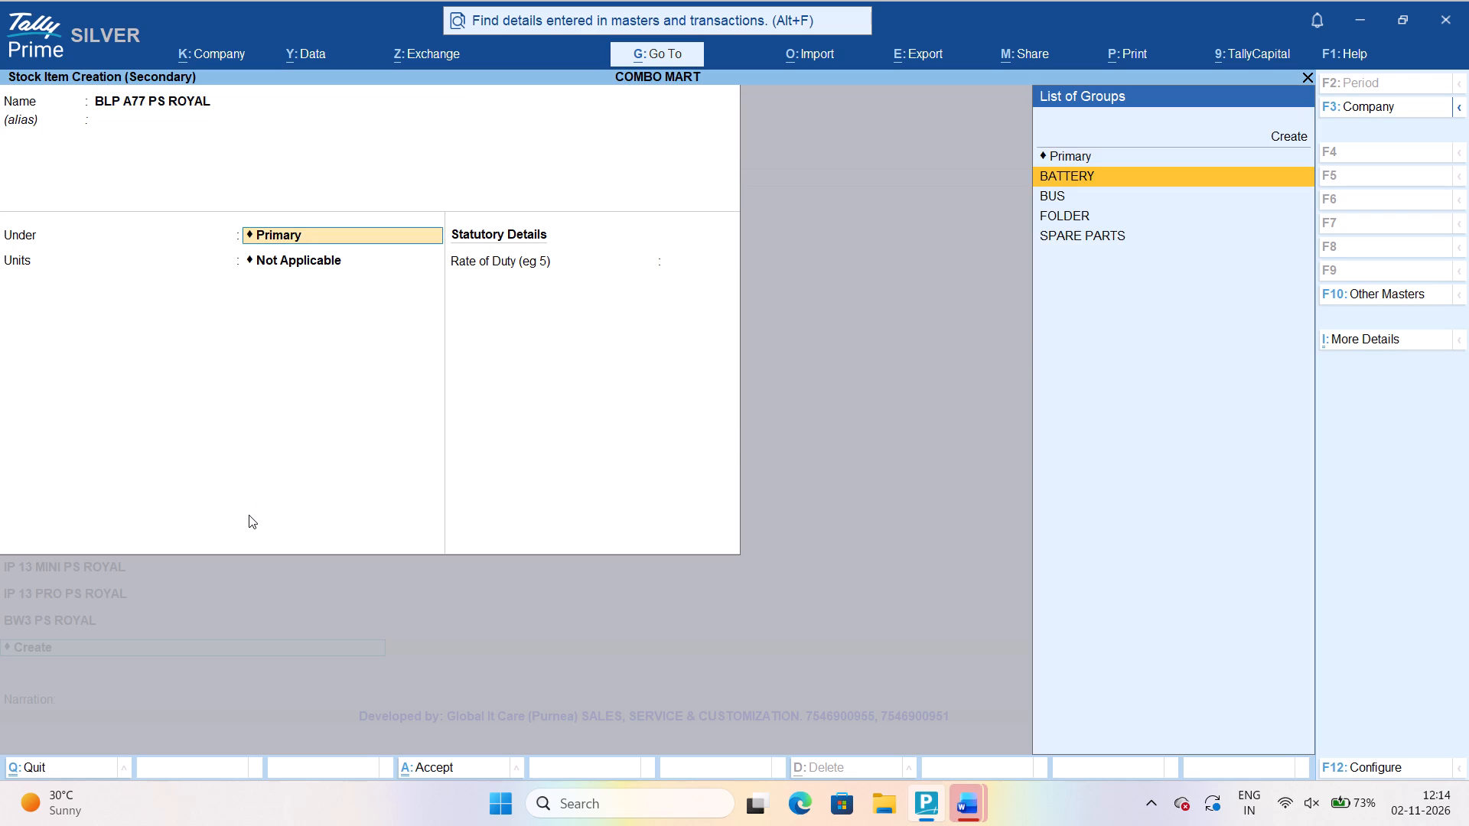
pyautogui.press('Return')
pyautogui.press('Return')
# Enable standard rates for BLP A77 PS ROYAL and set its standard cost to 485 per PCS from 1-Nov-26.
pyautogui.write('UY')
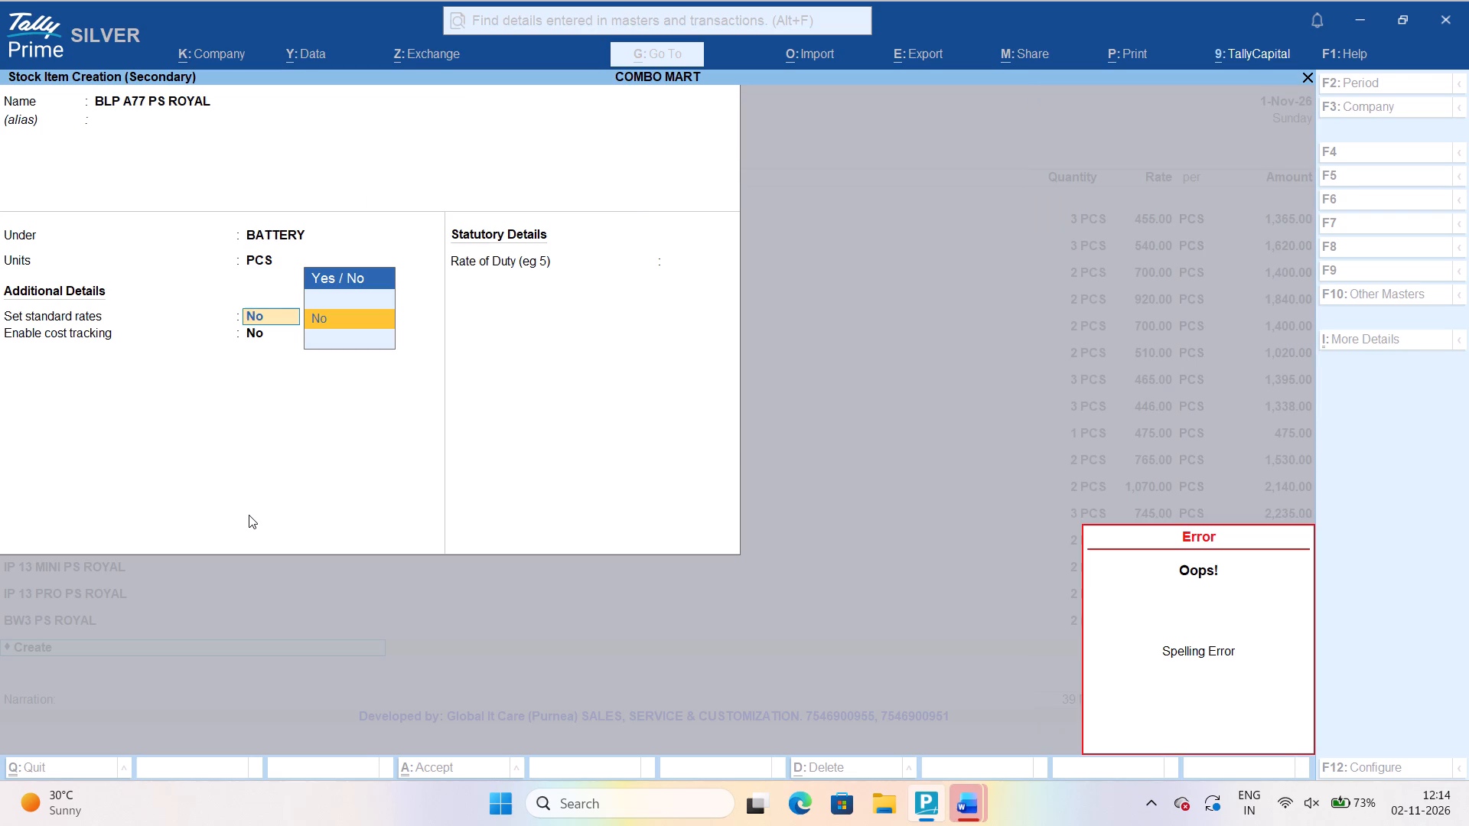
pyautogui.press('BackSpace')
pyautogui.press('BackSpace')
pyautogui.press('BackSpace')
pyautogui.write('YES')
pyautogui.press('Return')
pyautogui.write('1-11')
pyautogui.press('Return')
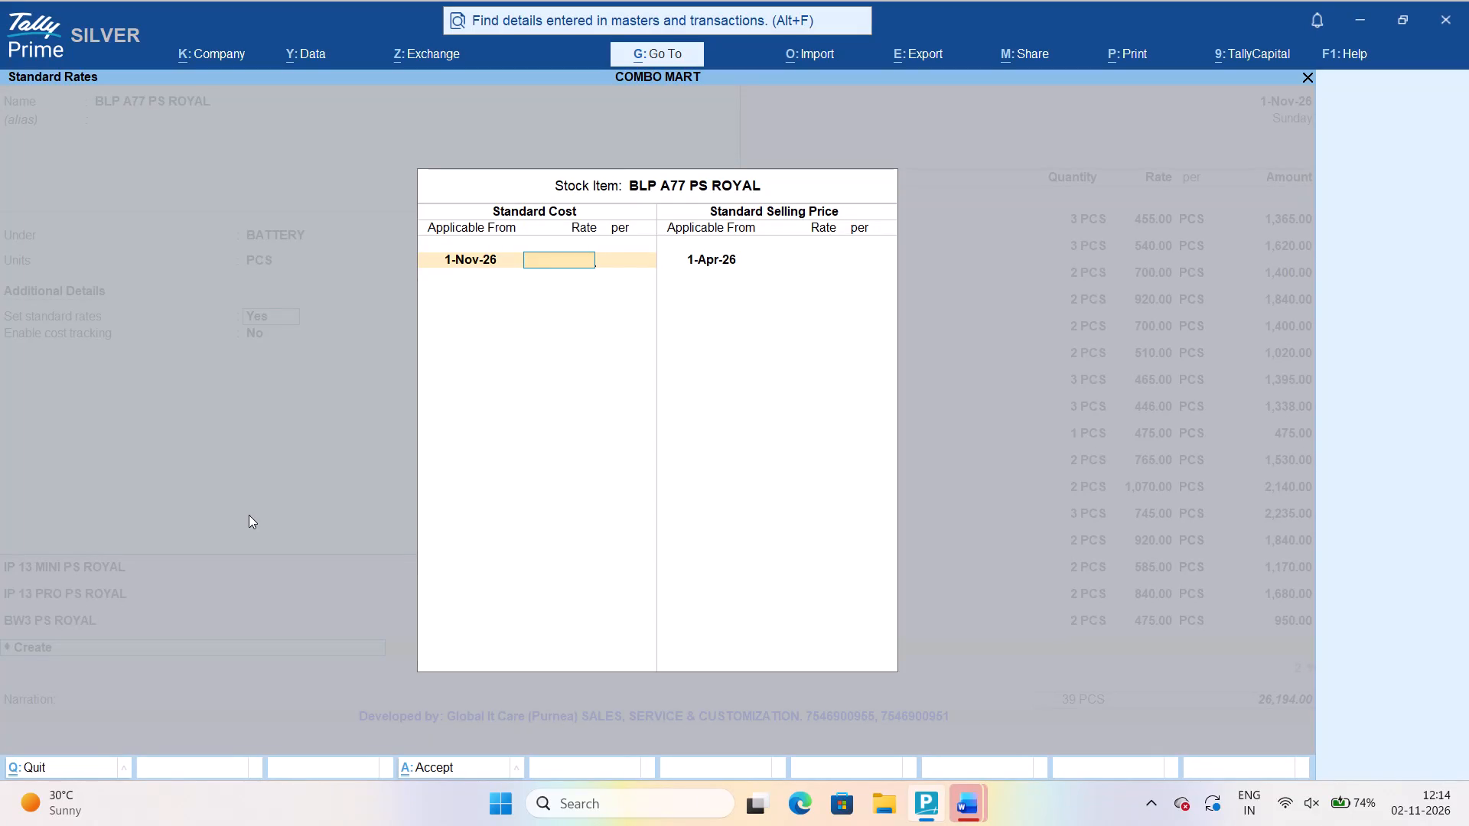
pyautogui.write('485')
pyautogui.press('Return')
pyautogui.press('Return')
pyautogui.press('Return')
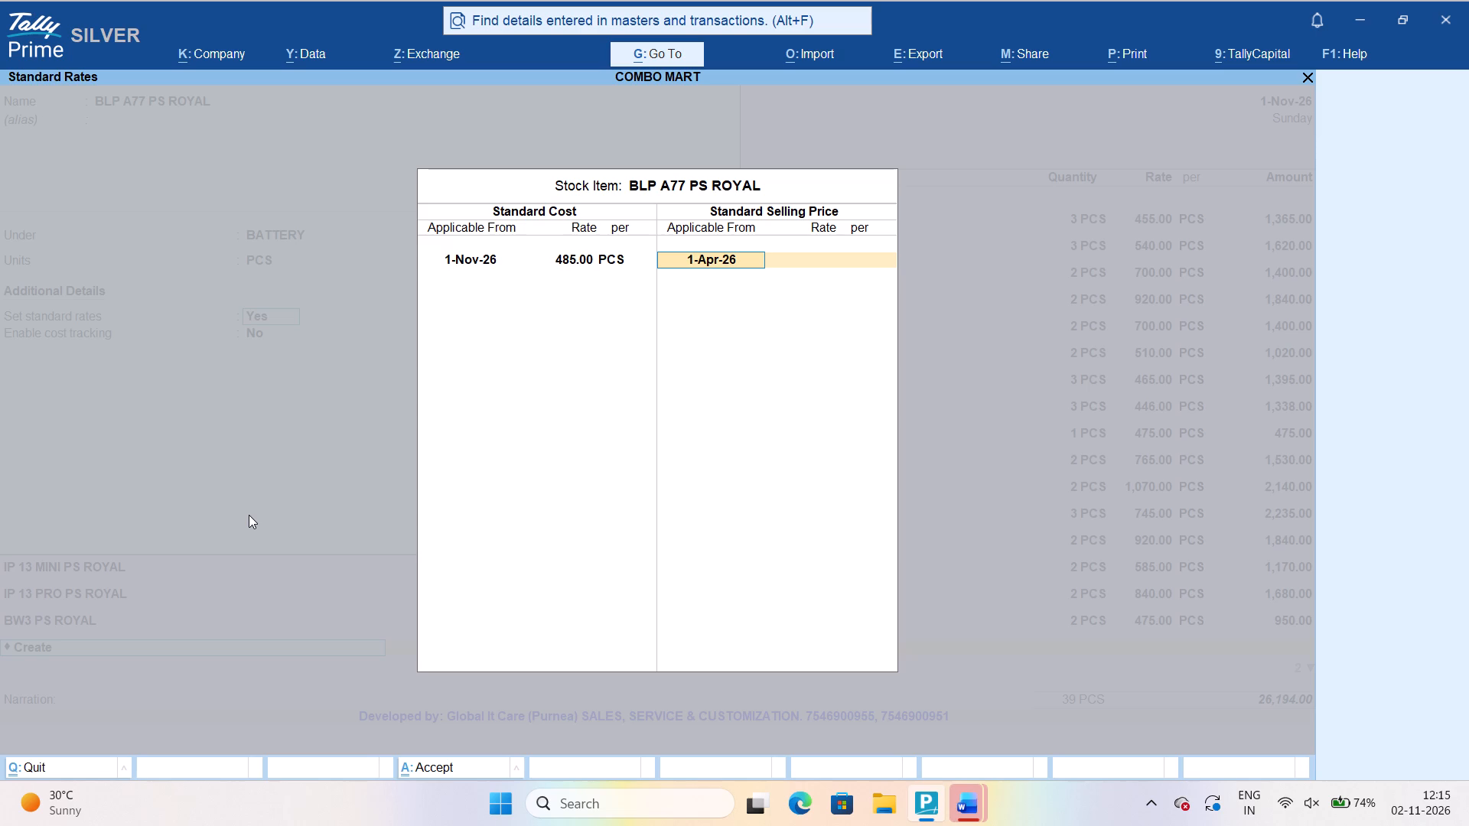
# Set the standard selling price of BLP A77 PS ROYAL to 605 per PCS from 1-Nov-26 and save the stock item.
pyautogui.write('1-')
pyautogui.write('11')
pyautogui.press('Return')
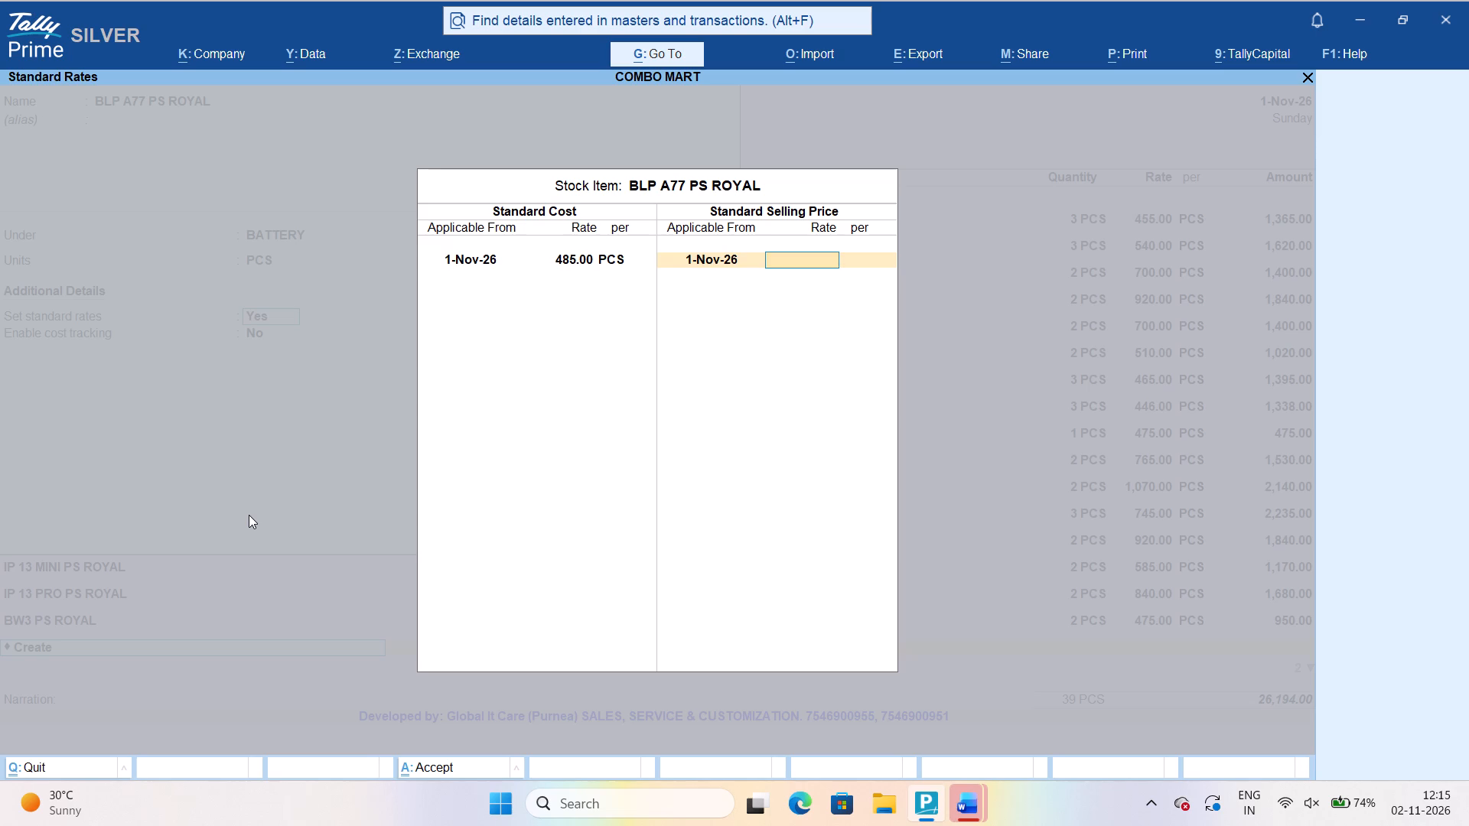
pyautogui.write('605')
pyautogui.press('Return')
pyautogui.press('Return')
pyautogui.press('Return')
pyautogui.press('Return')
pyautogui.press('Return')
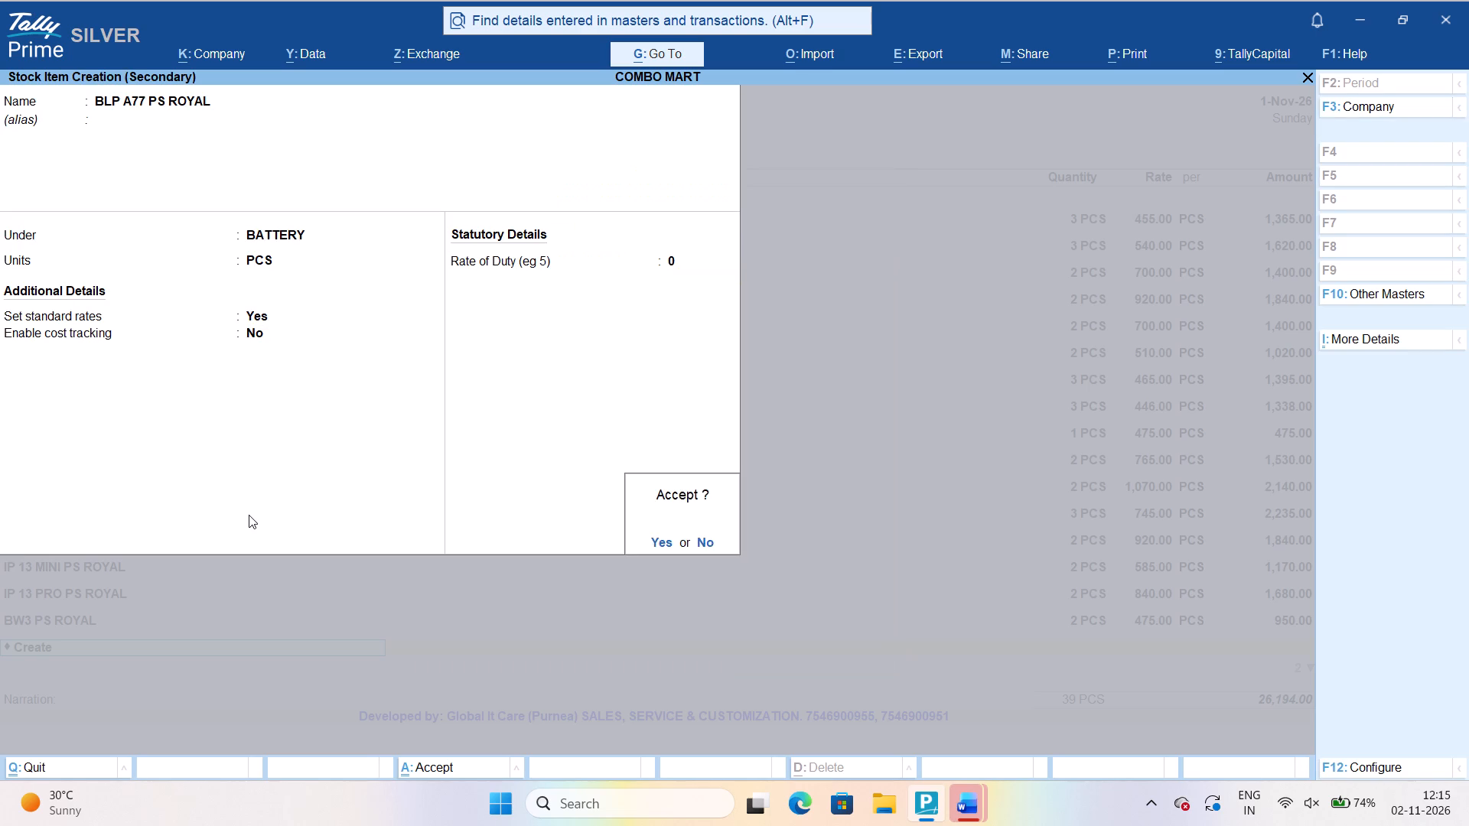
pyautogui.press('Return')
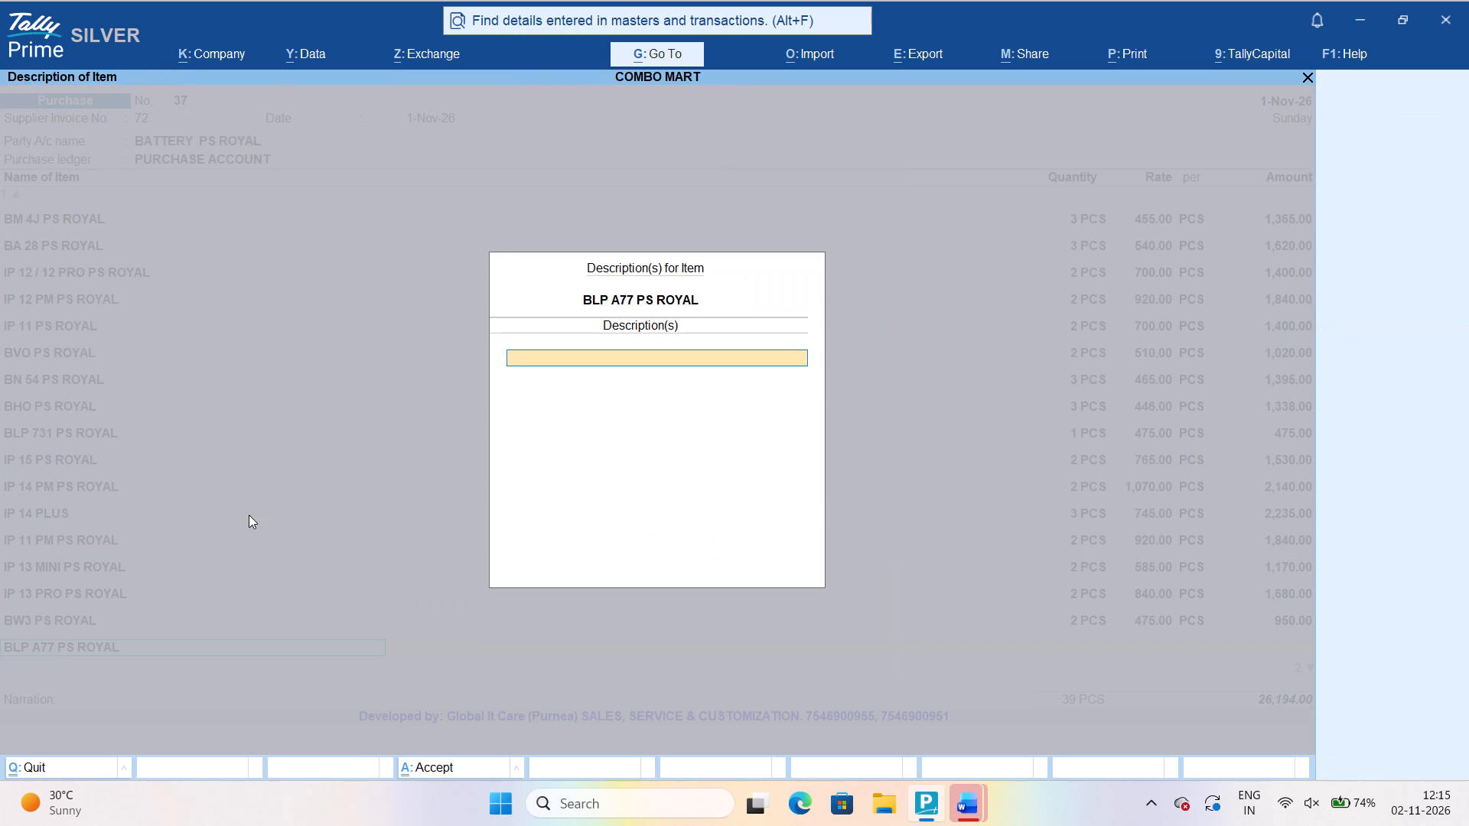
# Enter quantity 3 PCS for BLP A77 PS ROYAL without a description and accept the line at rate 485.00 per PCS.
pyautogui.press('Return')
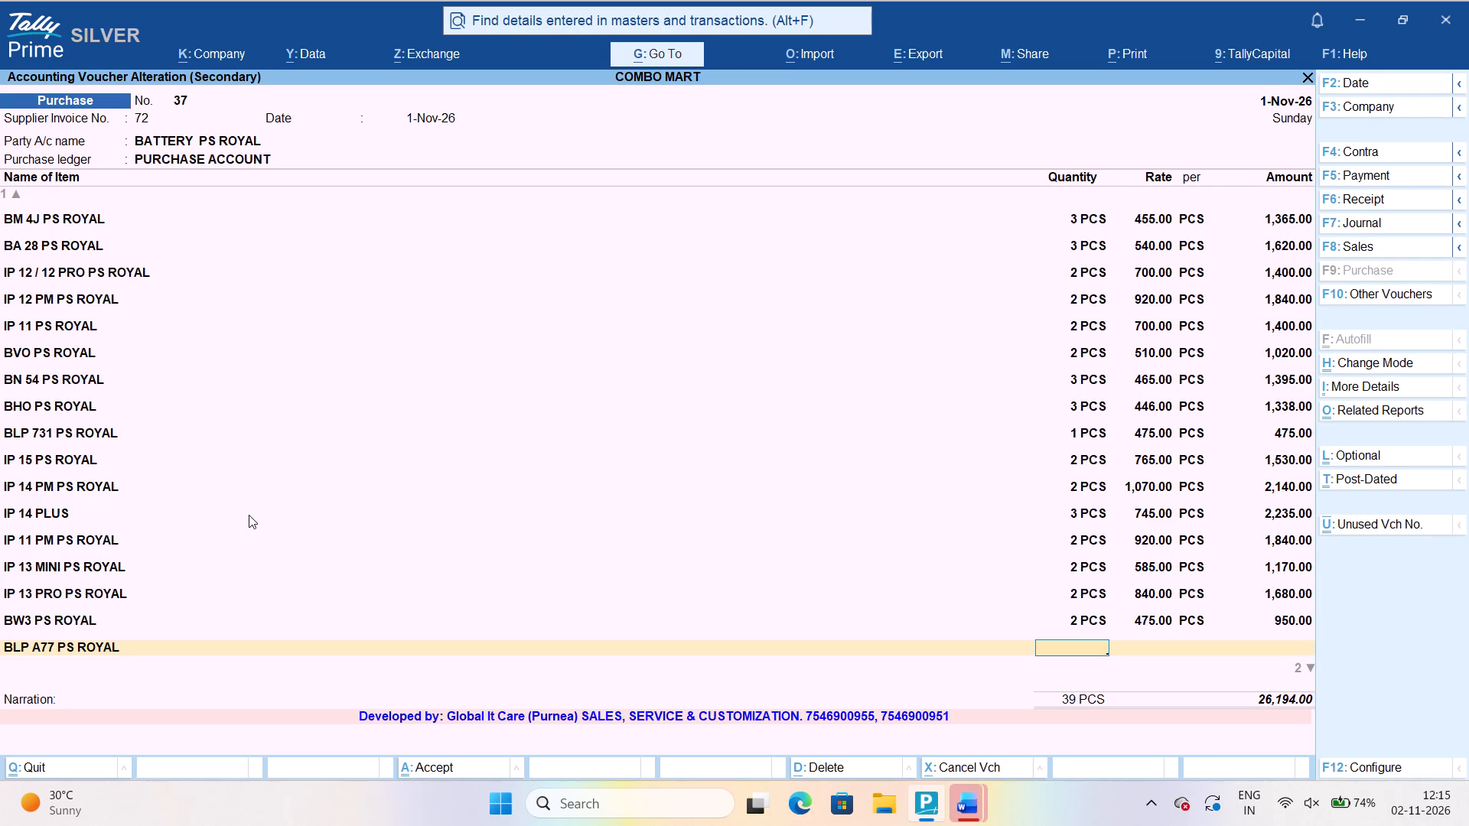
pyautogui.press('3')
pyautogui.press('Return')
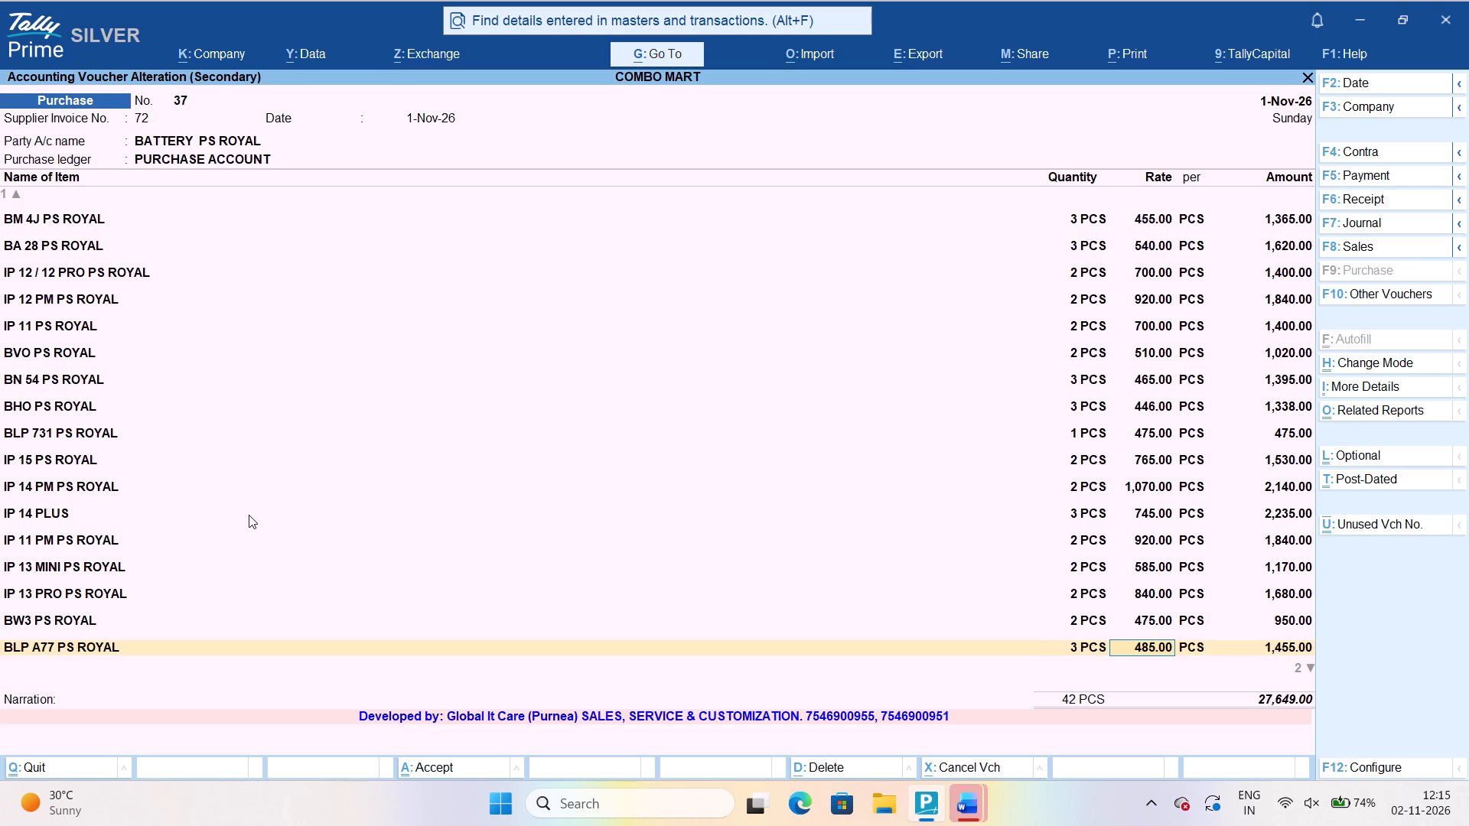
pyautogui.press('Return')
pyautogui.press('Return')
pyautogui.press('Return')
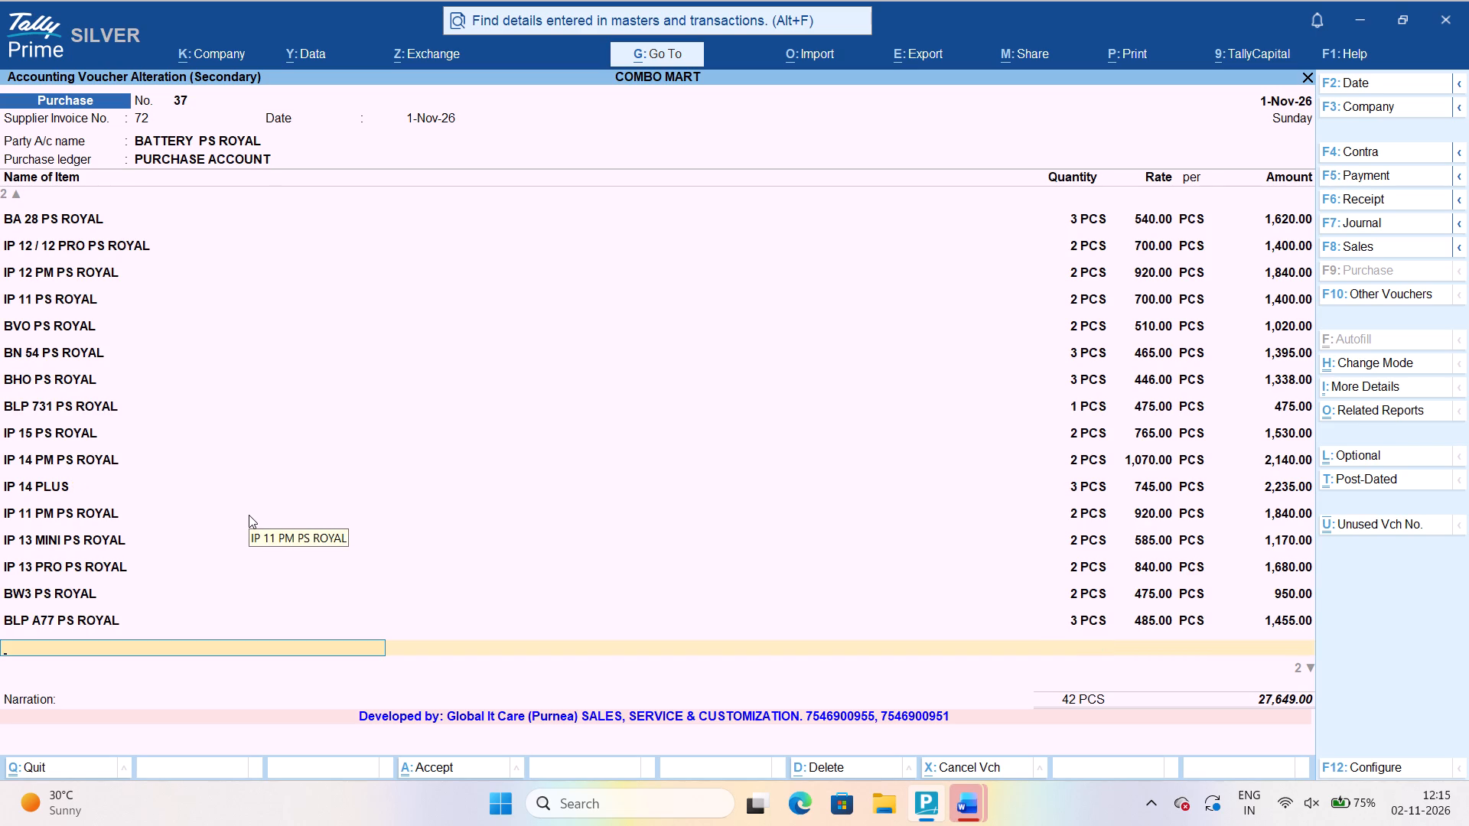
# Add BA 62 PS ROYAL to the purchase voucher with quantity 3 PCS at rate 510 per PCS.
pyautogui.write('BA 62')
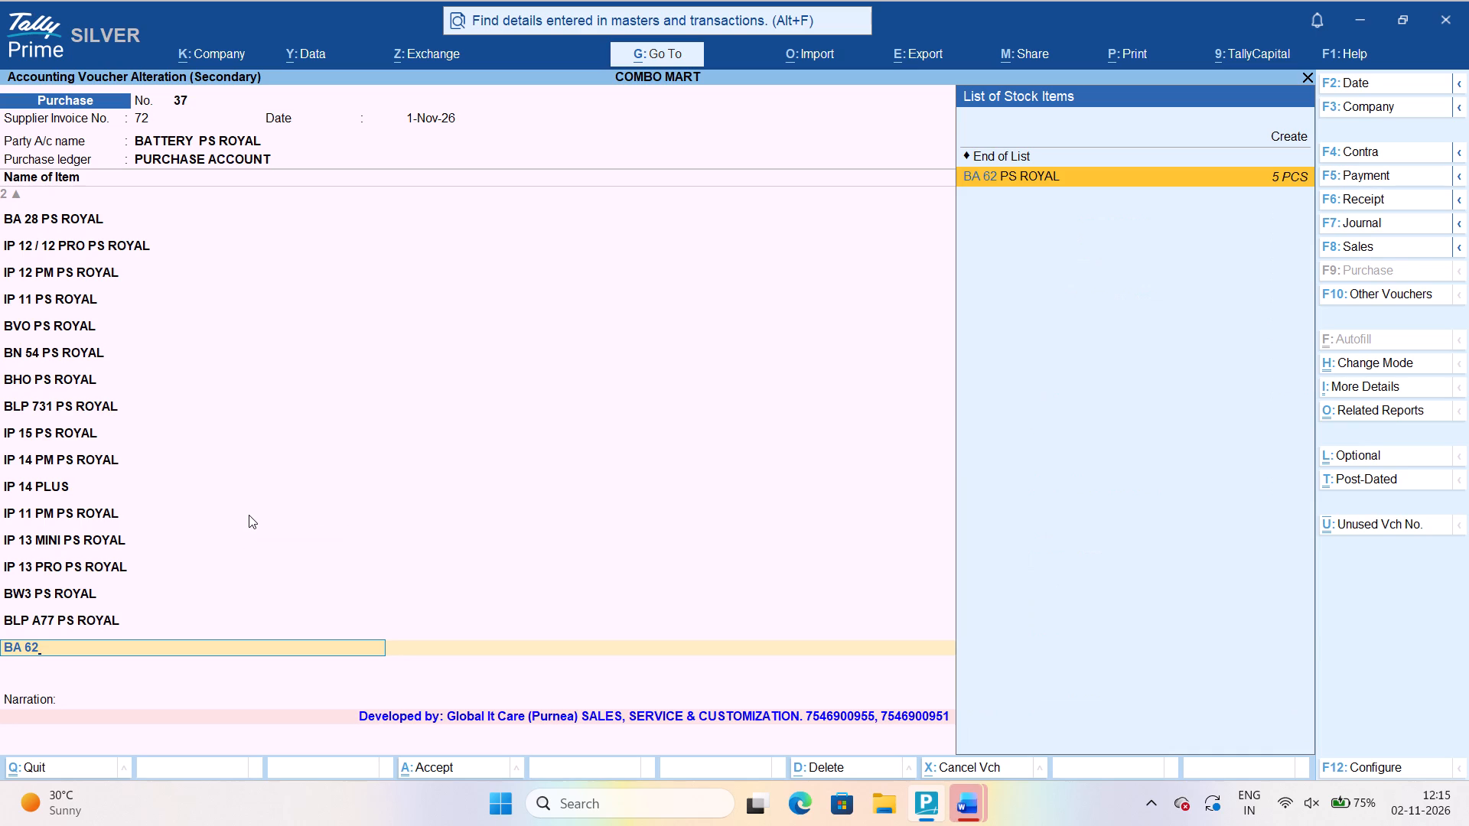
pyautogui.press('Return')
pyautogui.press('Return')
pyautogui.press('Return')
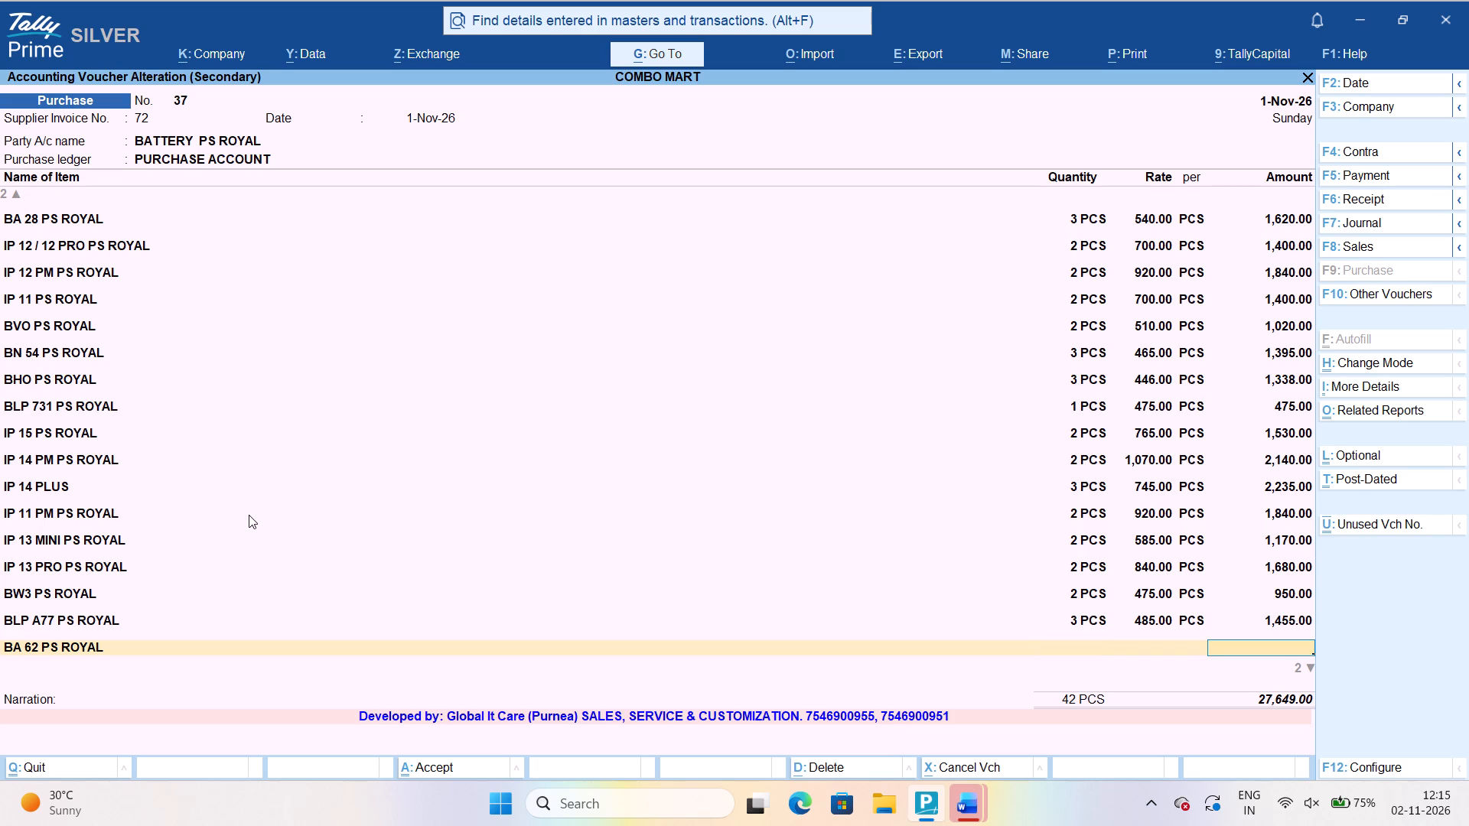
pyautogui.press('BackSpace')
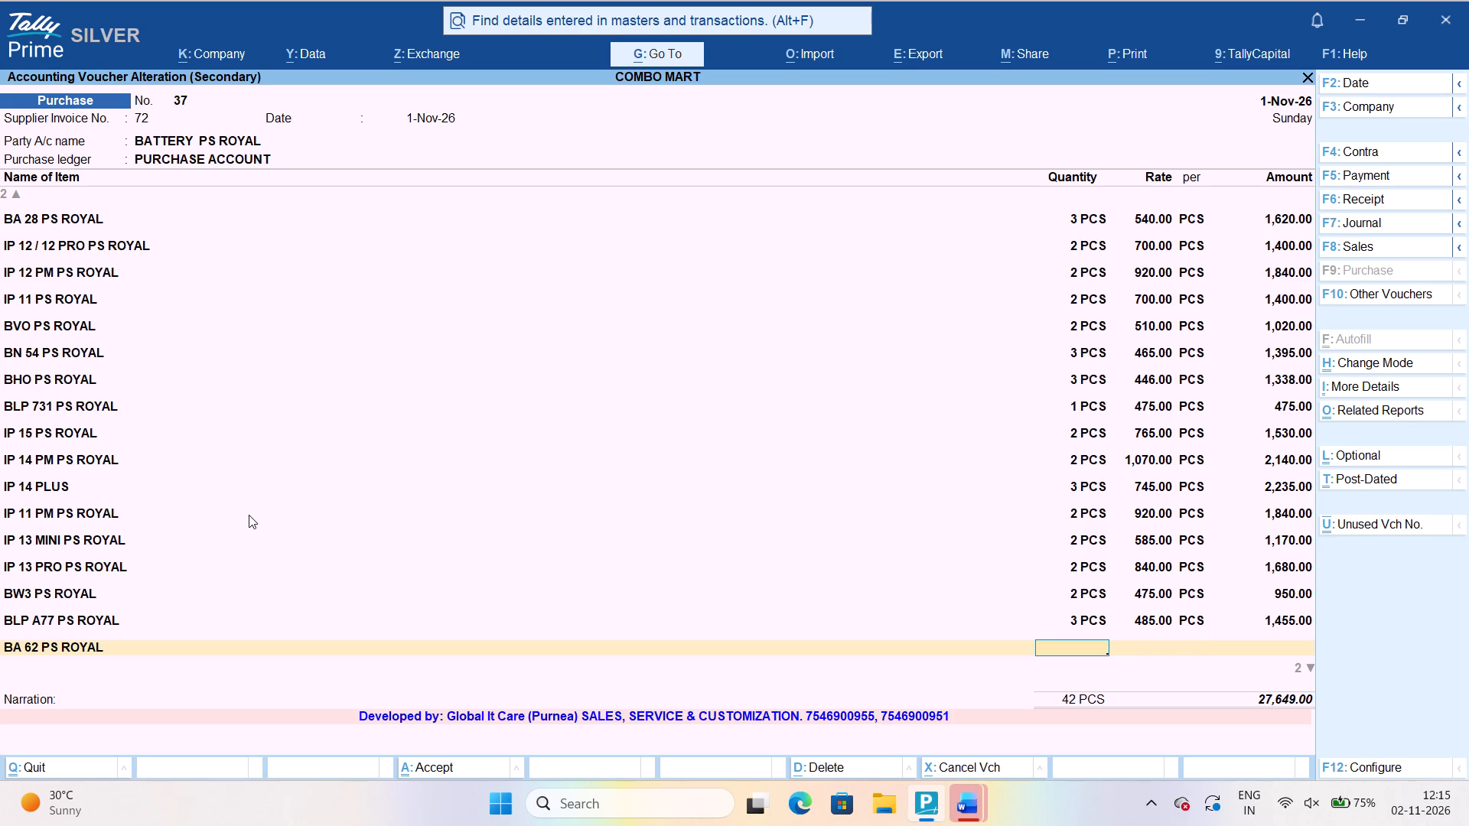
pyautogui.press('3')
pyautogui.press('Return')
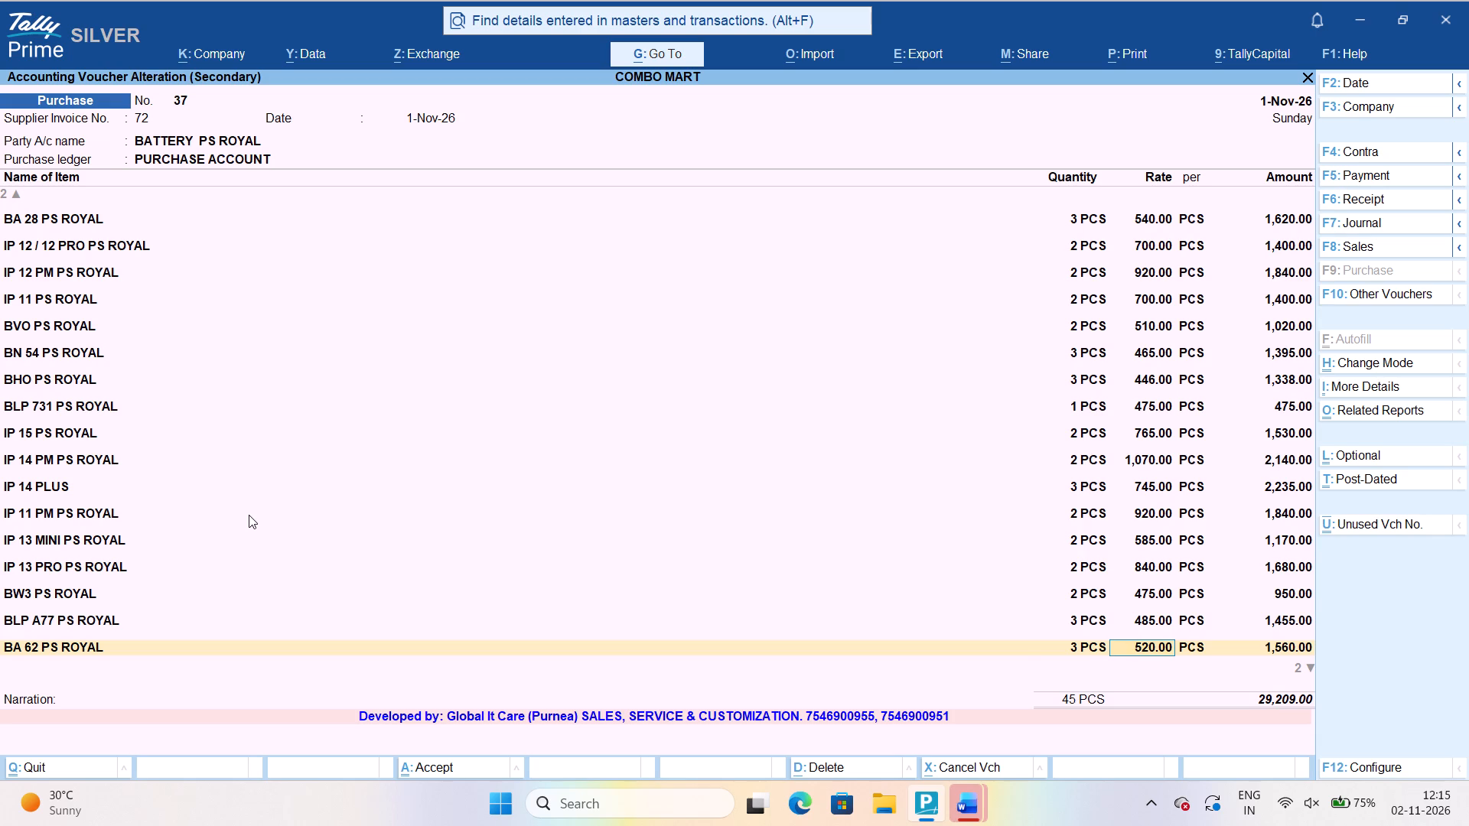
pyautogui.write('510')
pyautogui.press('Return')
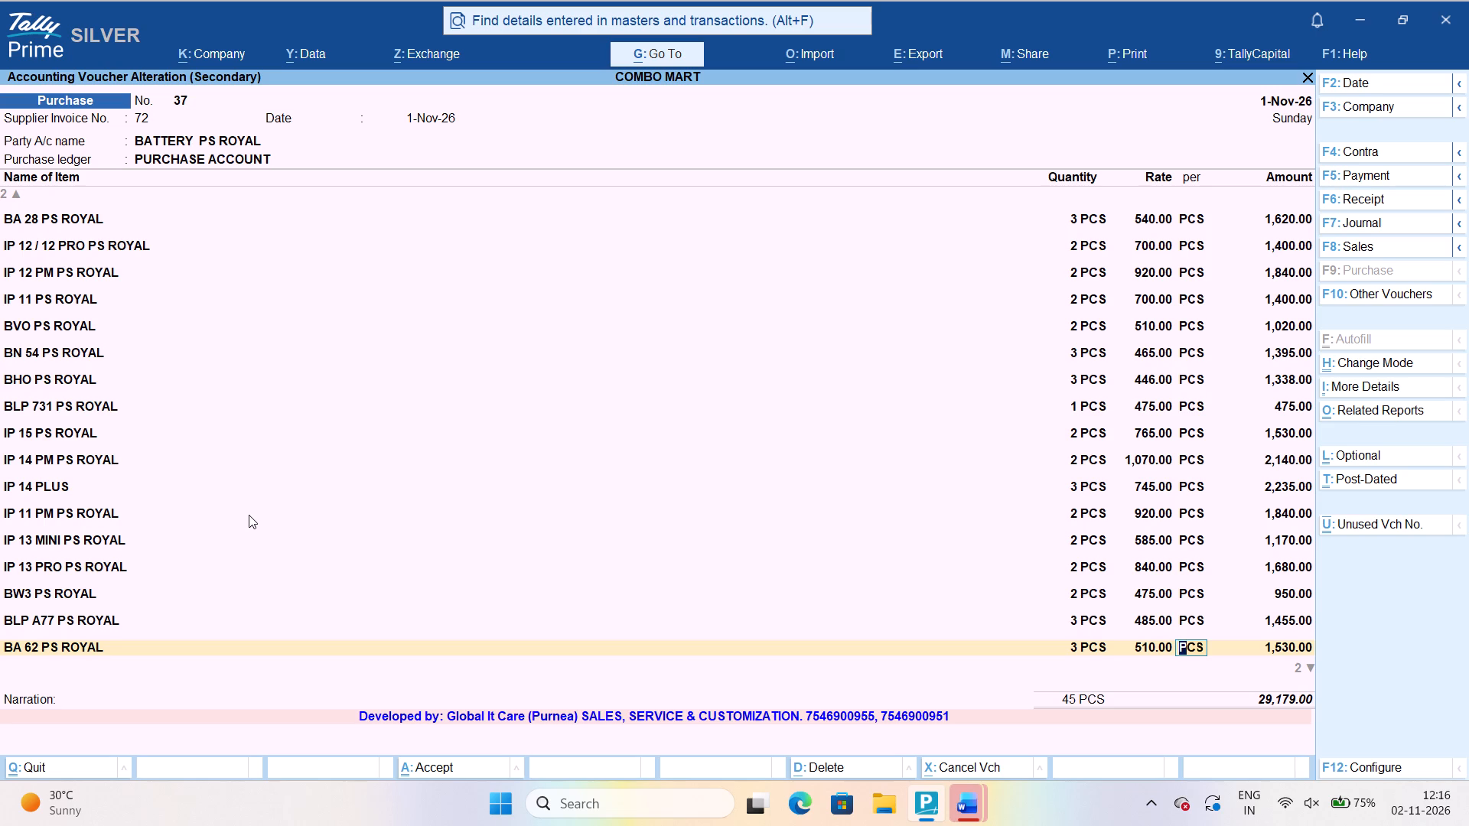
pyautogui.press('Return')
pyautogui.press('Return')
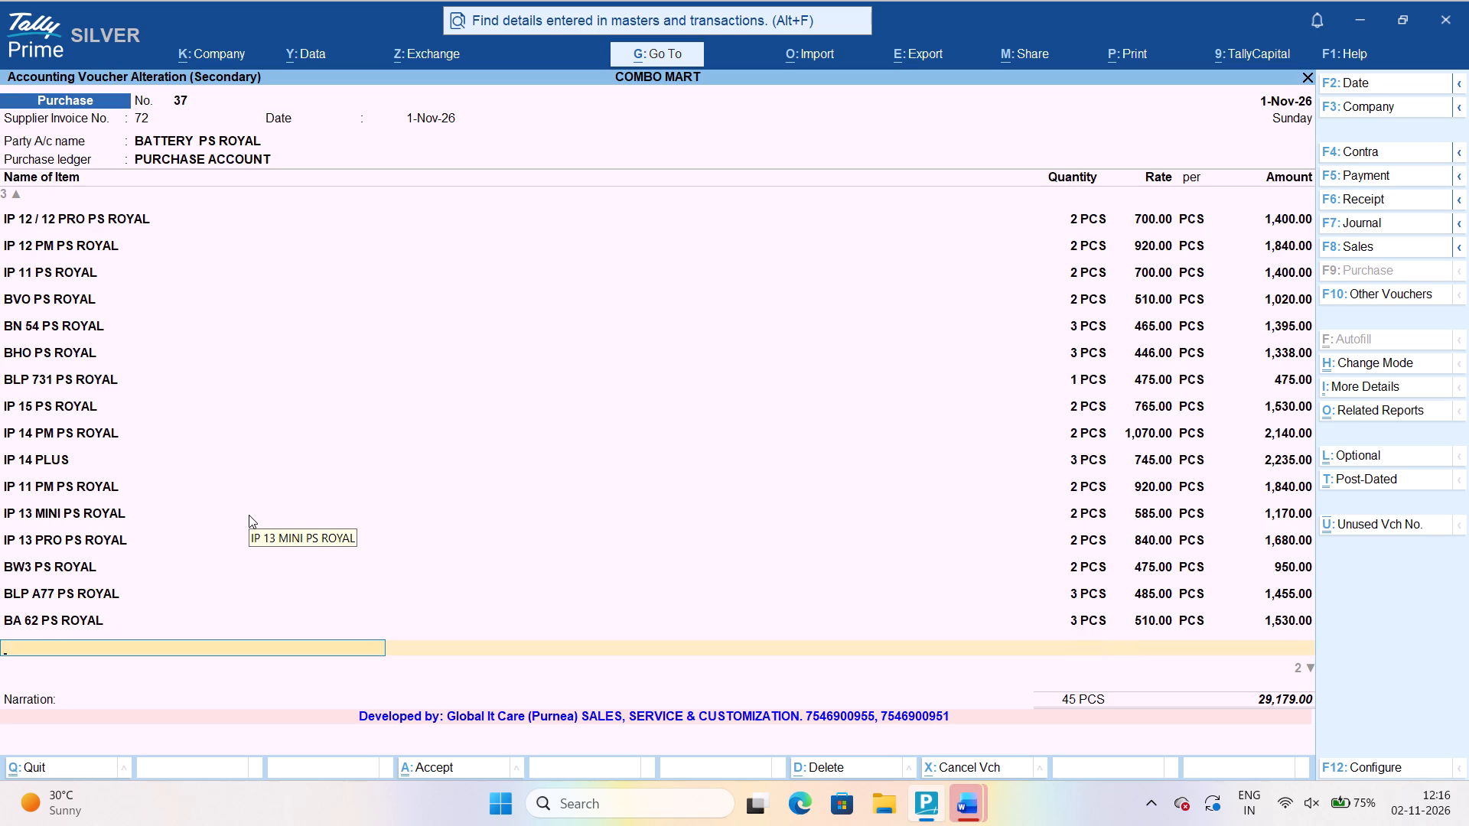
# Start creating a stock item from the blank item line and name it IP 13 PM PS ROYAL.
pyautogui.write('IP 13')
pyautogui.press('space')
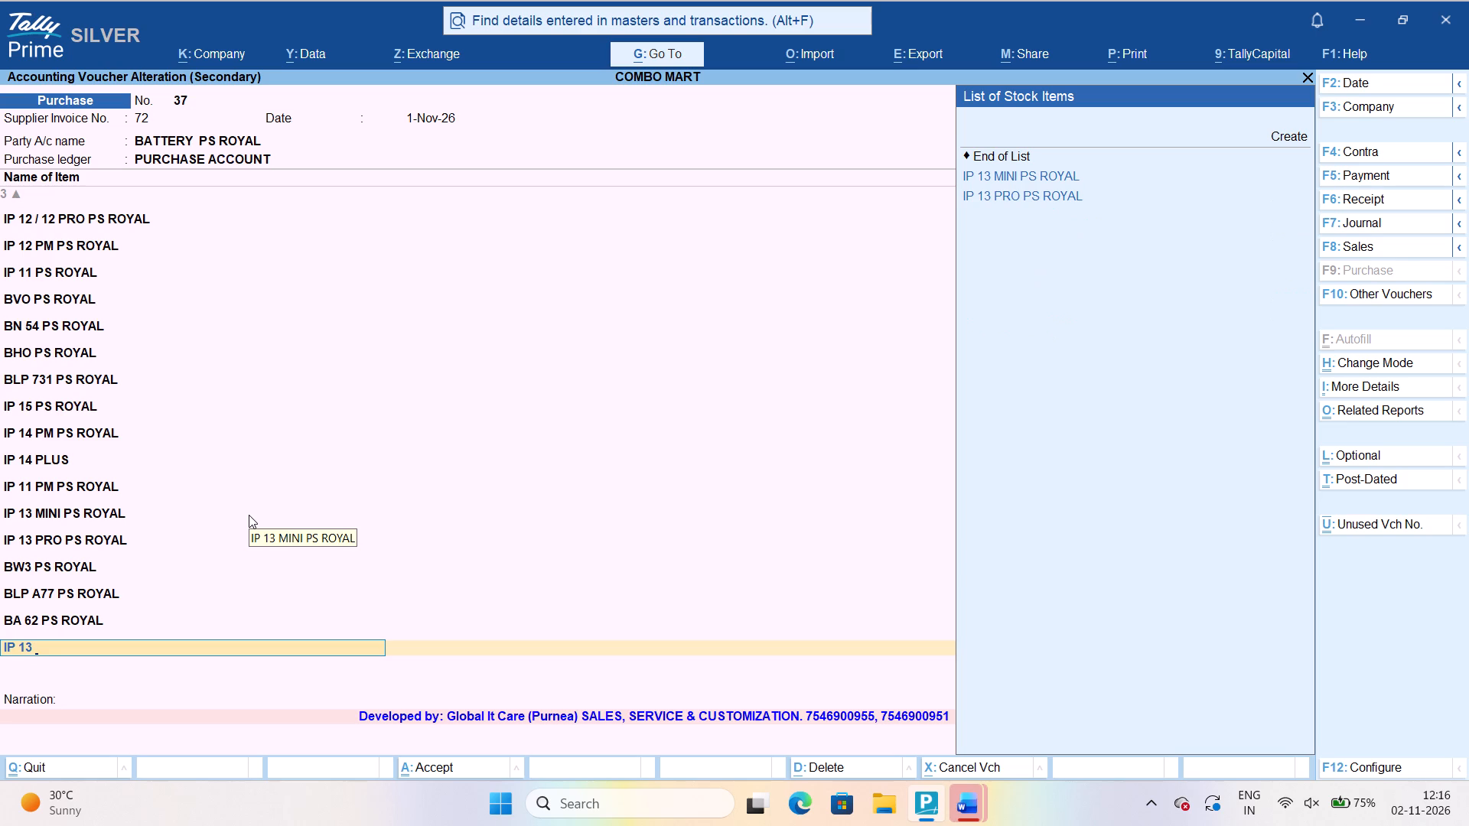
pyautogui.write('PM')
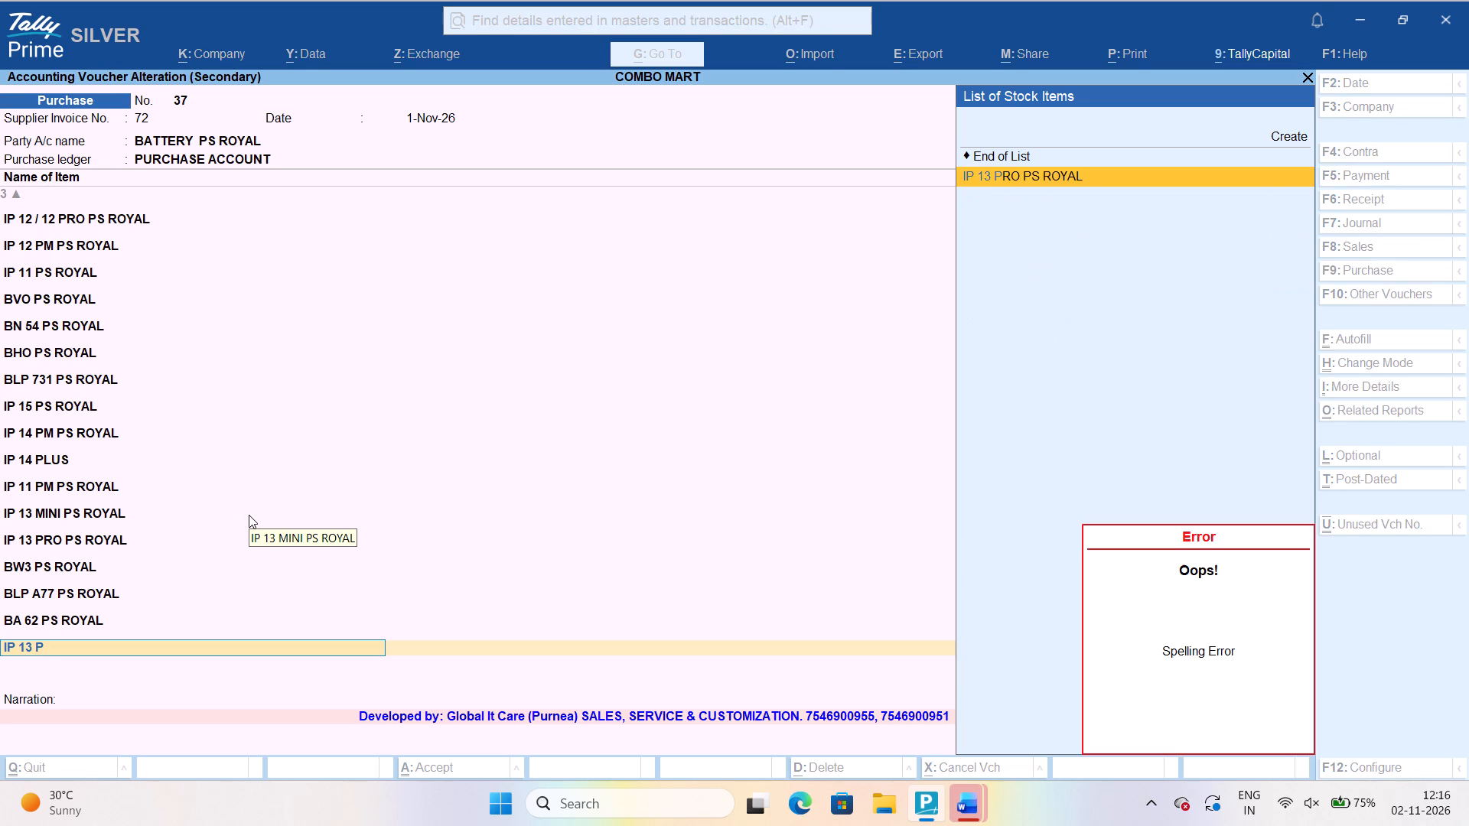
pyautogui.press('Up')
pyautogui.press('Up')
pyautogui.press('Up')
pyautogui.press('Return')
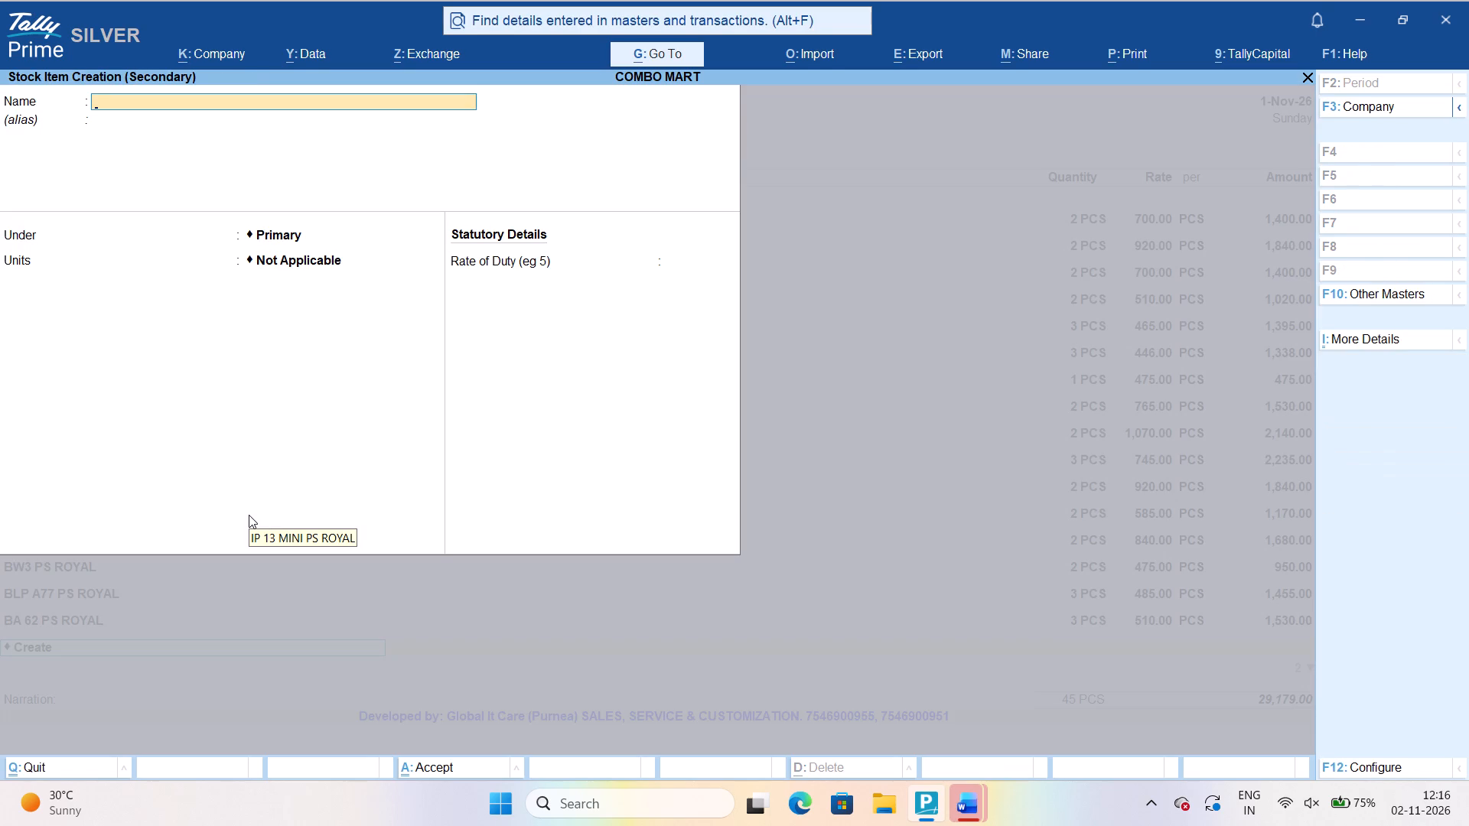
pyautogui.write('IP')
pyautogui.press('space')
pyautogui.write('13')
pyautogui.press('space')
pyautogui.write('PM')
pyautogui.press('space')
pyautogui.write('PS ROYAL')
pyautogui.press('space')
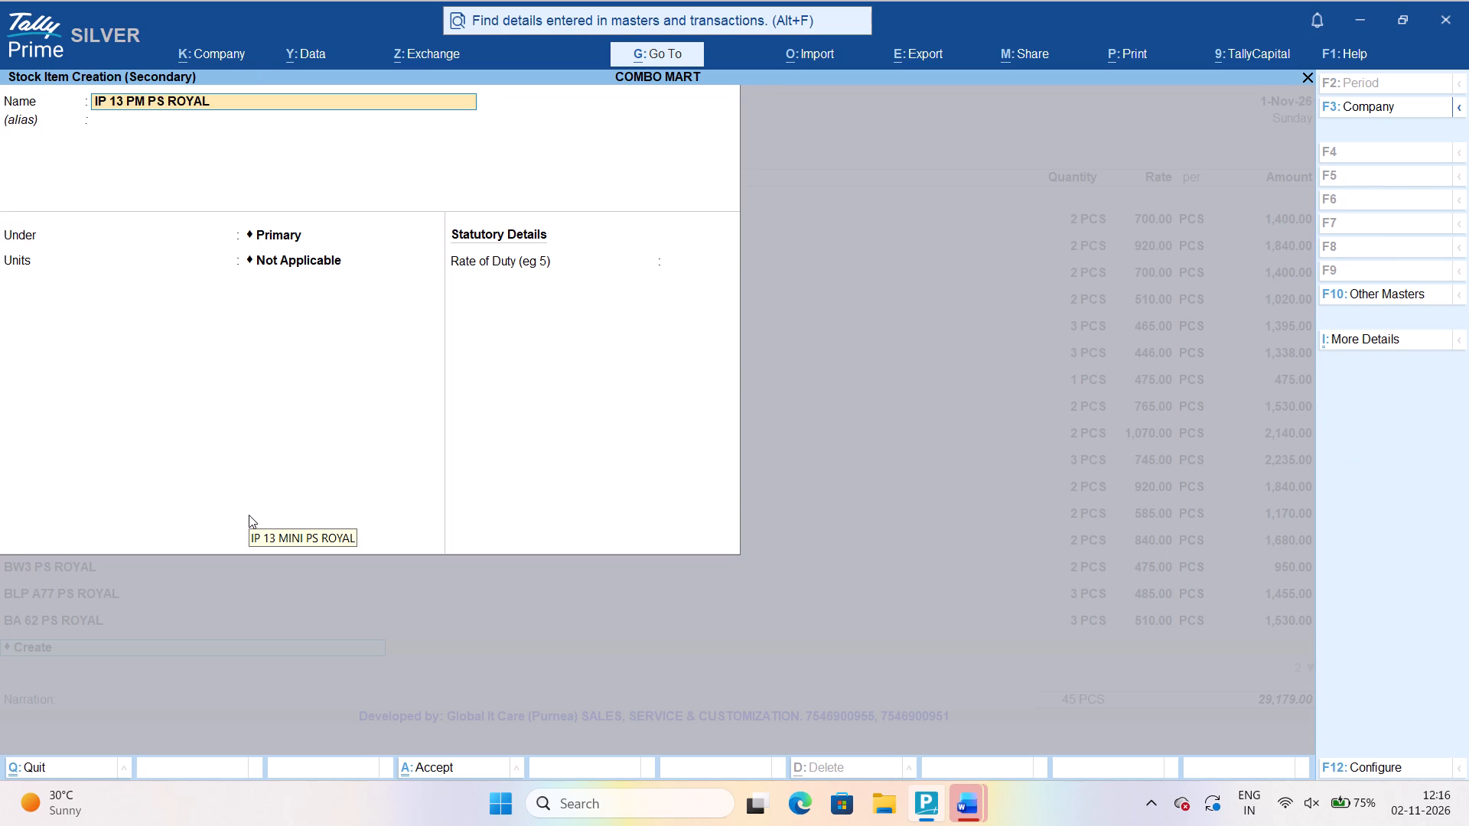
# Place IP 13 PM PS ROYAL under the BATTERY group with units PCS, without an alias.
pyautogui.press('Return')
pyautogui.press('Return')
pyautogui.press('Return')
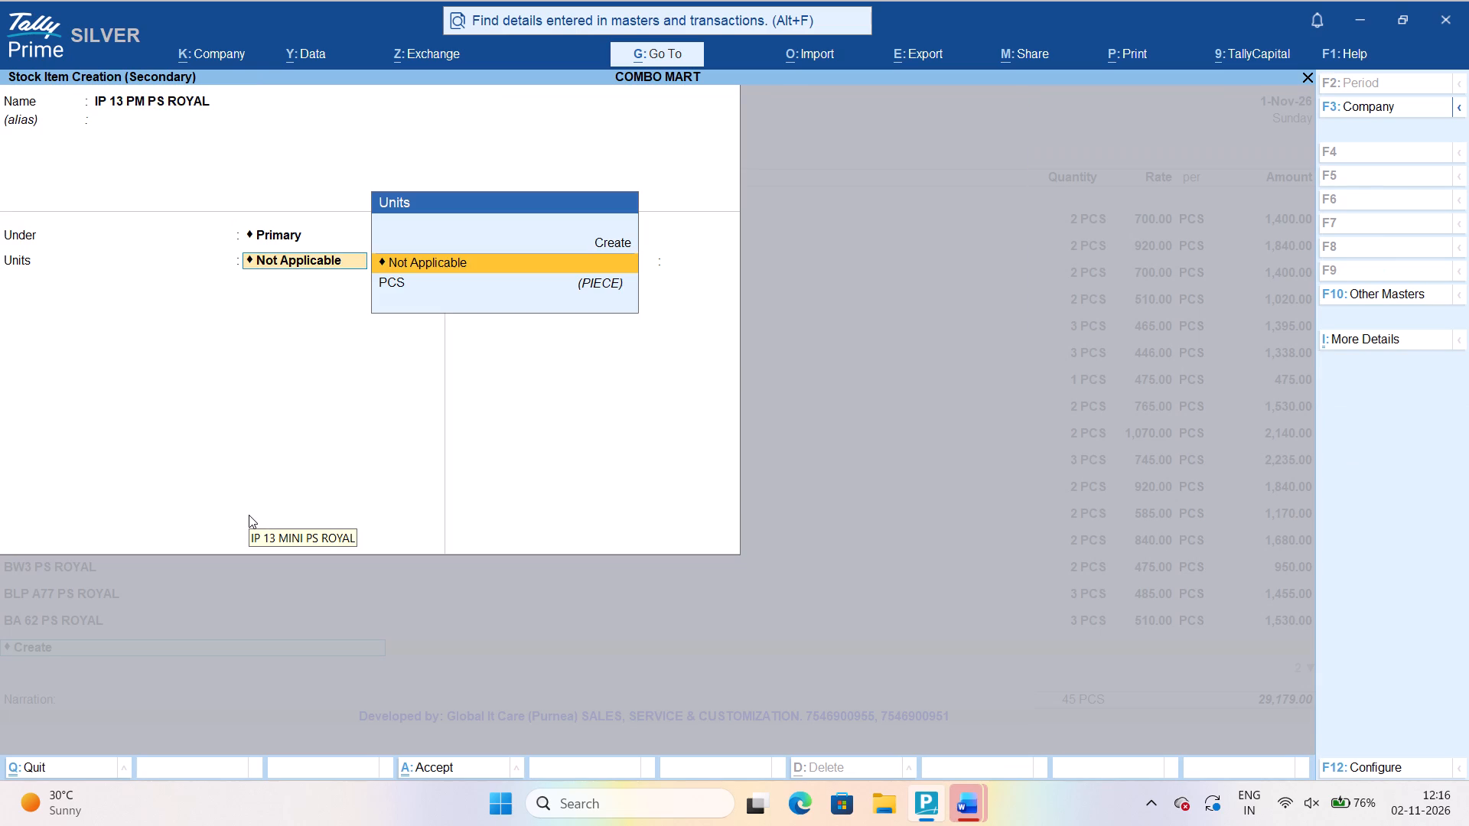
pyautogui.press('BackSpace')
pyautogui.press('Down')
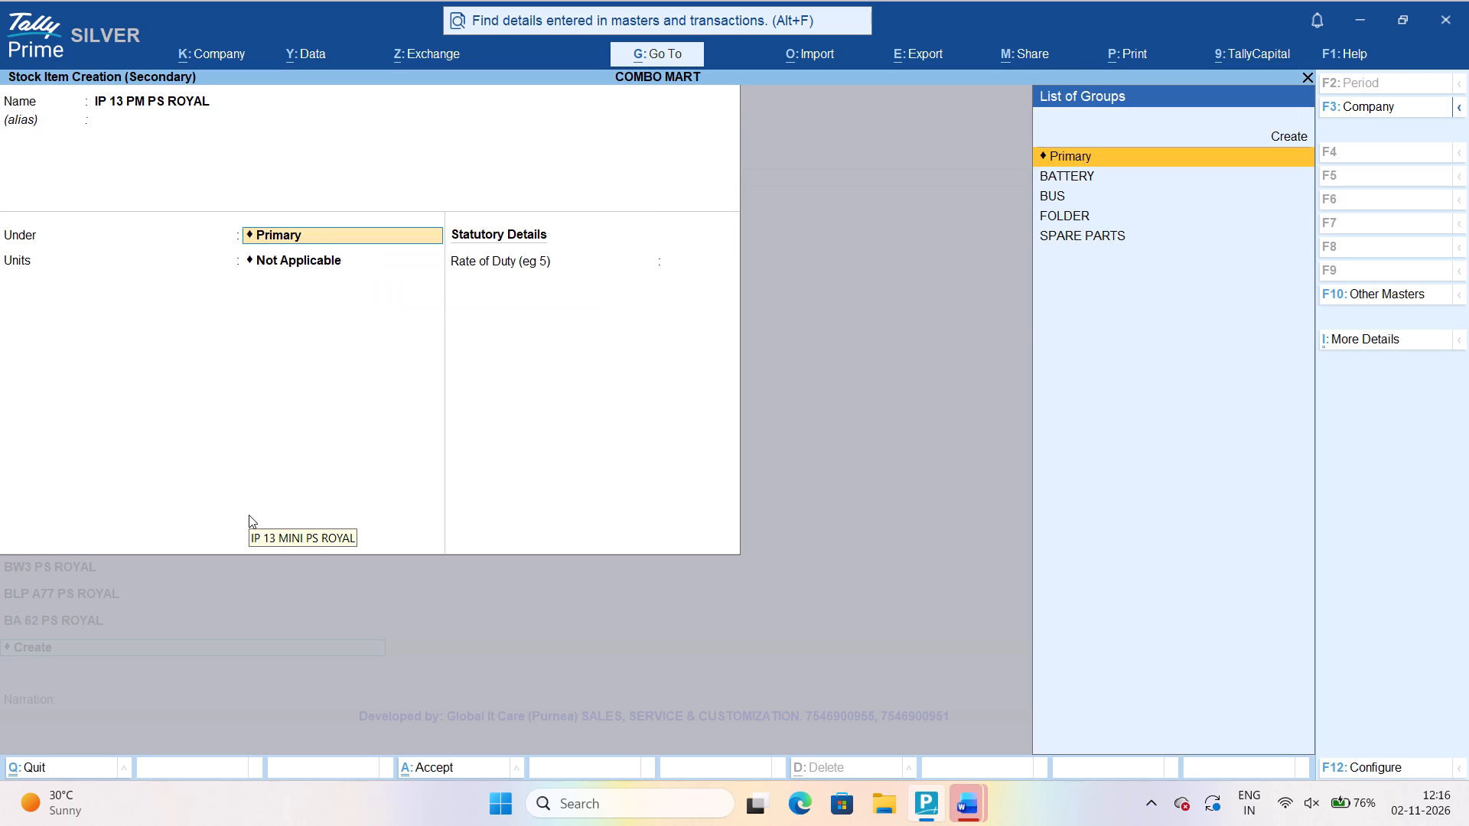
pyautogui.press('Return')
pyautogui.press('Return')
# Enable standard rates for IP 13 PM PS ROYAL and set its standard cost to 1070 per PCS from 1-Nov-26.
pyautogui.press('u')
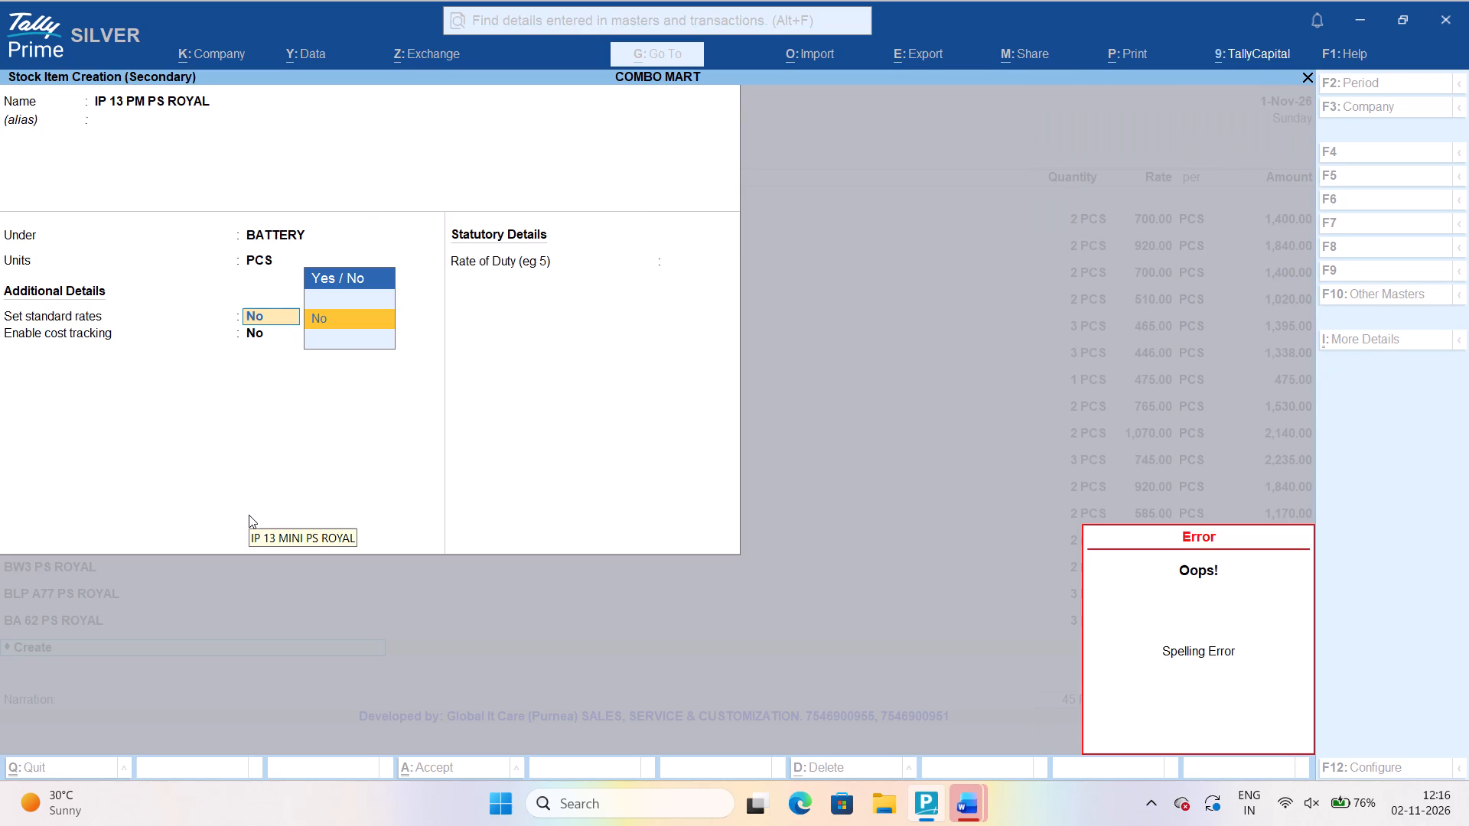
pyautogui.press('BackSpace')
pyautogui.press('BackSpace')
pyautogui.press('BackSpace')
pyautogui.press('BackSpace')
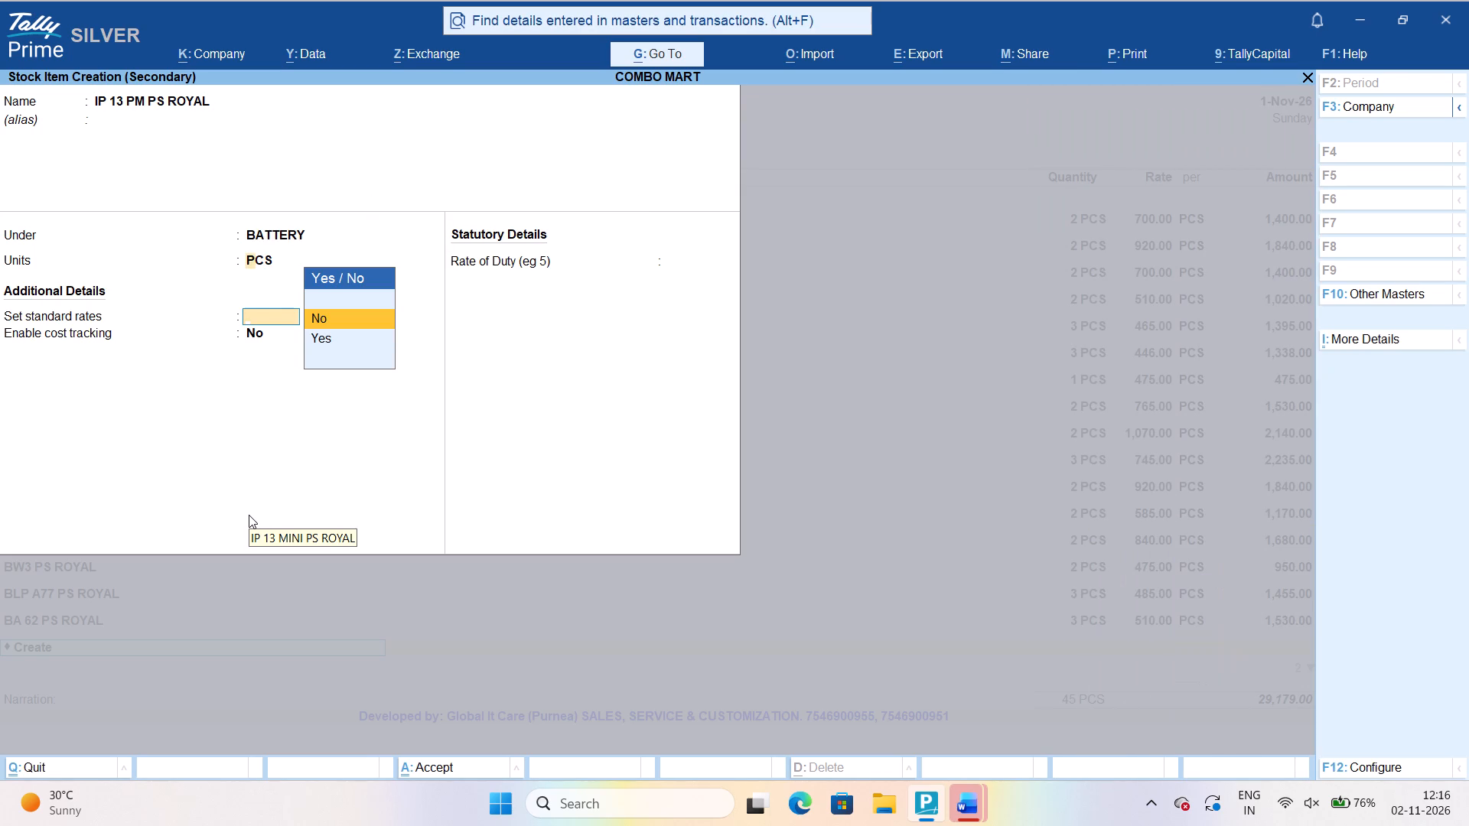
pyautogui.press('Return')
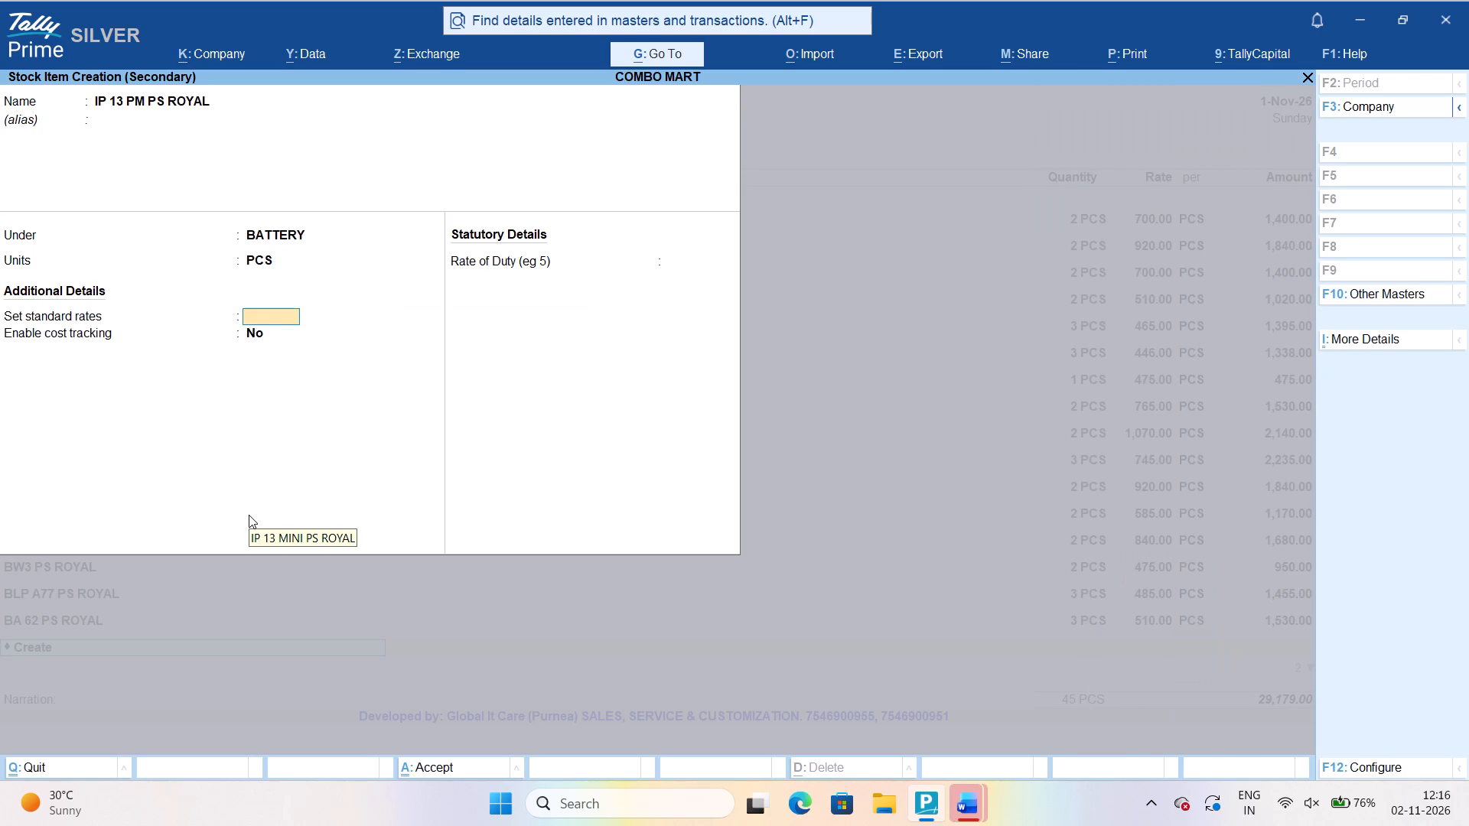
pyautogui.write('YES')
pyautogui.press('Return')
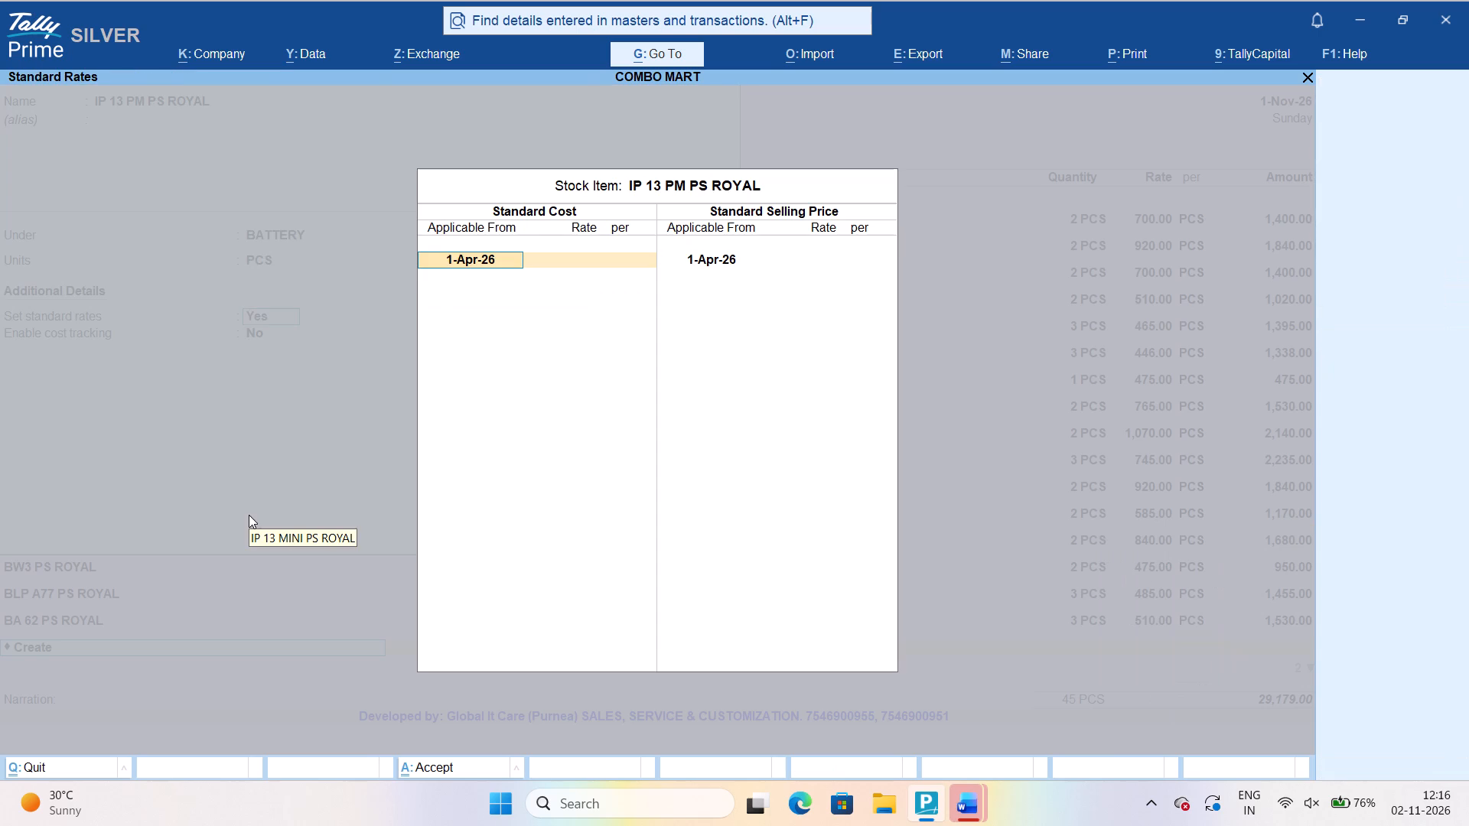
pyautogui.write('1-11')
pyautogui.press('Return')
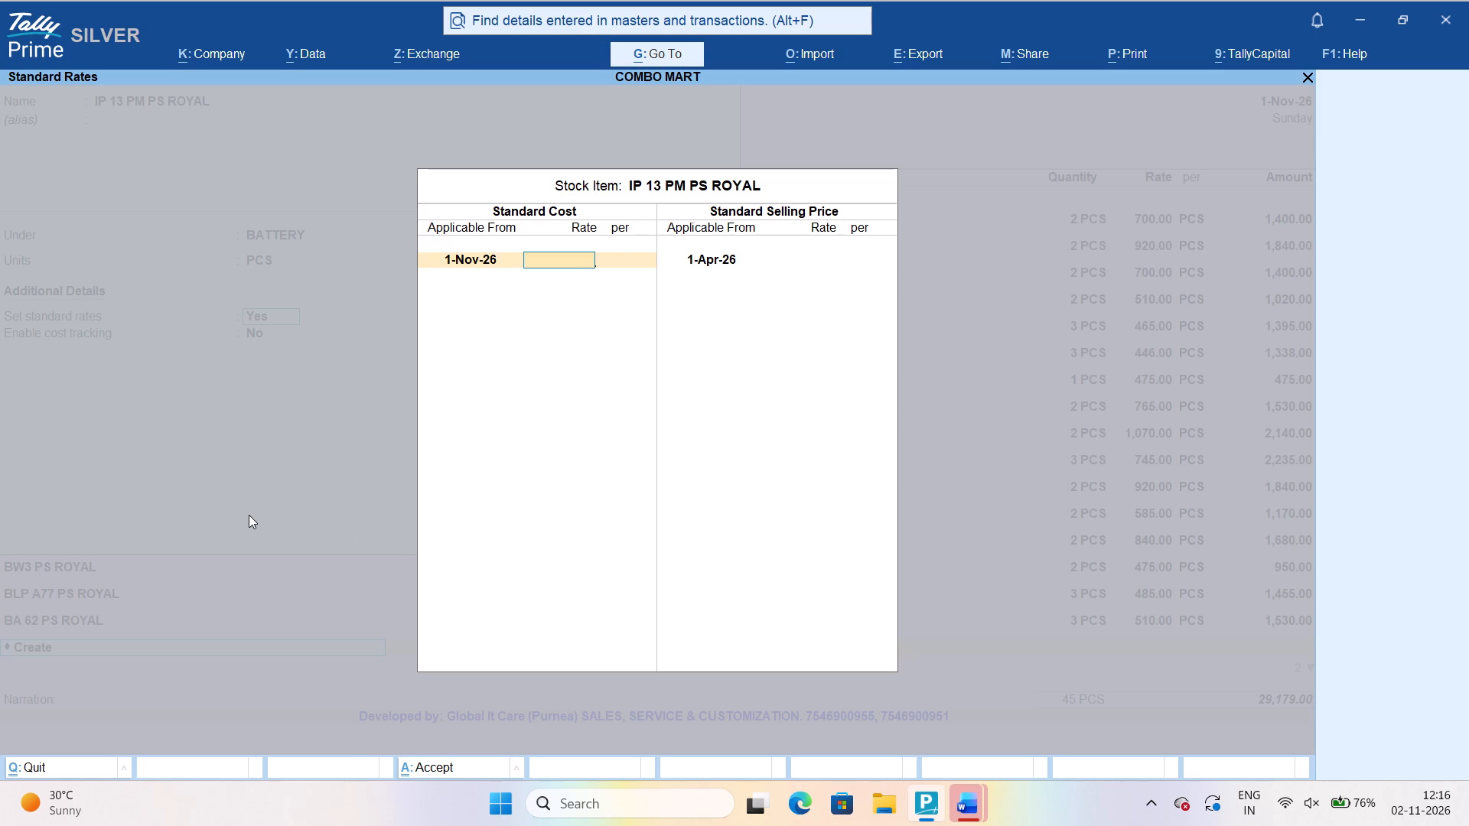
pyautogui.write('1070')
pyautogui.press('Return')
pyautogui.press('Return')
pyautogui.press('Return')
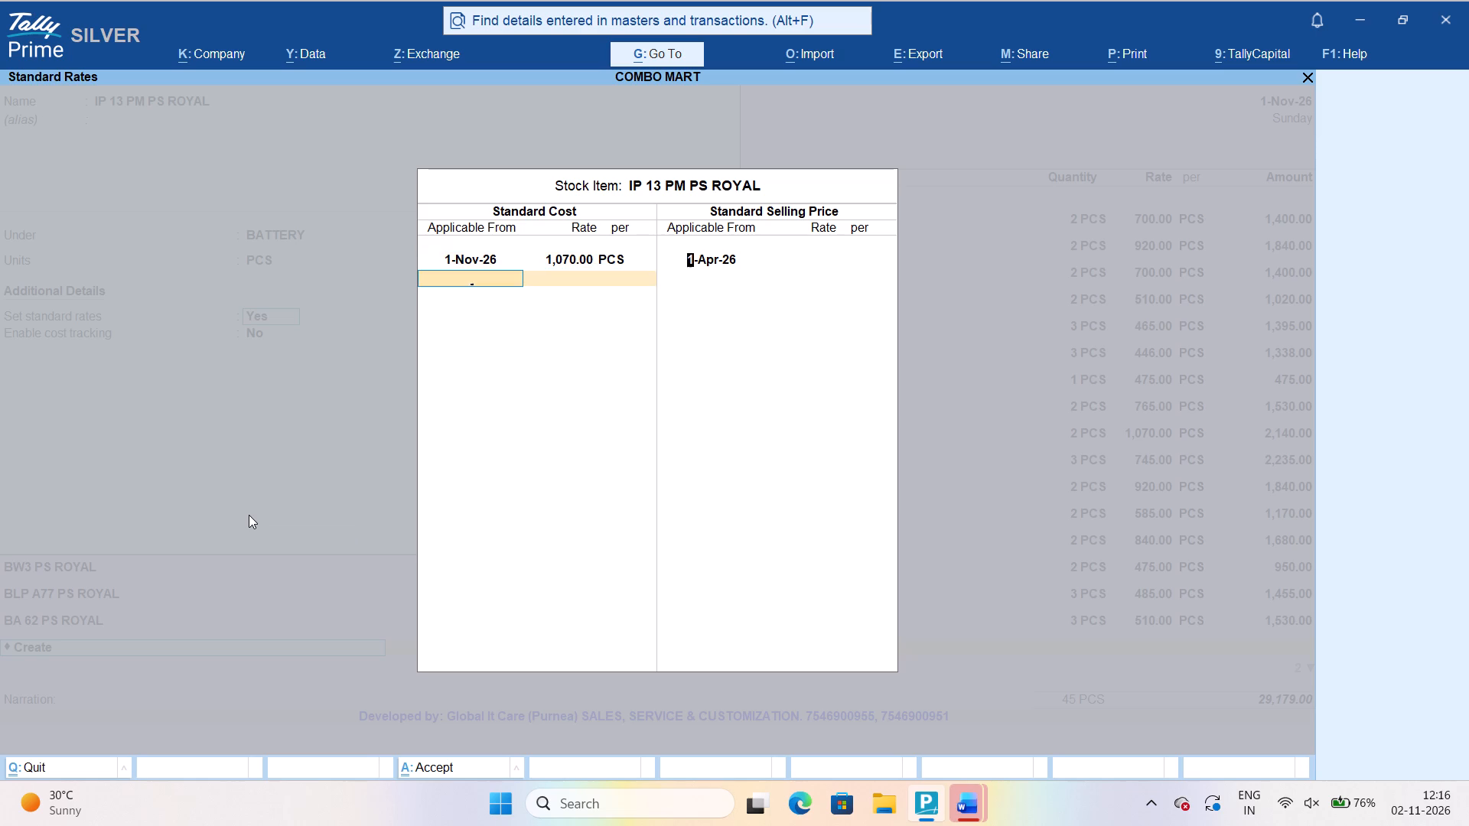
# Set the standard selling price of IP 13 PM PS ROYAL to 1090 per PCS from 1-Nov-26 and save the stock item.
pyautogui.write('1-11')
pyautogui.press('Return')
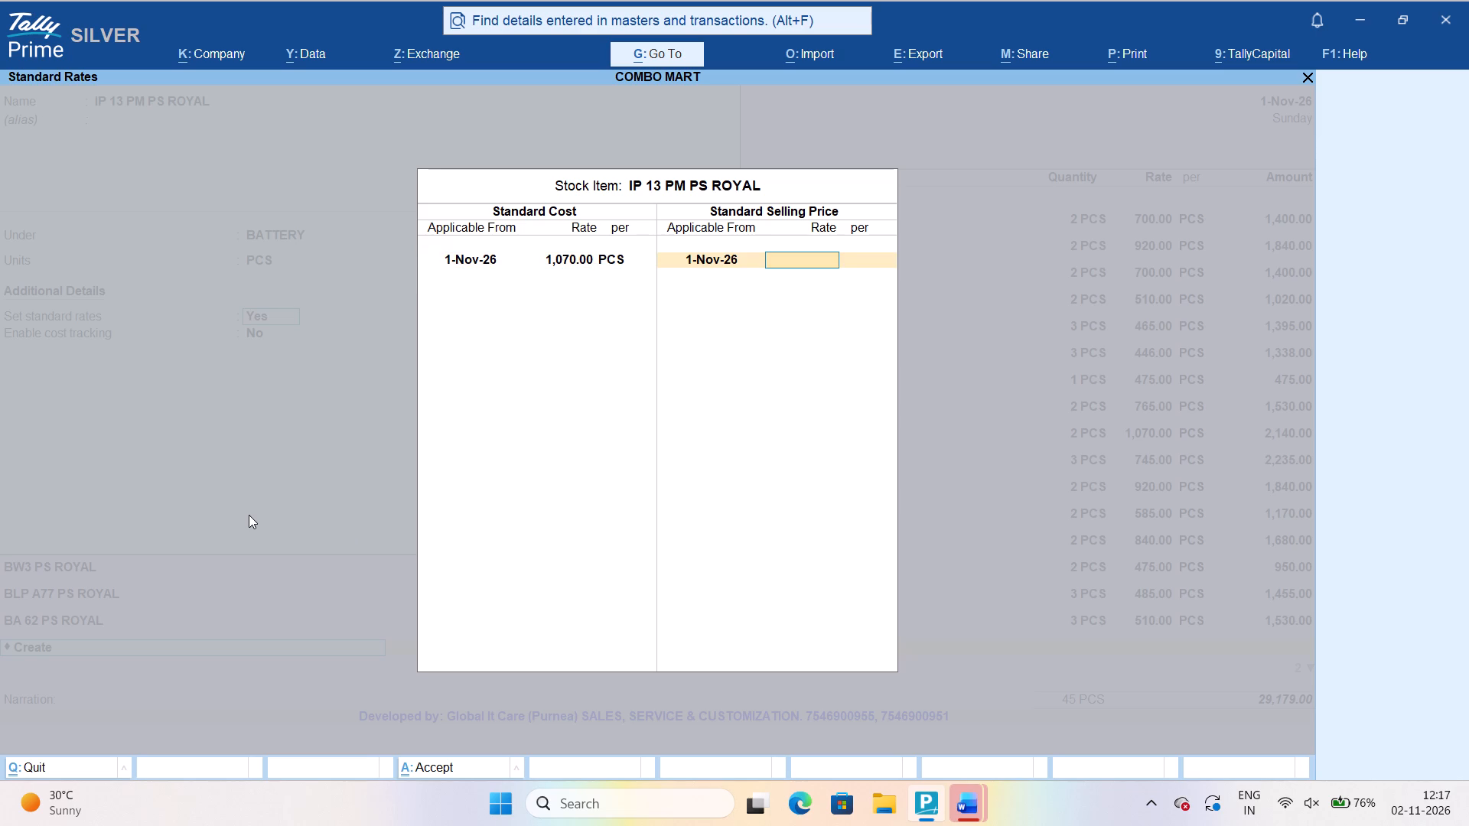
pyautogui.write('1090')
pyautogui.press('Return')
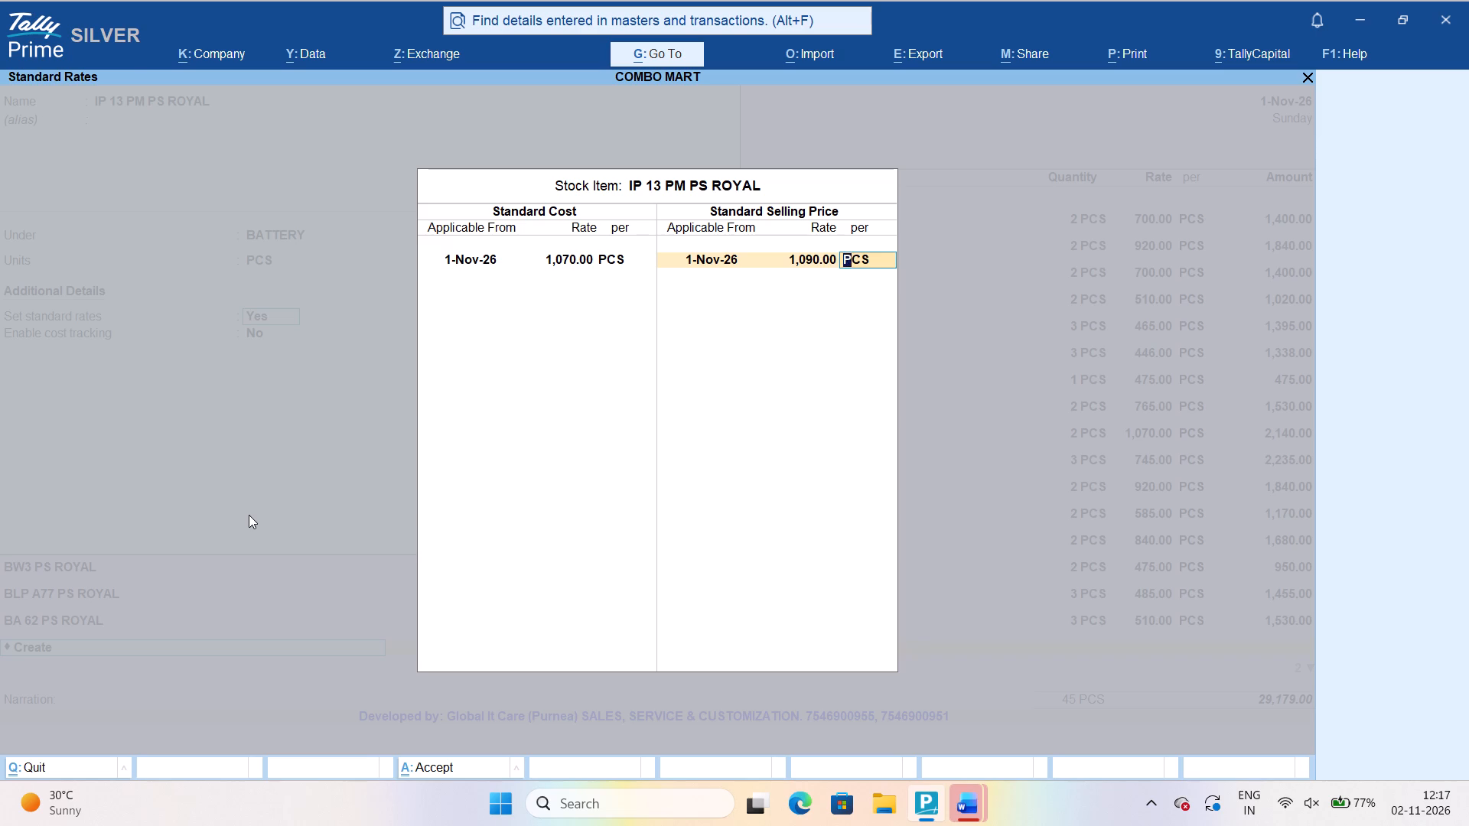
pyautogui.press('Return')
pyautogui.press('Return')
pyautogui.press('Return')
pyautogui.press('Return')
pyautogui.press('Return')
# Enter quantity 2 PCS for IP 13 PM PS ROYAL without a description and accept the line at rate 1,070.00 per PCS.
pyautogui.press('Return')
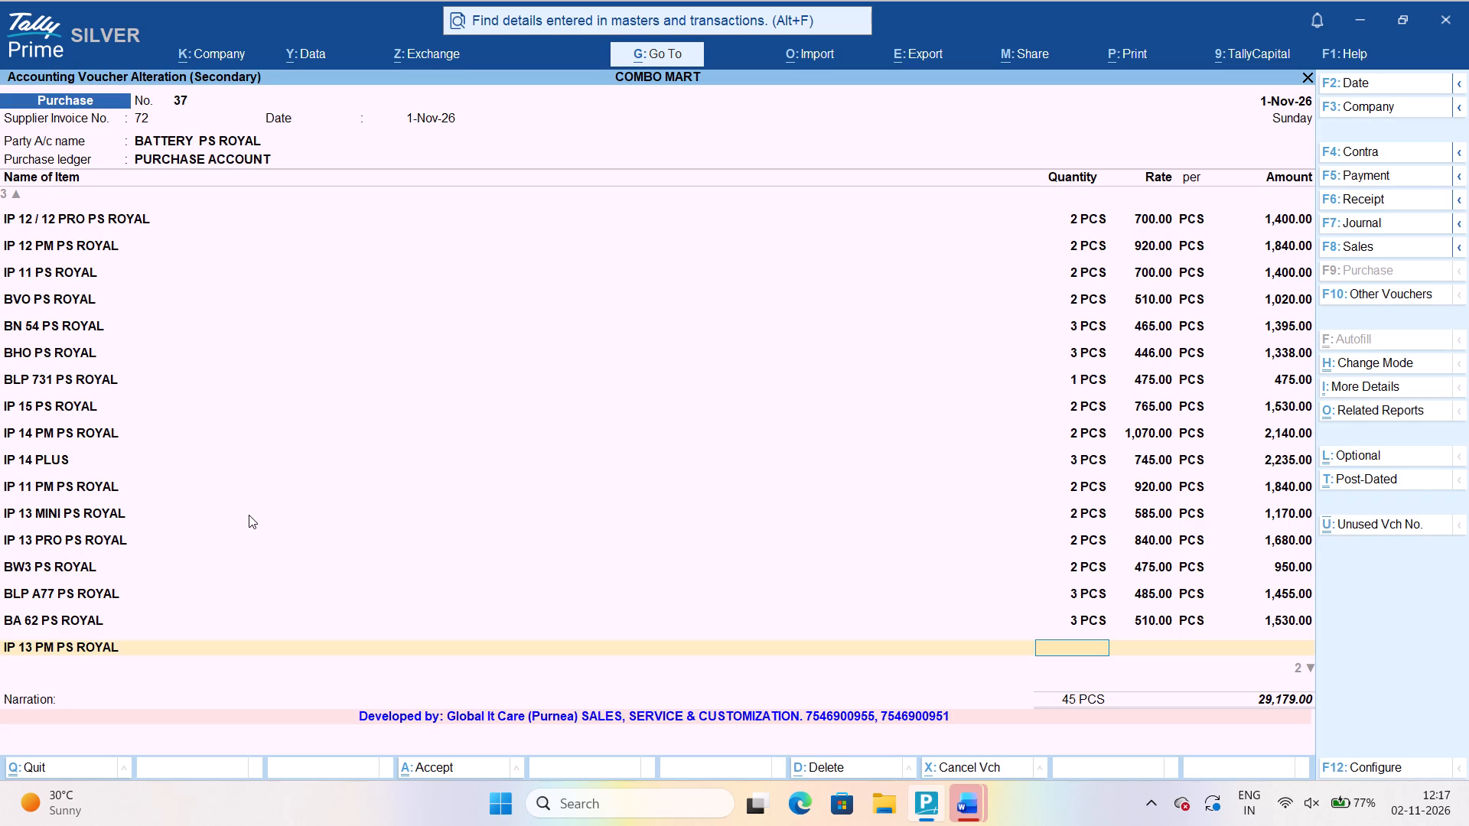
pyautogui.press('2')
pyautogui.press('Return')
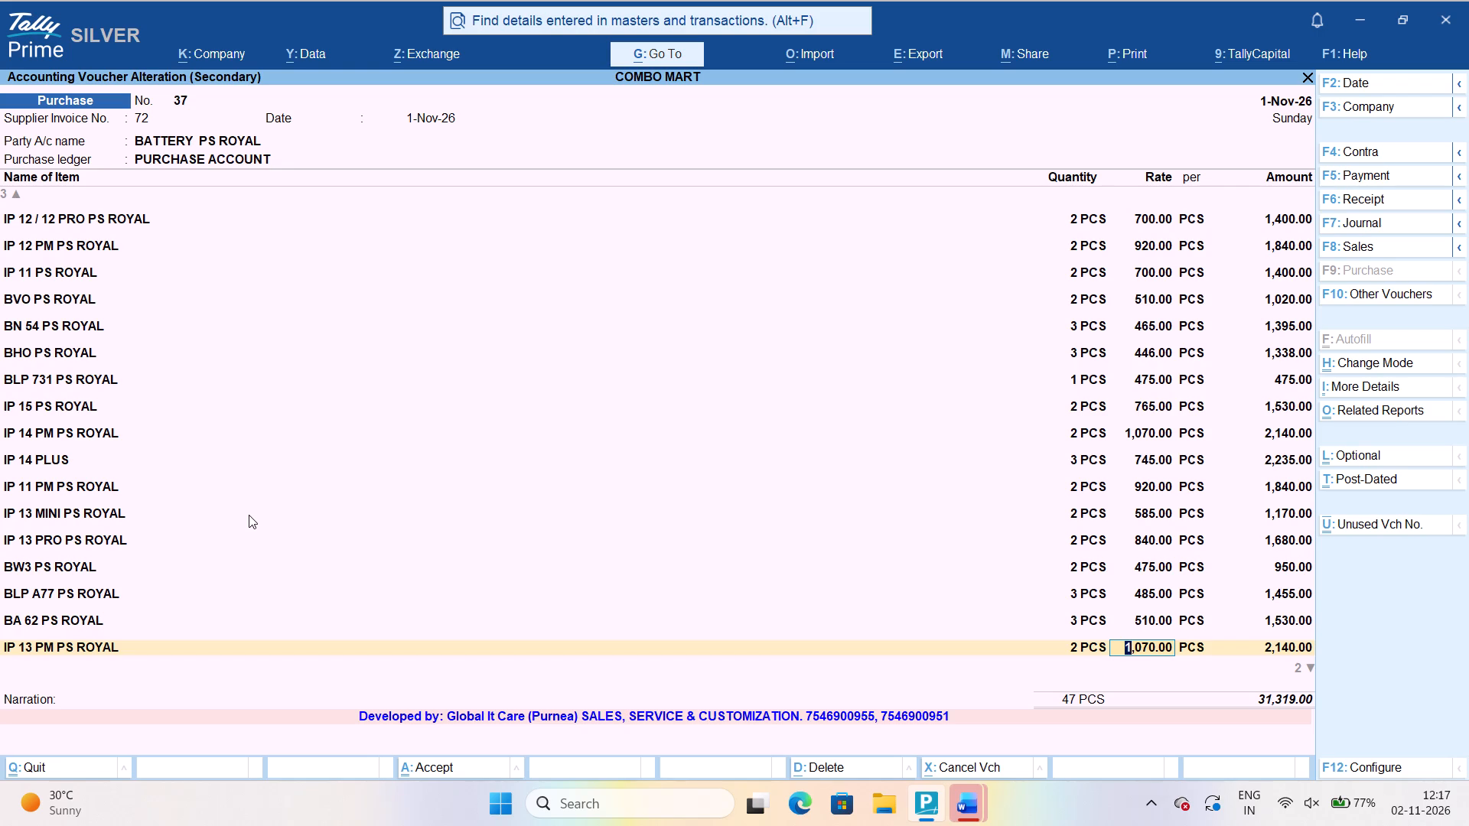
pyautogui.press('Return')
pyautogui.press('Return')
pyautogui.press('Return')
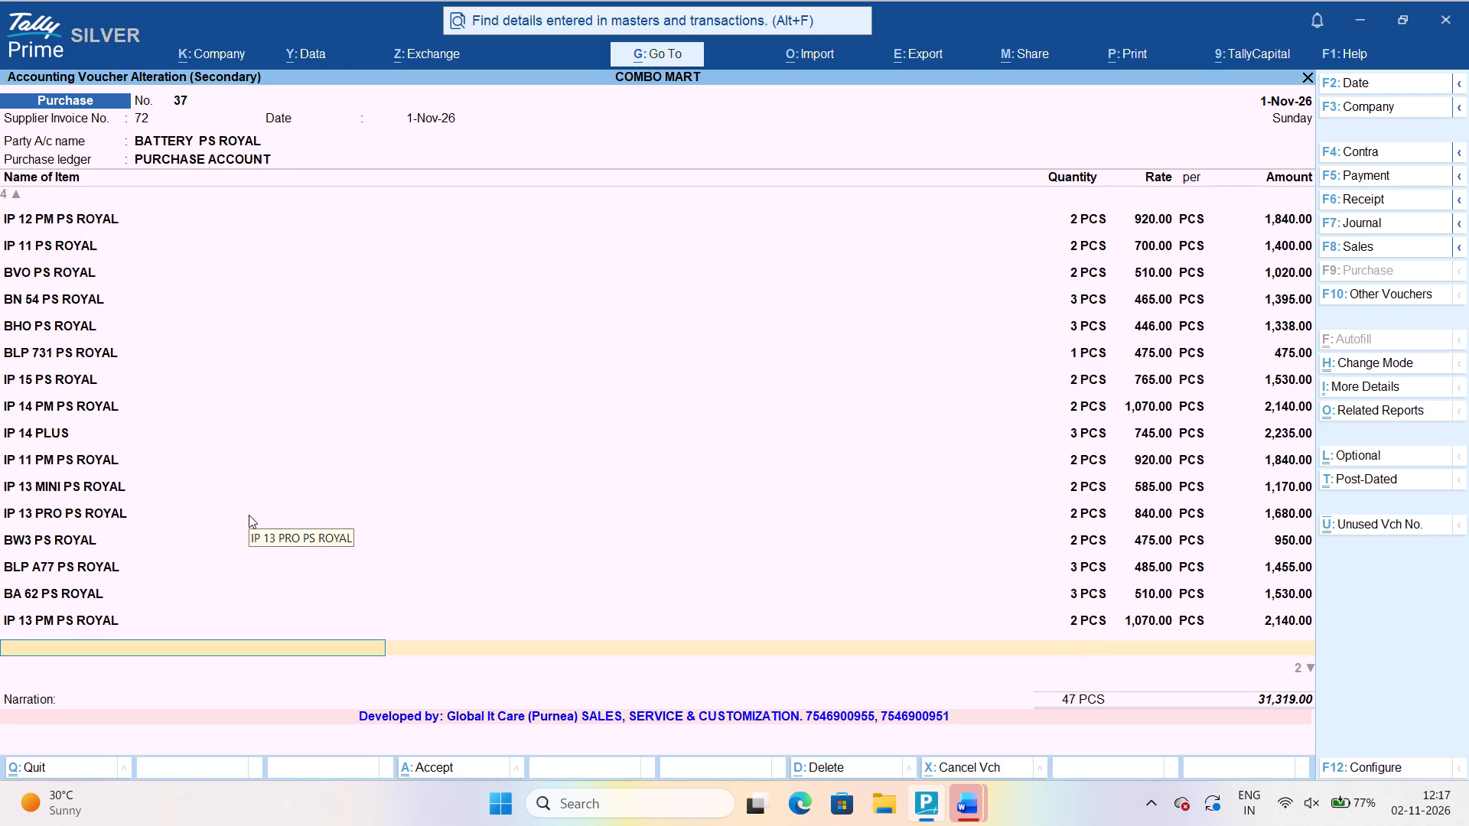
# Switch to Word's Document4 and give the large rectangle around the ABCD box a standard red outline.
pyautogui.click(968, 798)
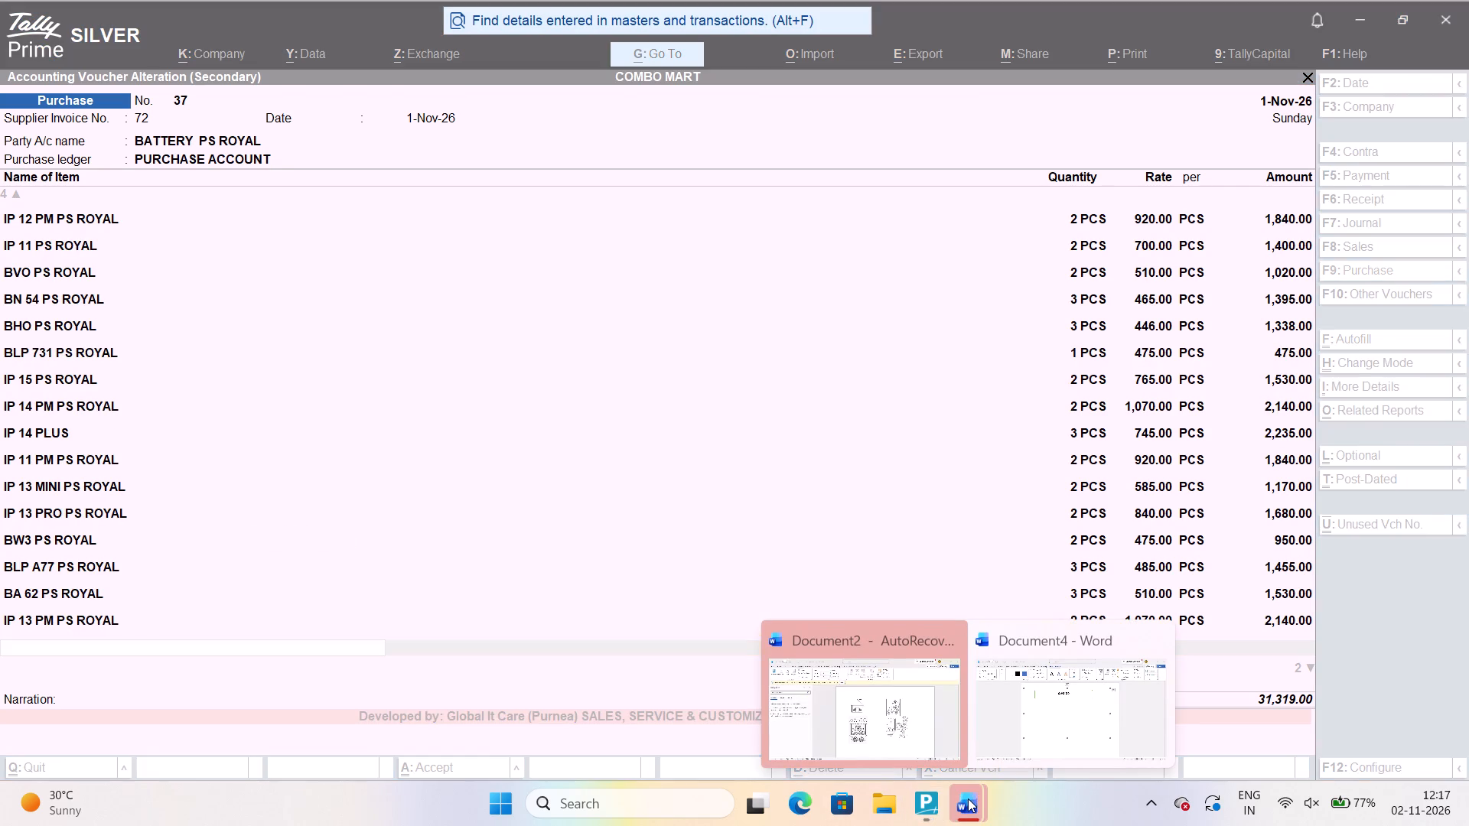
pyautogui.click(917, 715)
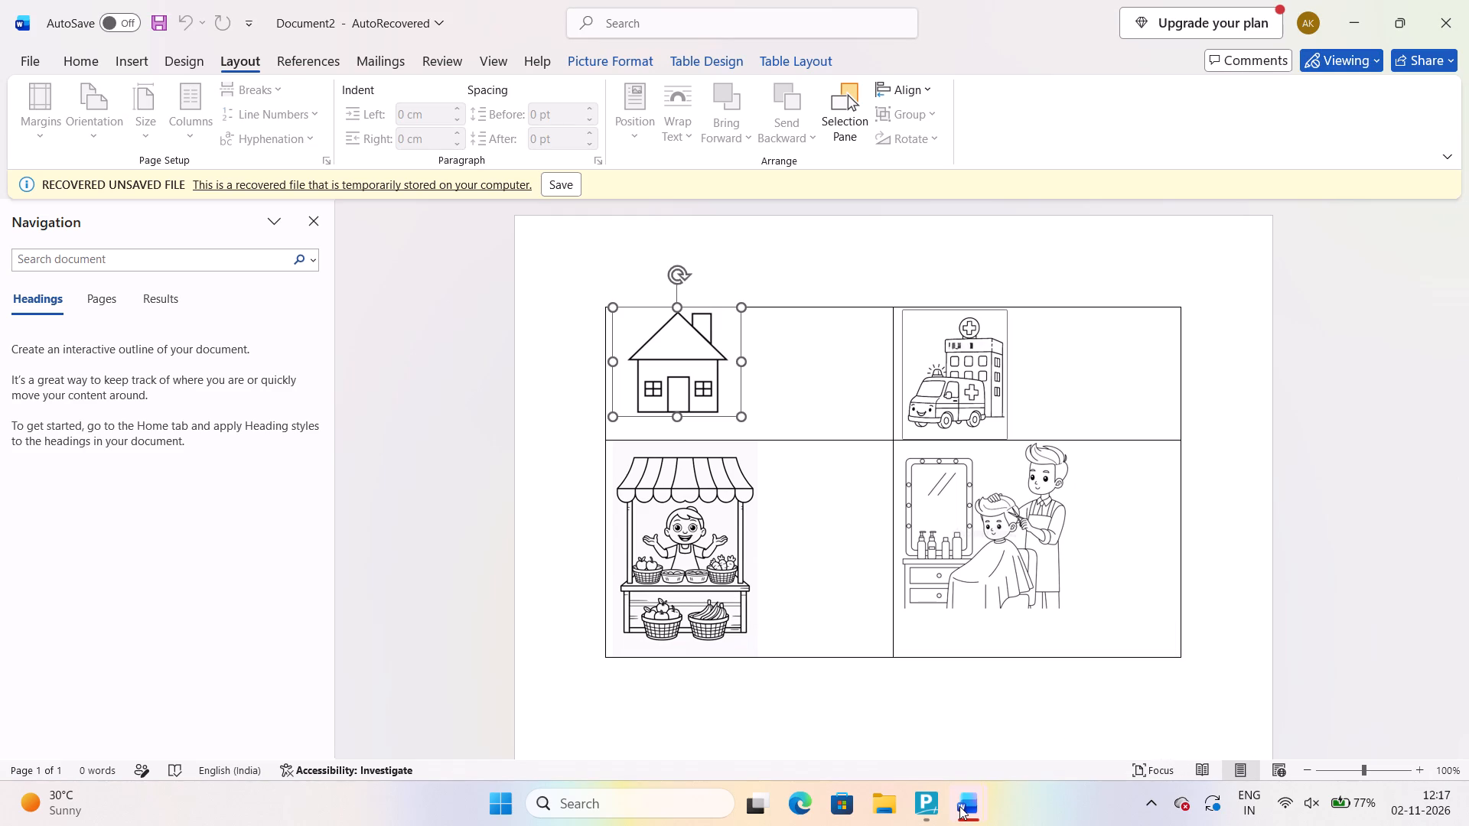
pyautogui.click(1025, 732)
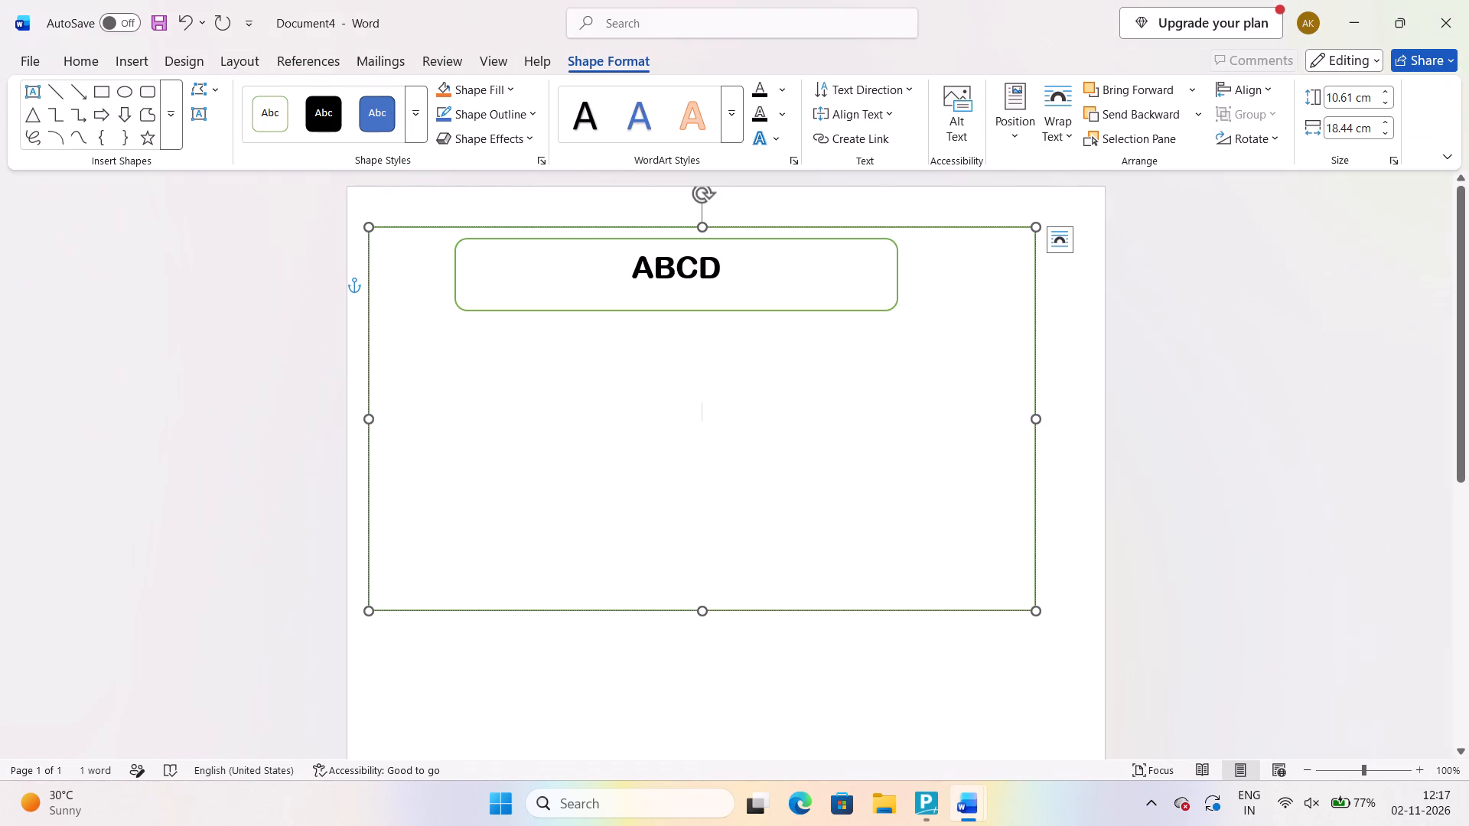
pyautogui.click(480, 111)
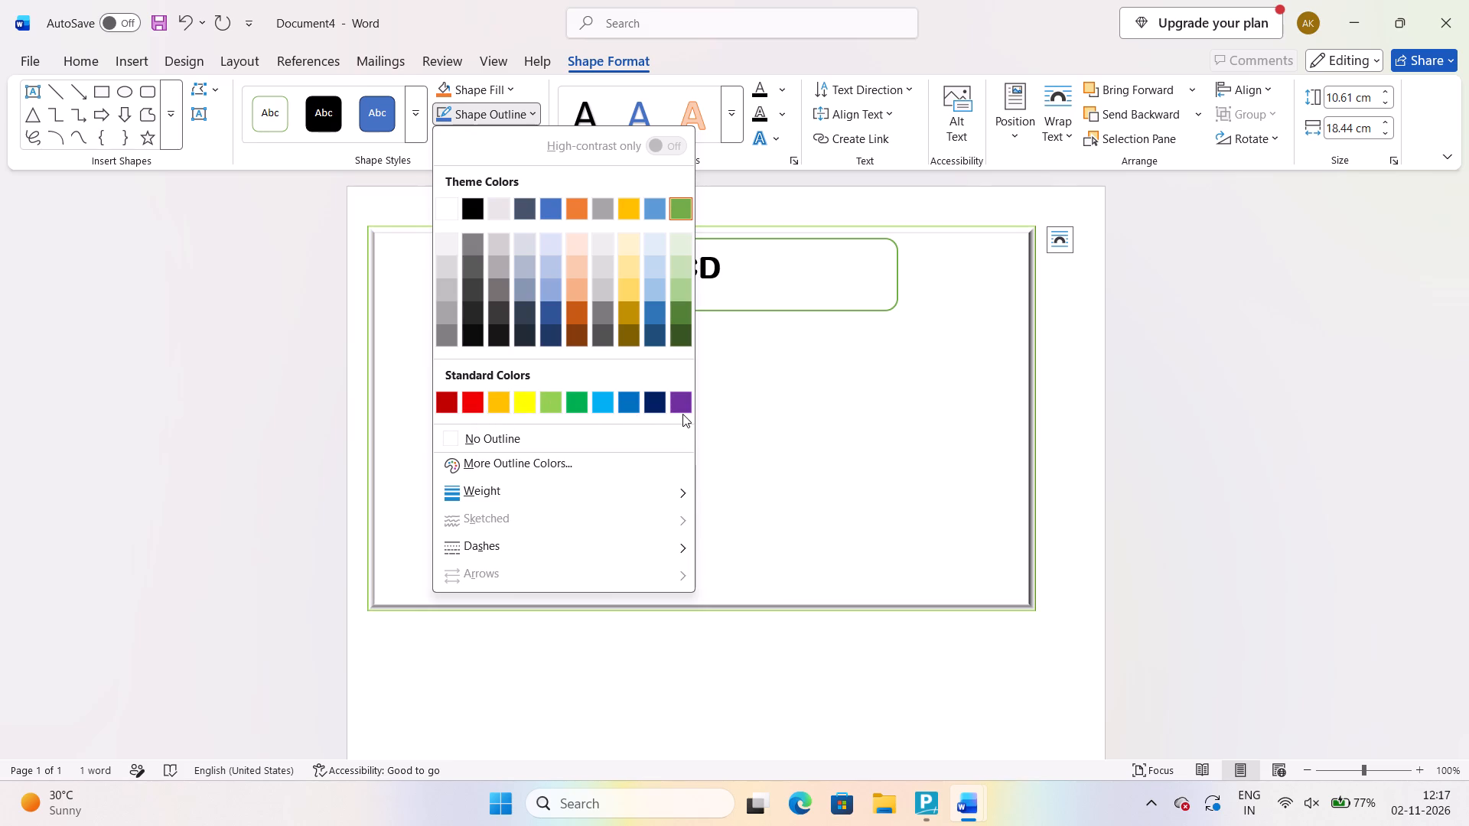
pyautogui.click(471, 401)
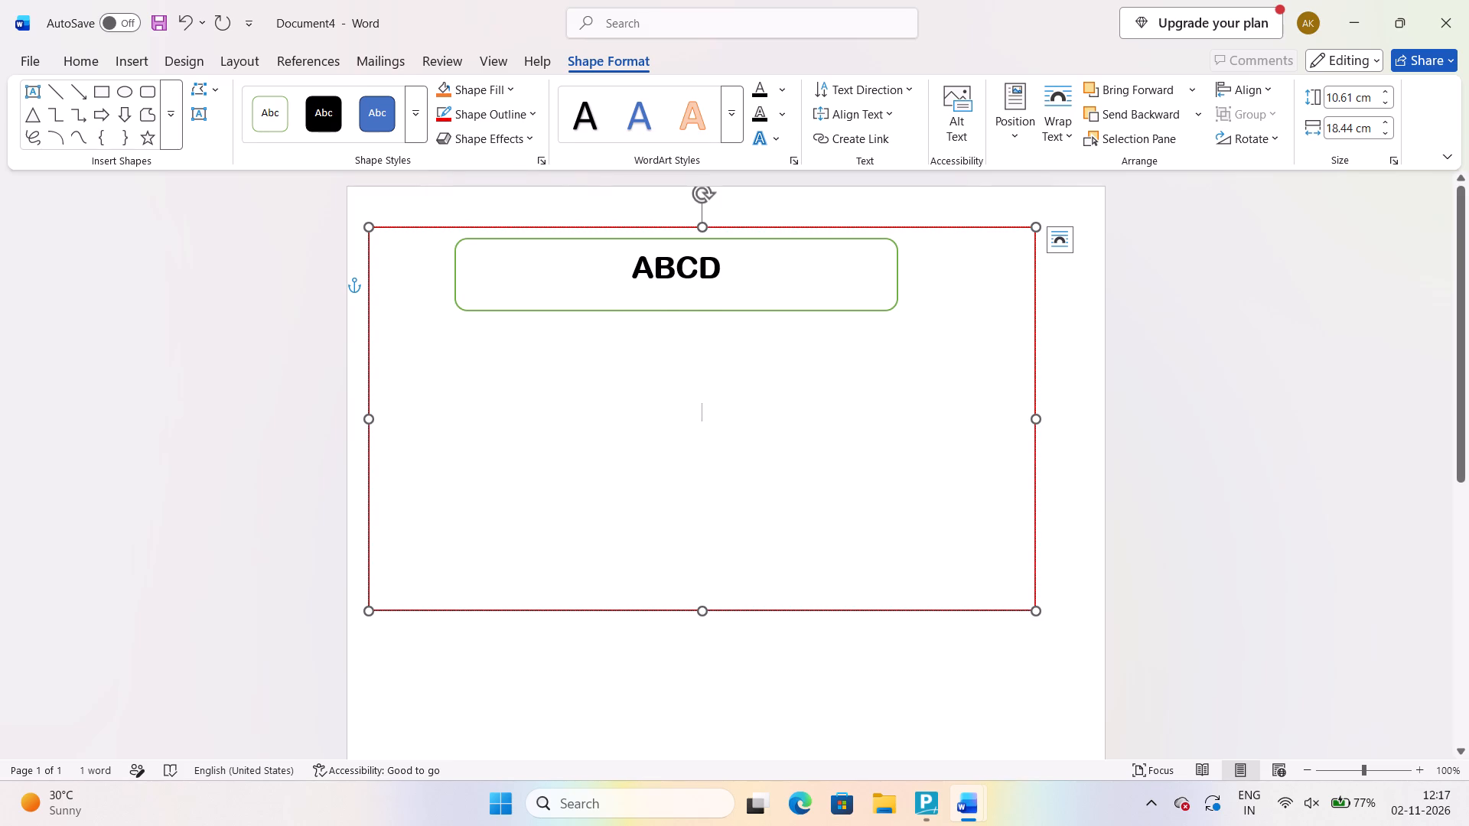
pyautogui.click(547, 434)
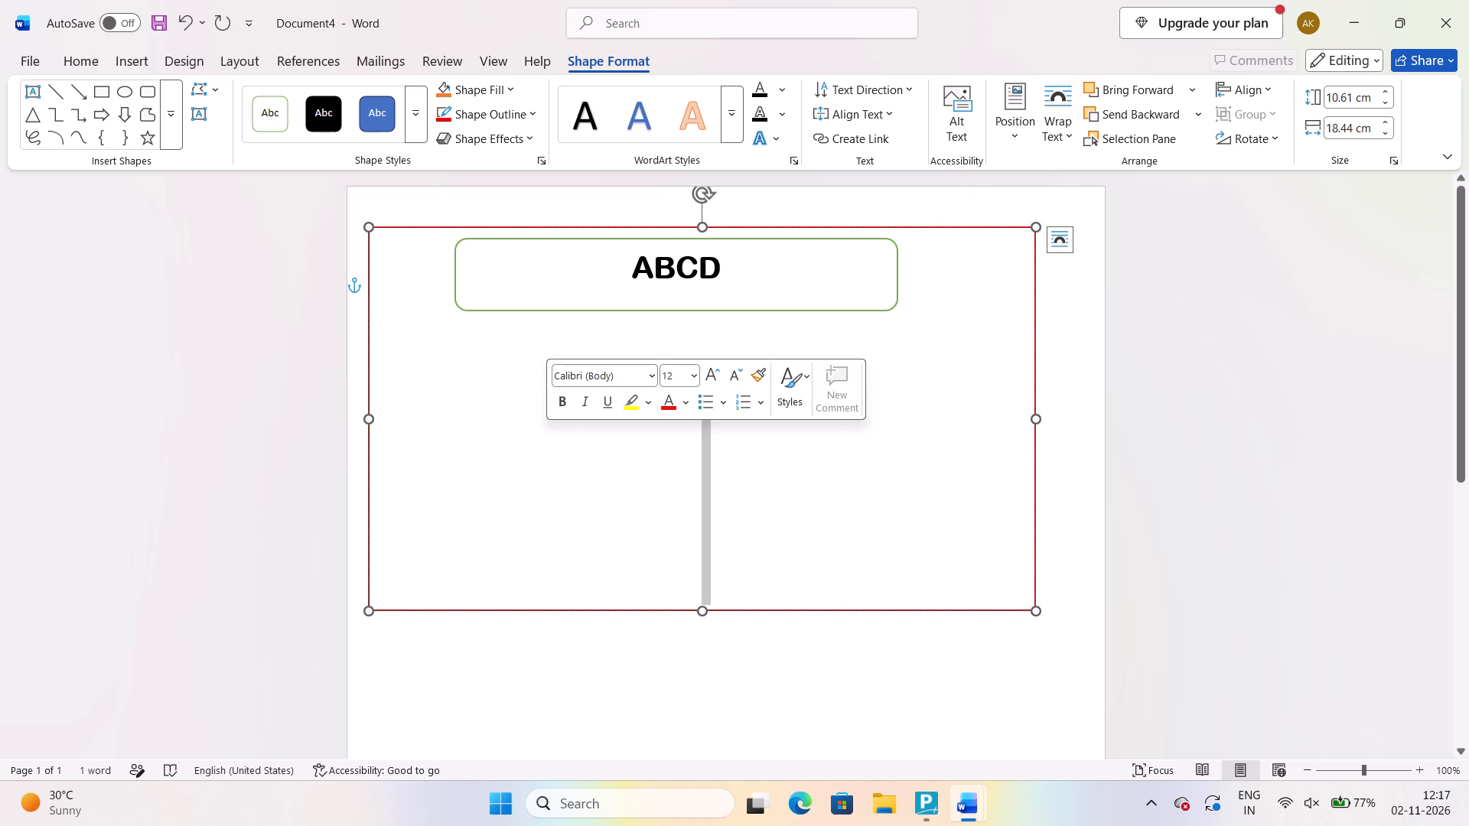
pyautogui.click(521, 442)
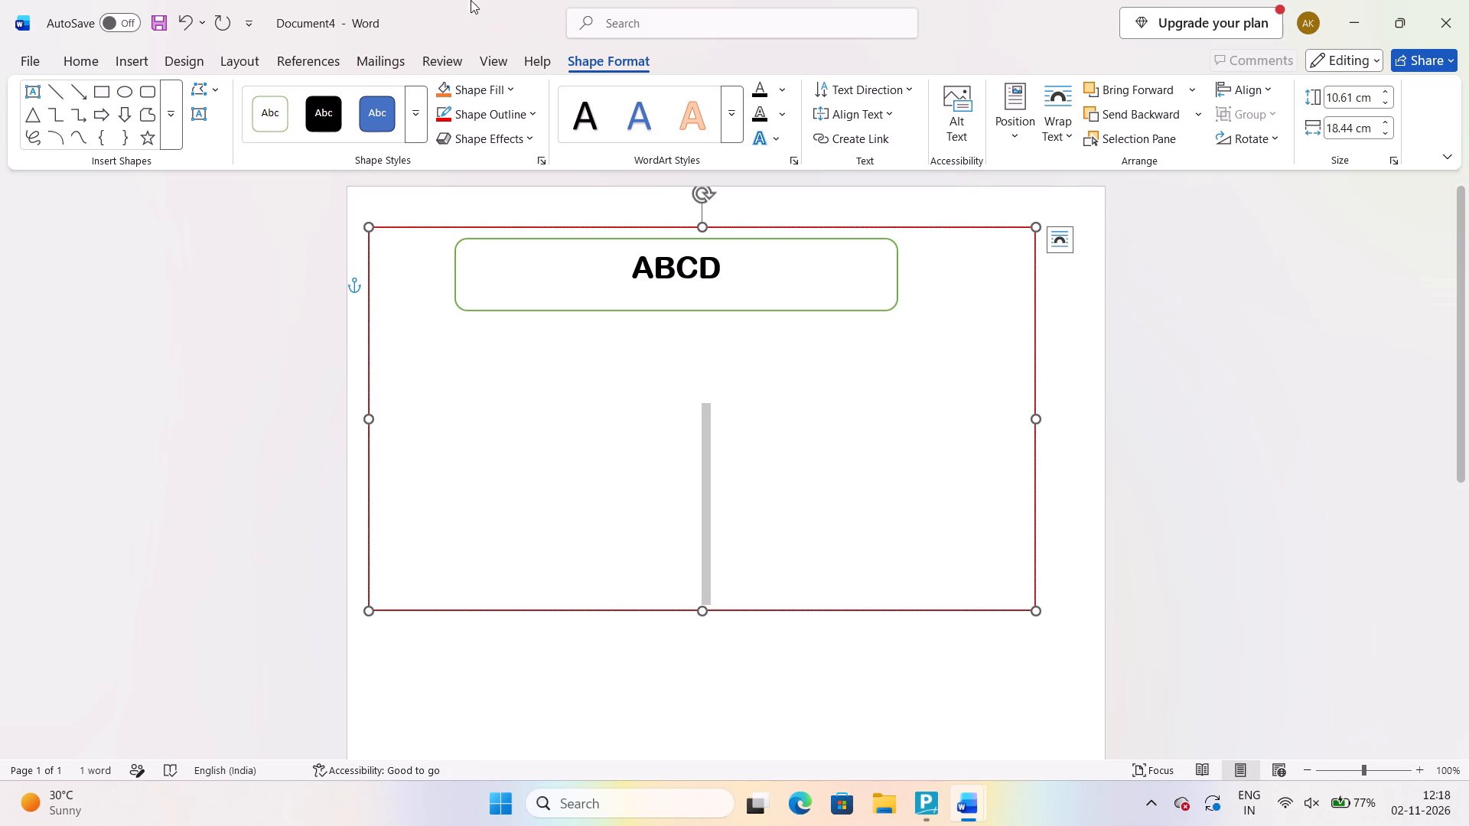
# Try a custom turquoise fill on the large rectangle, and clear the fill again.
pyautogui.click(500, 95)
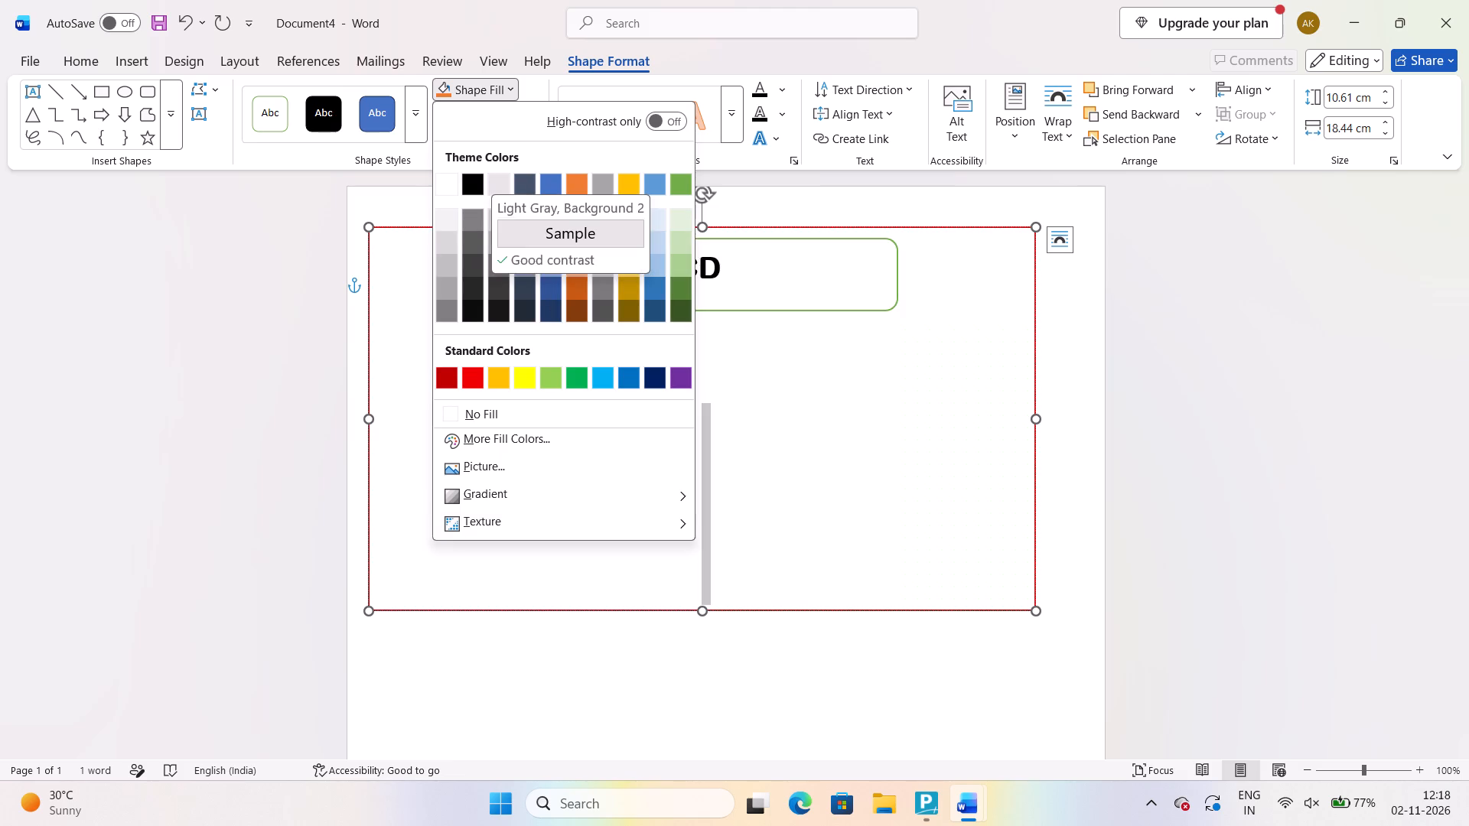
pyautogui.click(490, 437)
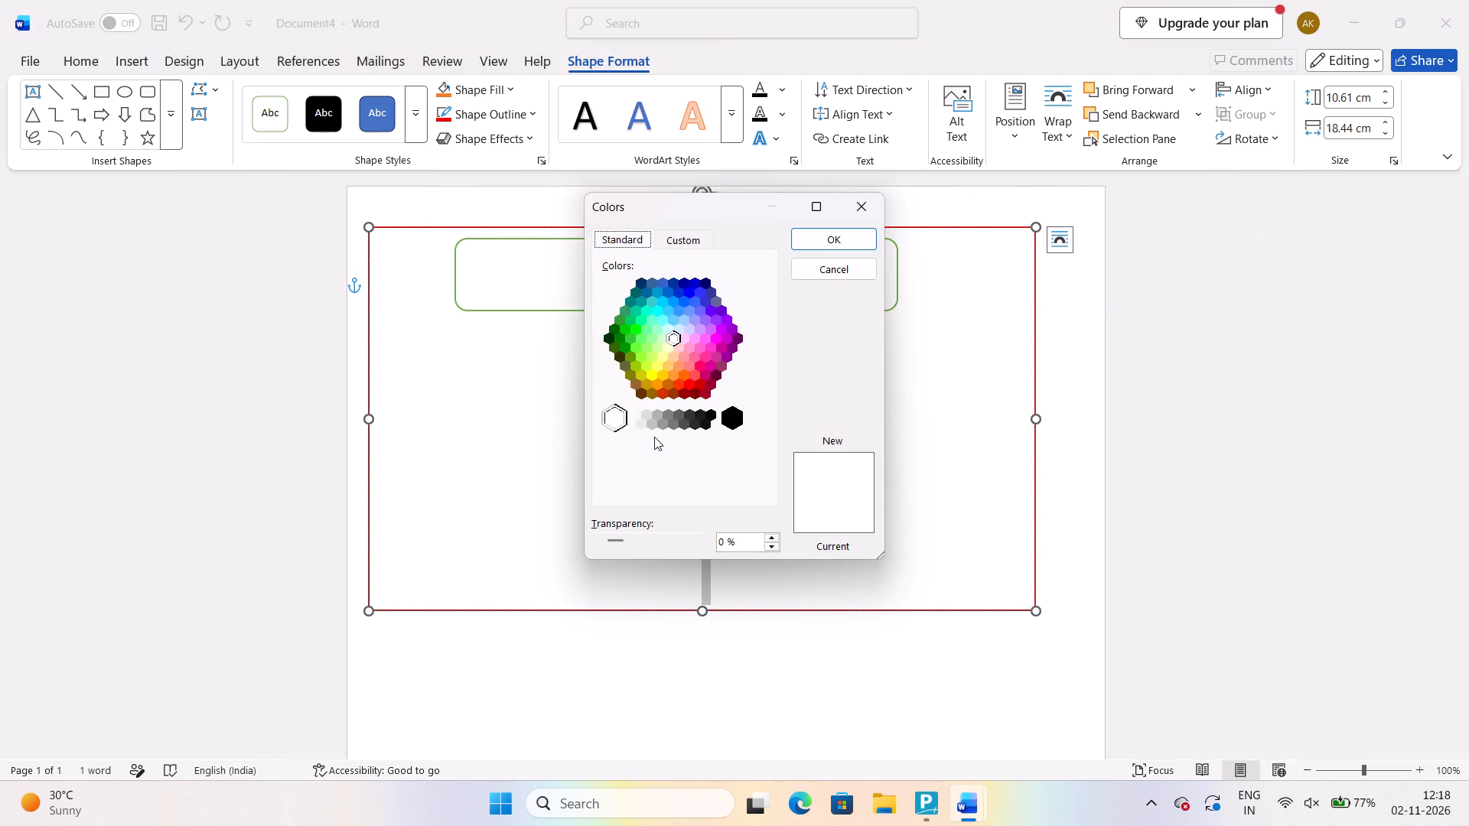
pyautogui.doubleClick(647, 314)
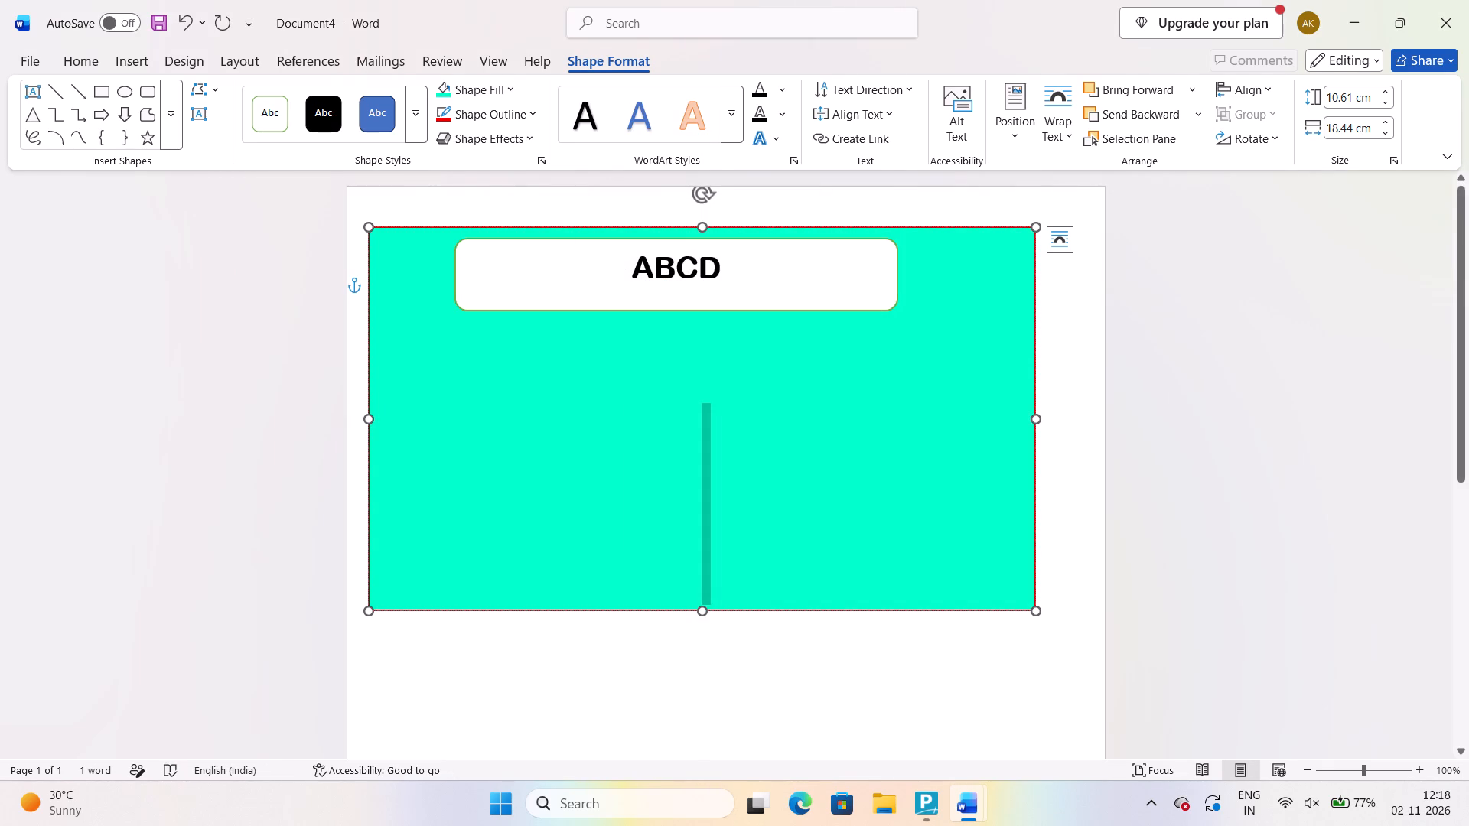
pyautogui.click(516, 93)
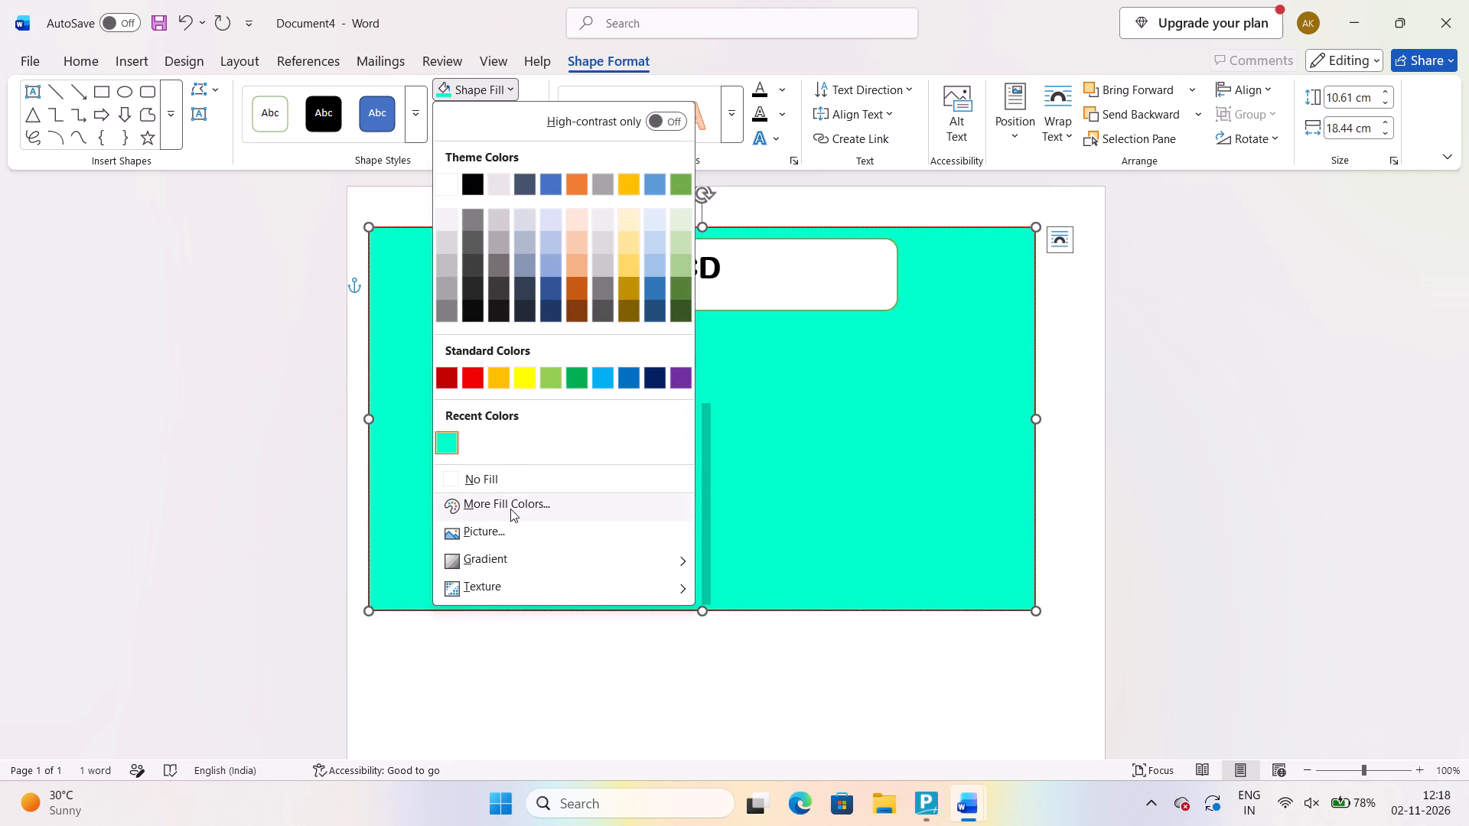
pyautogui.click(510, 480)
# Fill the large rectangle with the green marble texture.
pyautogui.click(505, 80)
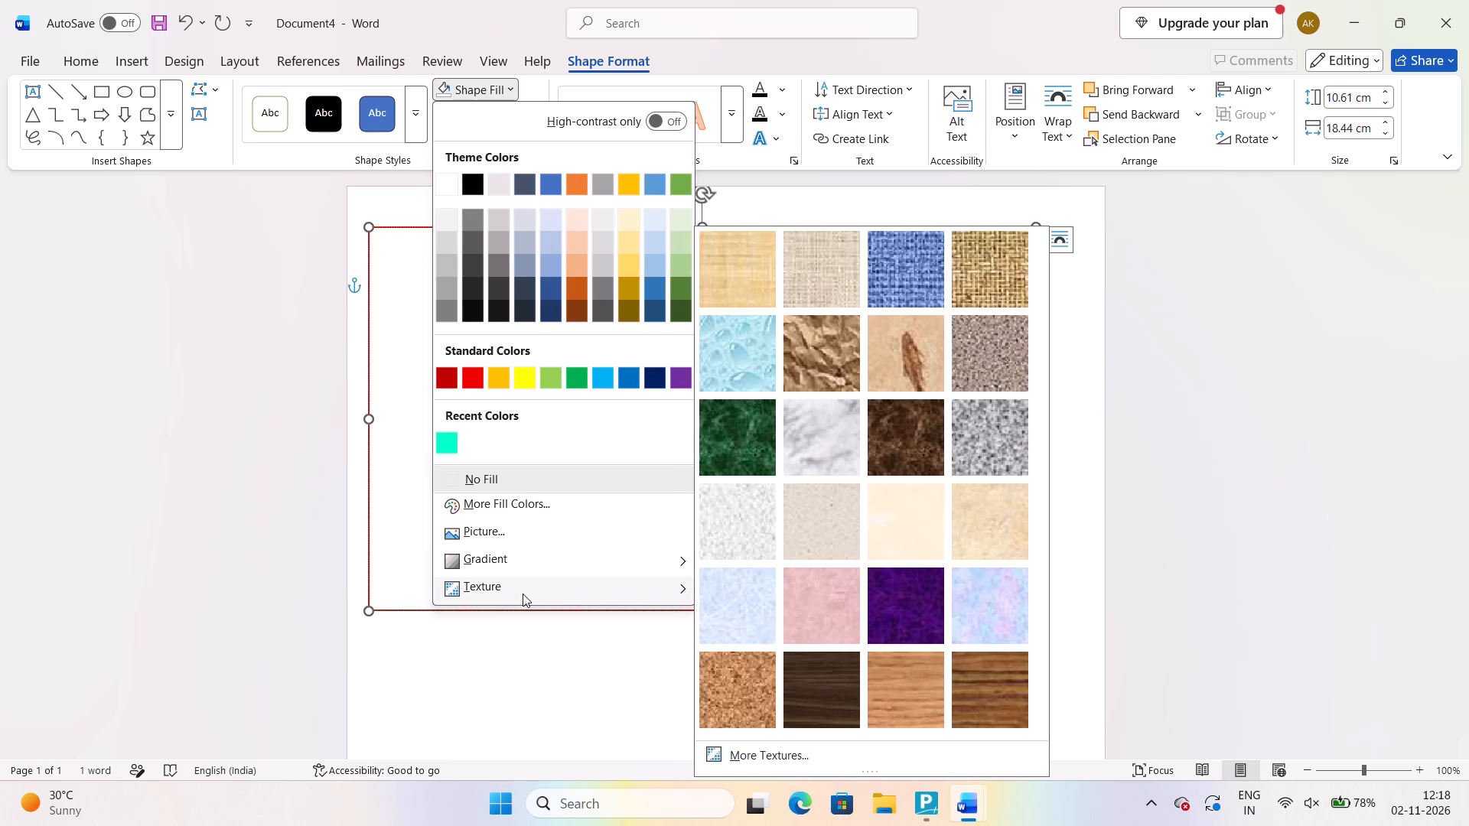
pyautogui.doubleClick(728, 458)
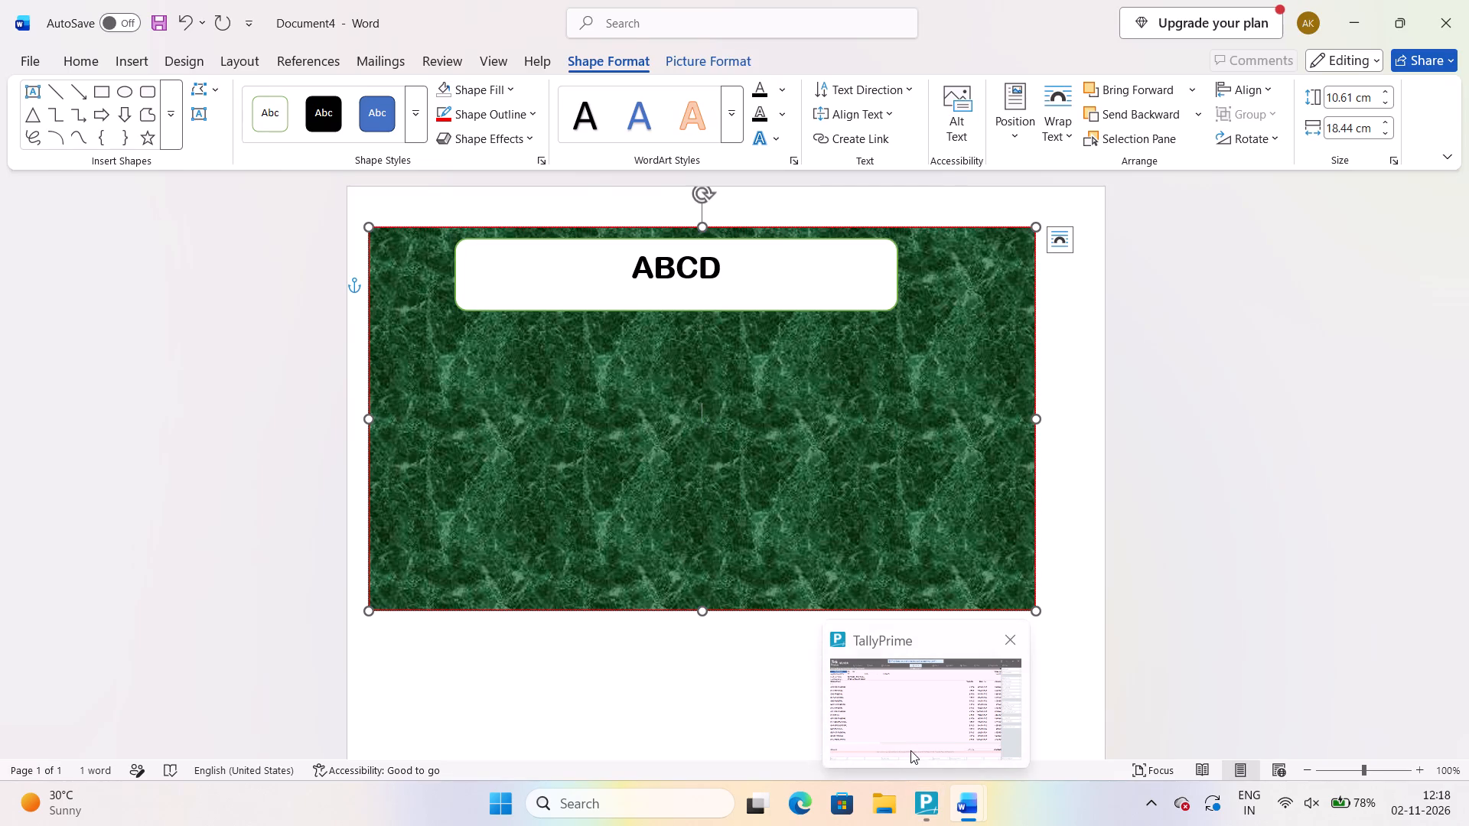
# Switch to TallyPrime and start a new stock item named A03 CORE PS ROYAL from the next voucher line.
pyautogui.click(910, 750)
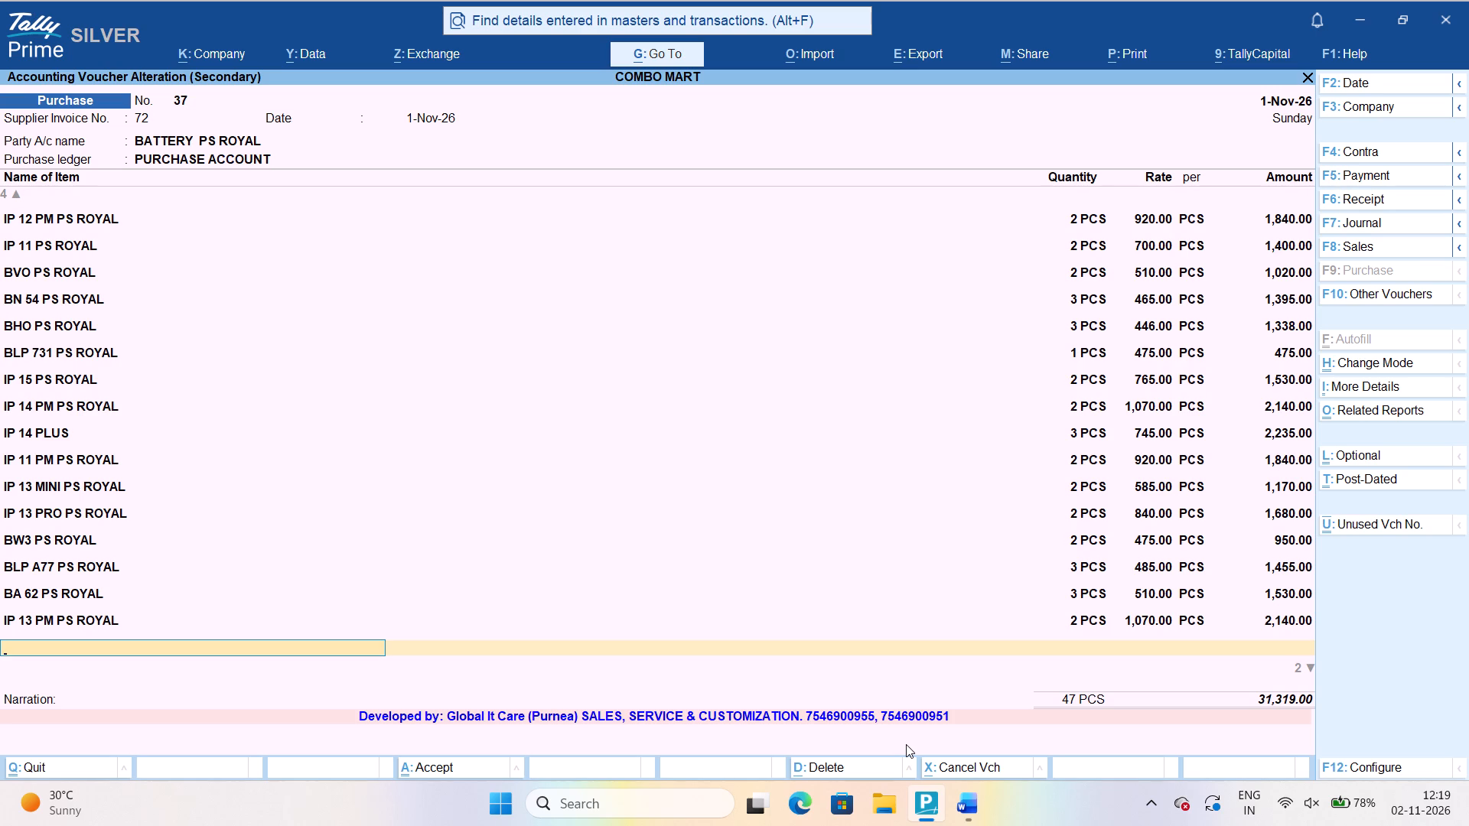
pyautogui.write('A03 C')
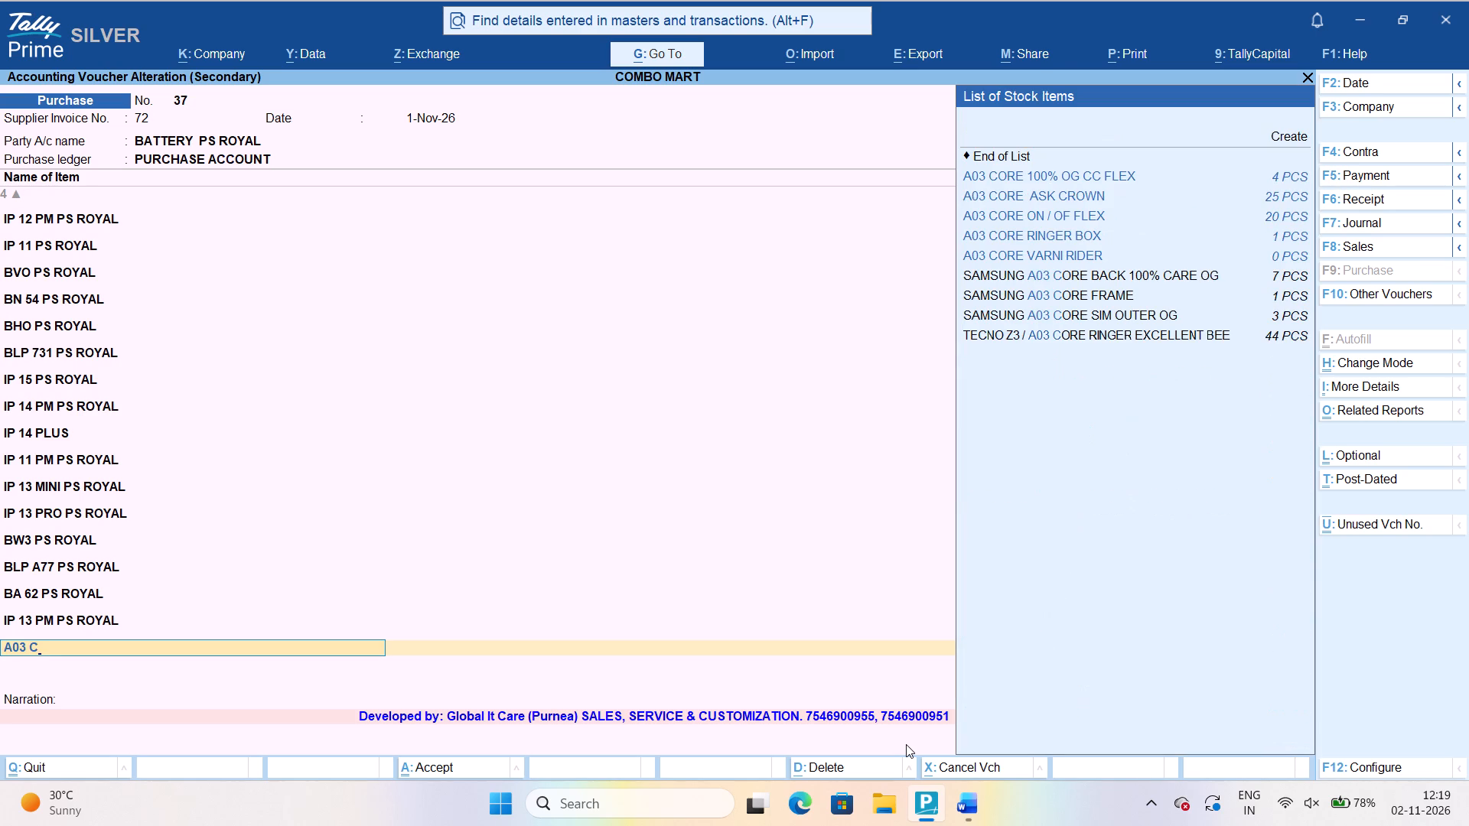
pyautogui.write('ORE')
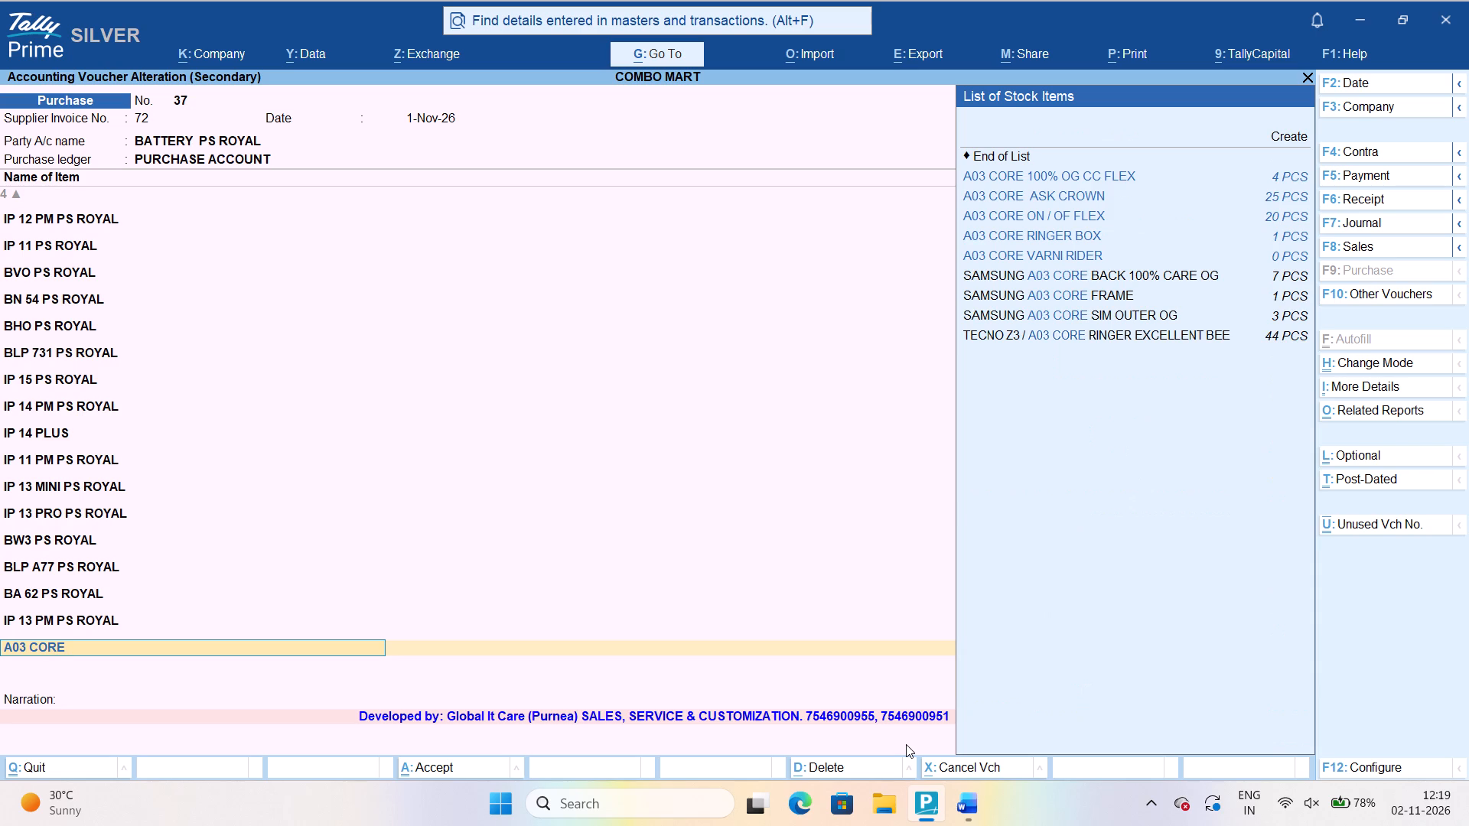
pyautogui.press('p')
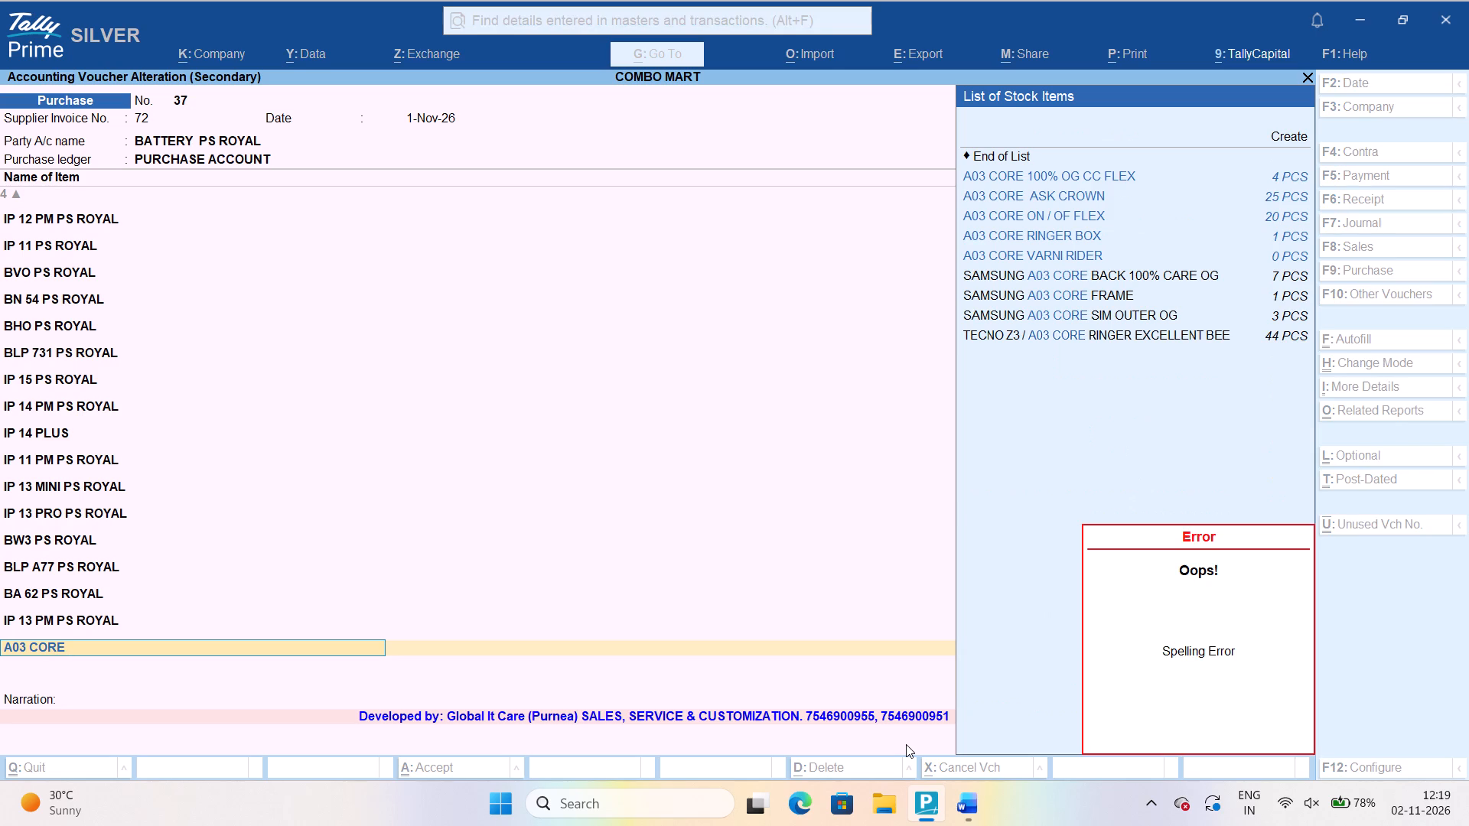
pyautogui.press('Up')
pyautogui.press('Up')
pyautogui.press('Up')
pyautogui.press('Up')
pyautogui.press('Up')
pyautogui.press('Up')
pyautogui.press('Up')
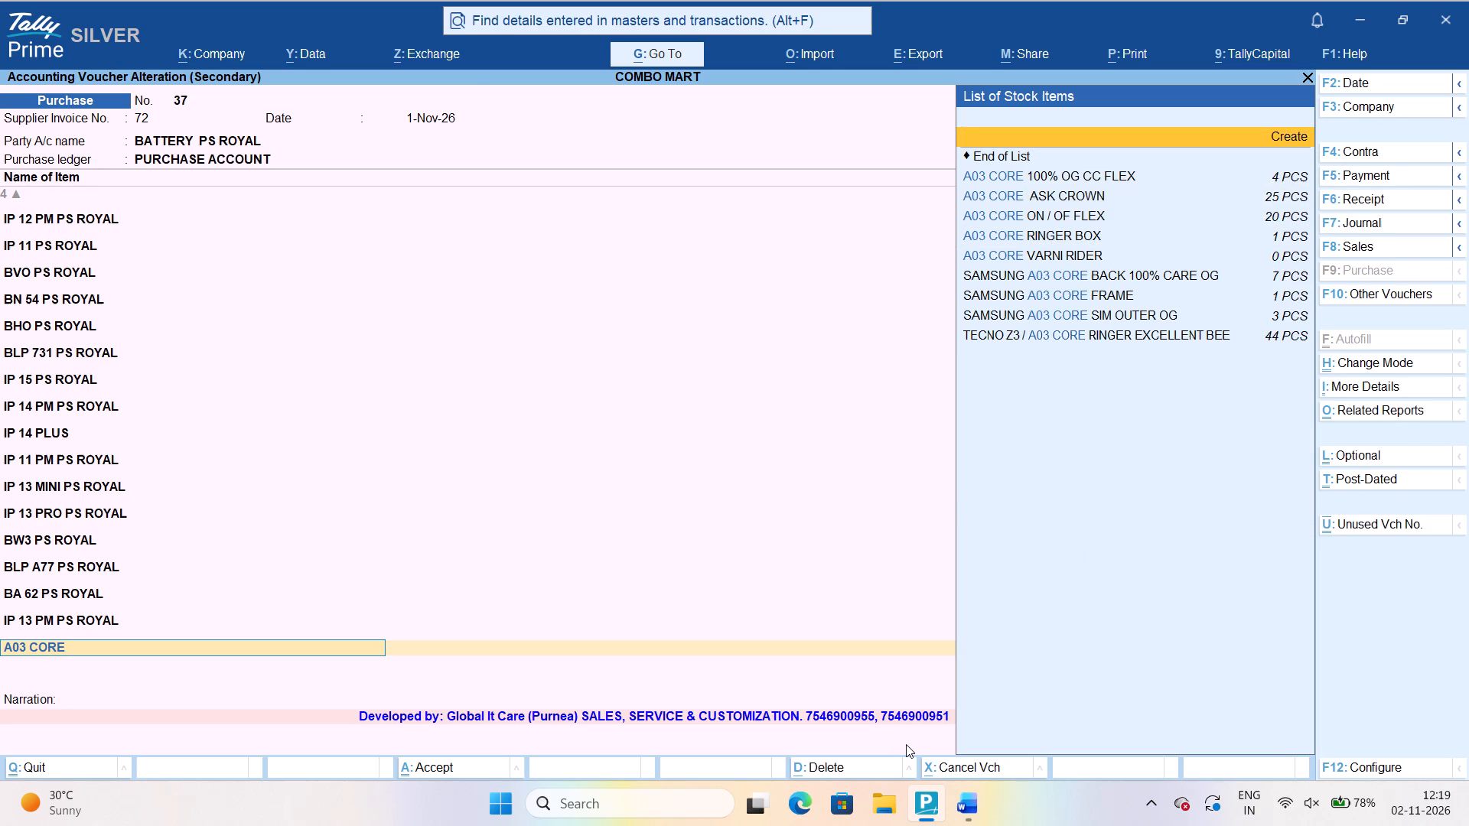
pyautogui.press('Return')
pyautogui.write('A03 CORE')
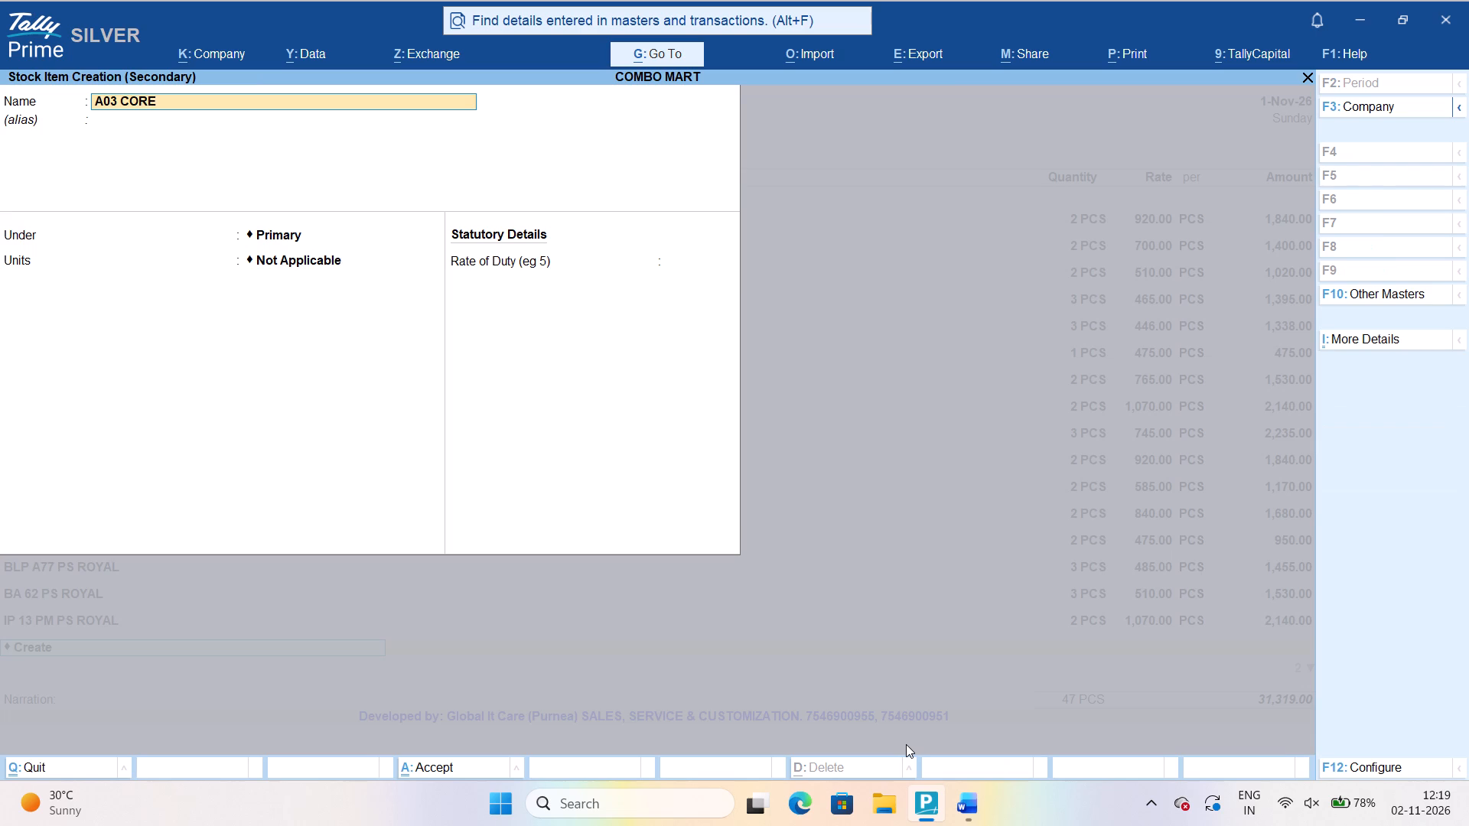
pyautogui.press('space')
pyautogui.write('PS ROYAL')
pyautogui.press('space')
pyautogui.press('Return')
# Place A03 CORE PS ROYAL under the BATTERY group with units PCS, without an alias.
pyautogui.press('Return')
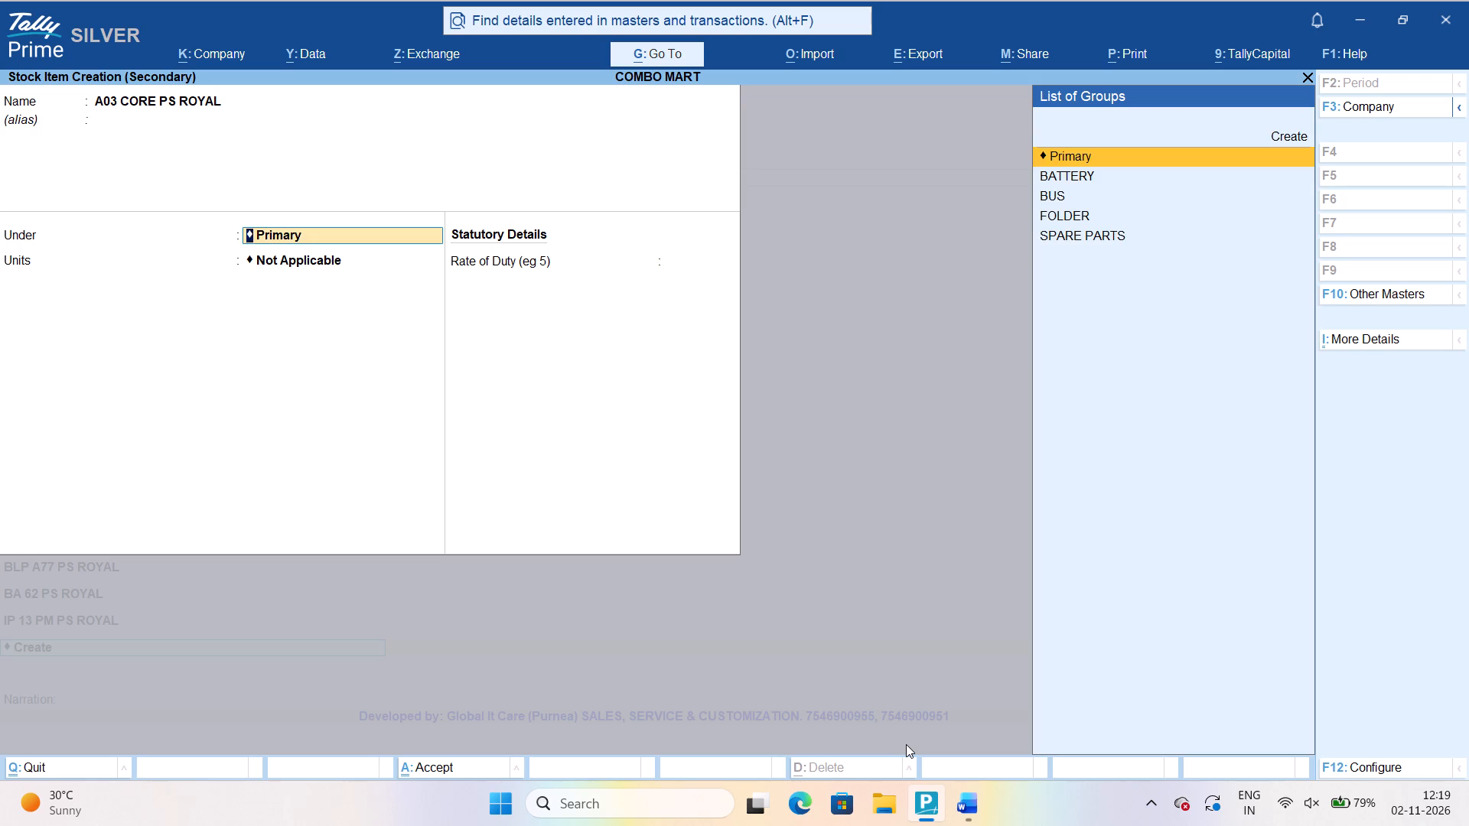
pyautogui.press('Down')
pyautogui.press('Return')
pyautogui.press('Return')
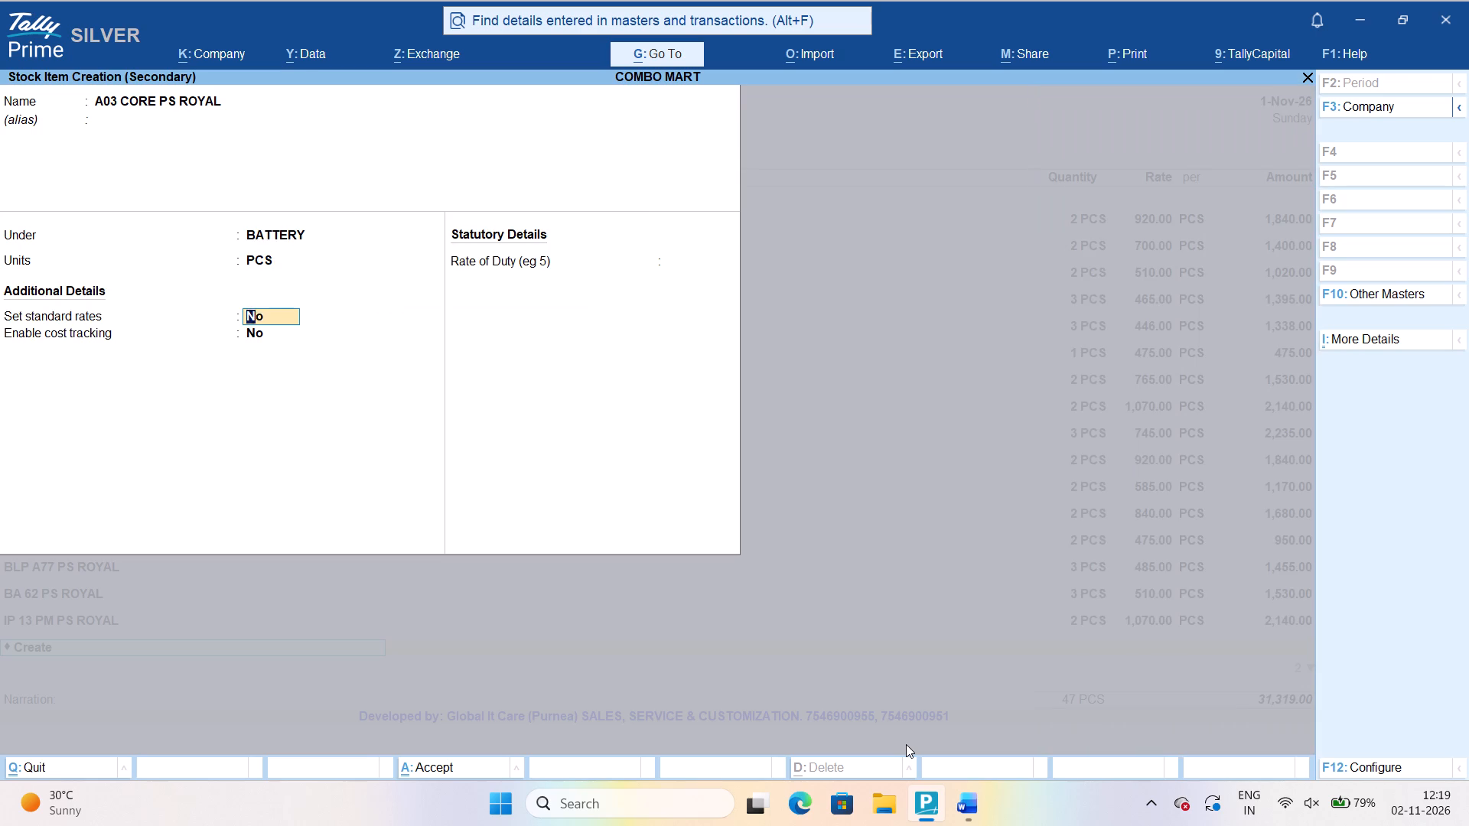
# Enable standard rates for A03 CORE PS ROYAL and set its standard cost to 465 per PCS from 1-Nov-26.
pyautogui.write('YES')
pyautogui.press('Return')
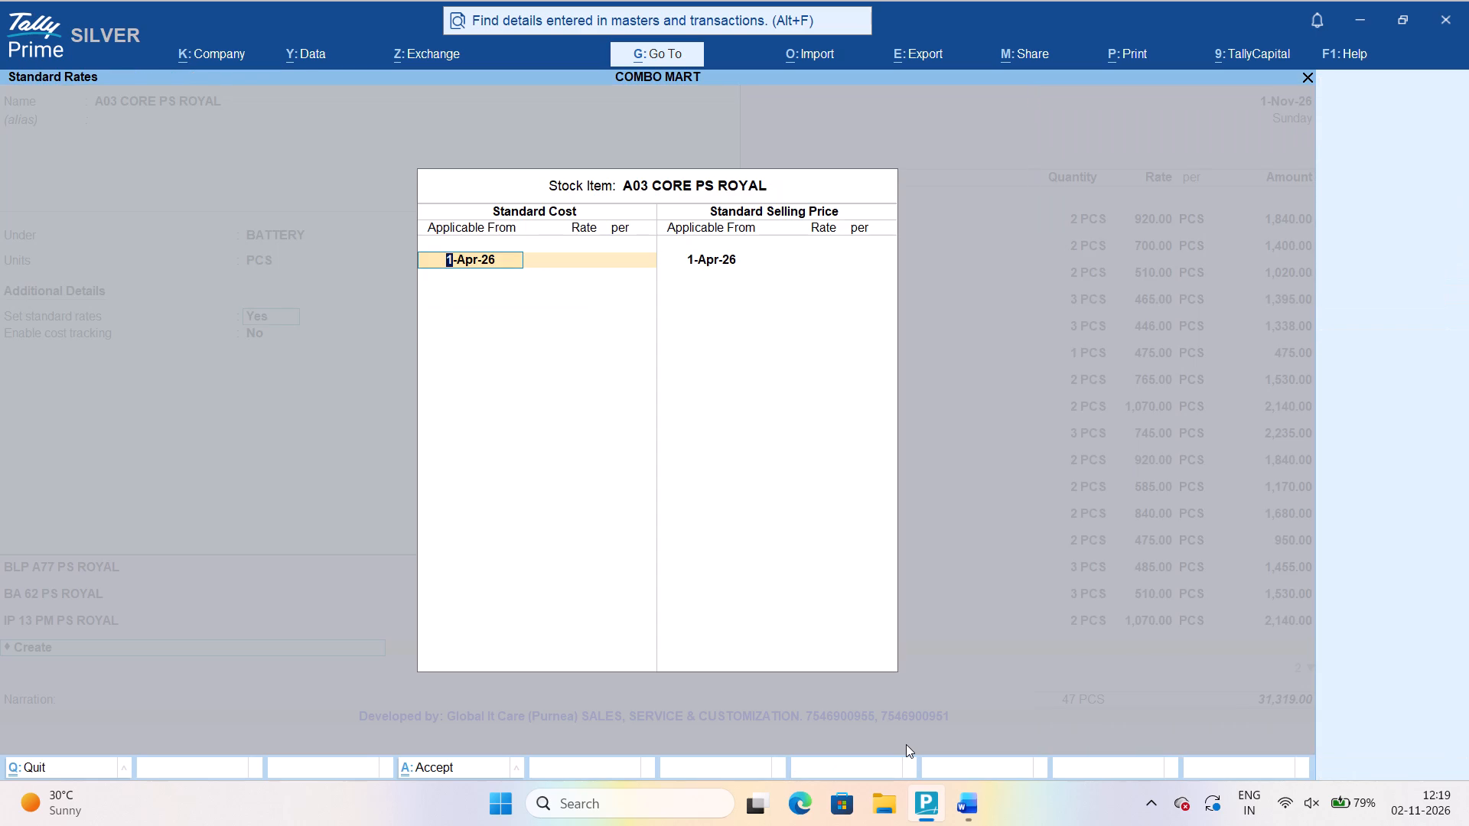
pyautogui.write('1-11')
pyautogui.press('Return')
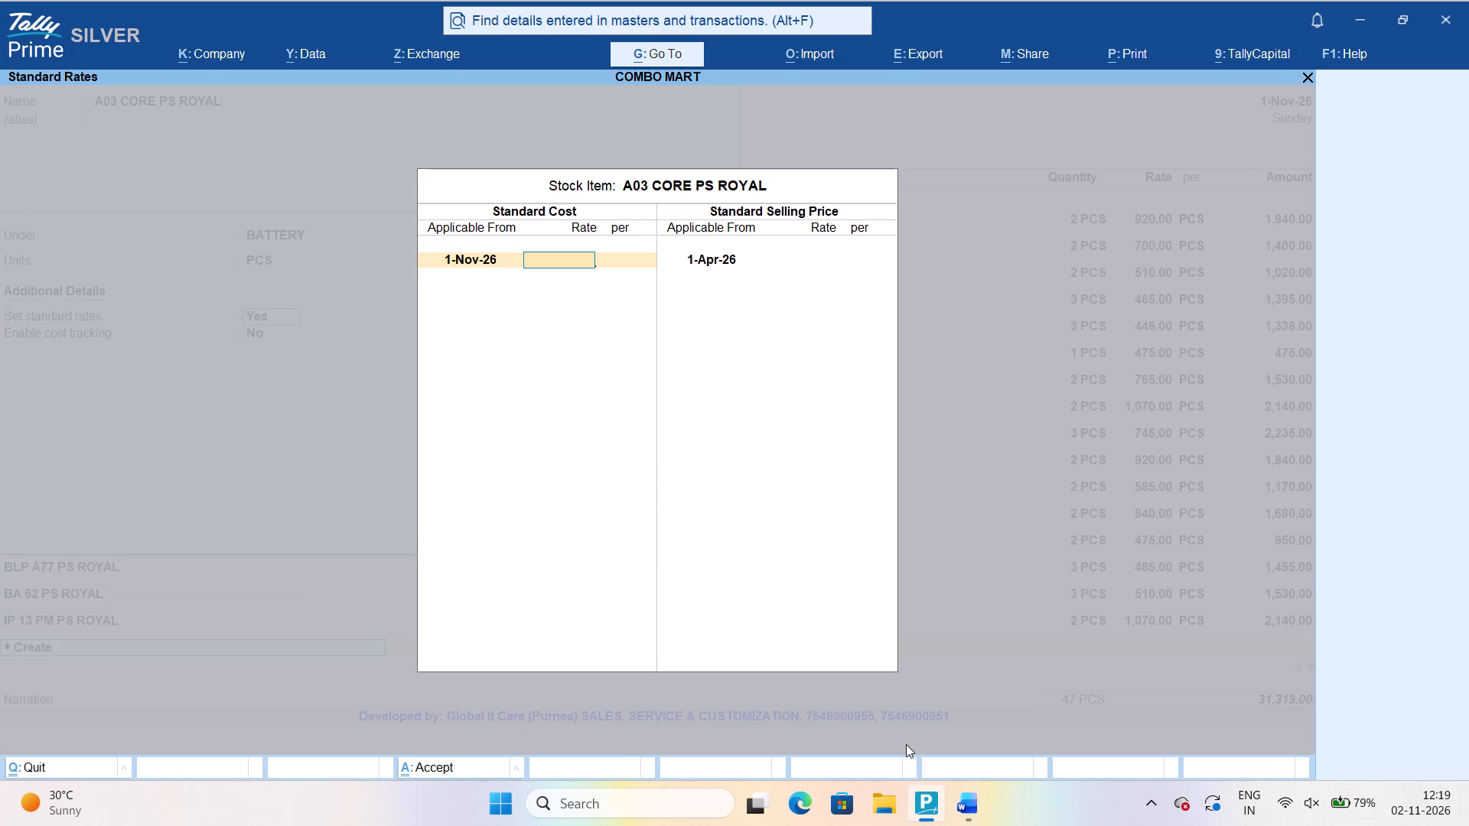
pyautogui.write('465')
pyautogui.press('Return')
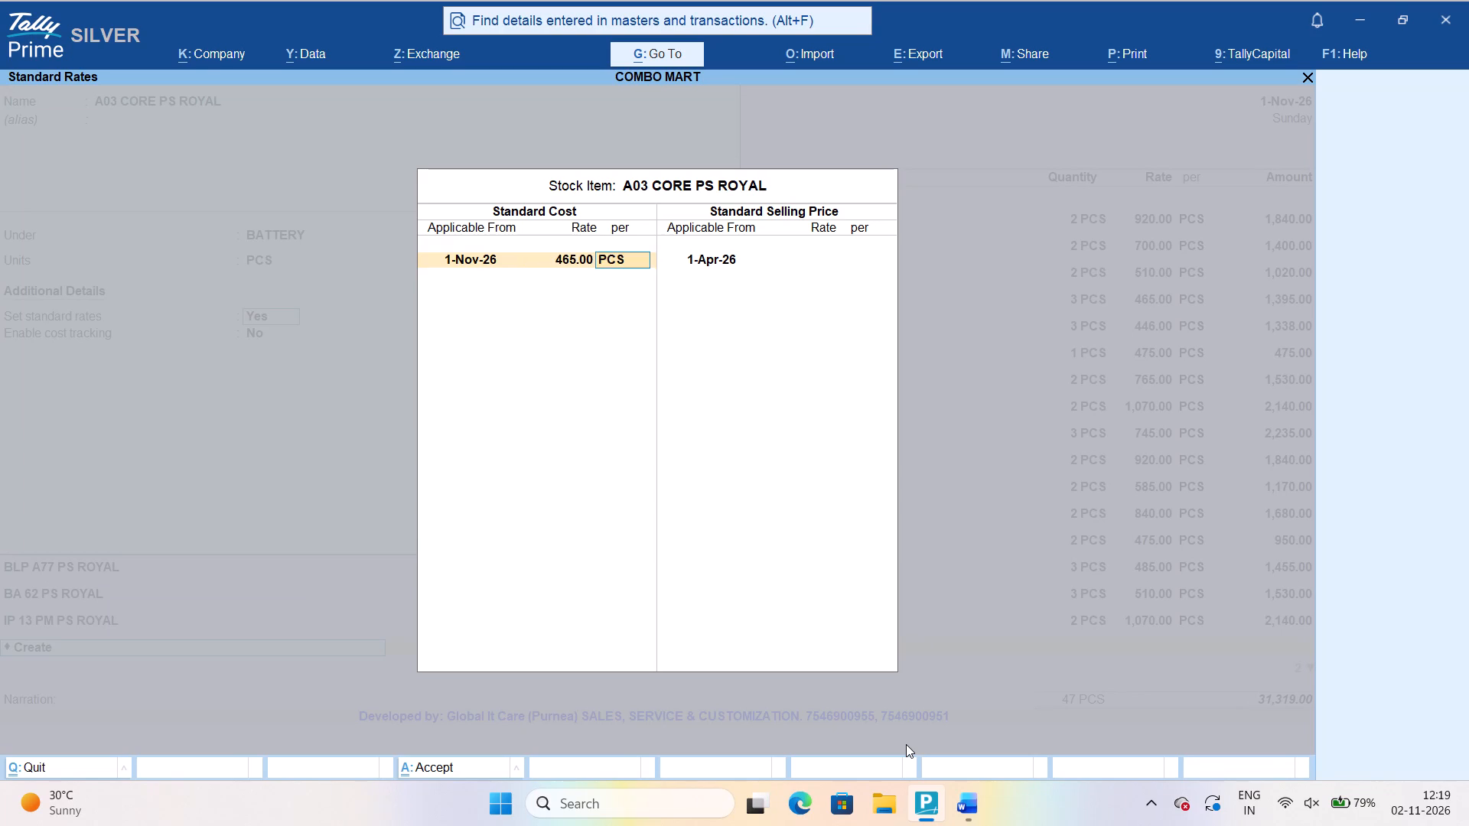
pyautogui.press('Return')
pyautogui.press('Return')
# Set the standard selling price of A03 CORE PS ROYAL to 485 per PCS from 1-Nov-26 and save the stock item.
pyautogui.write('1-11')
pyautogui.press('Return')
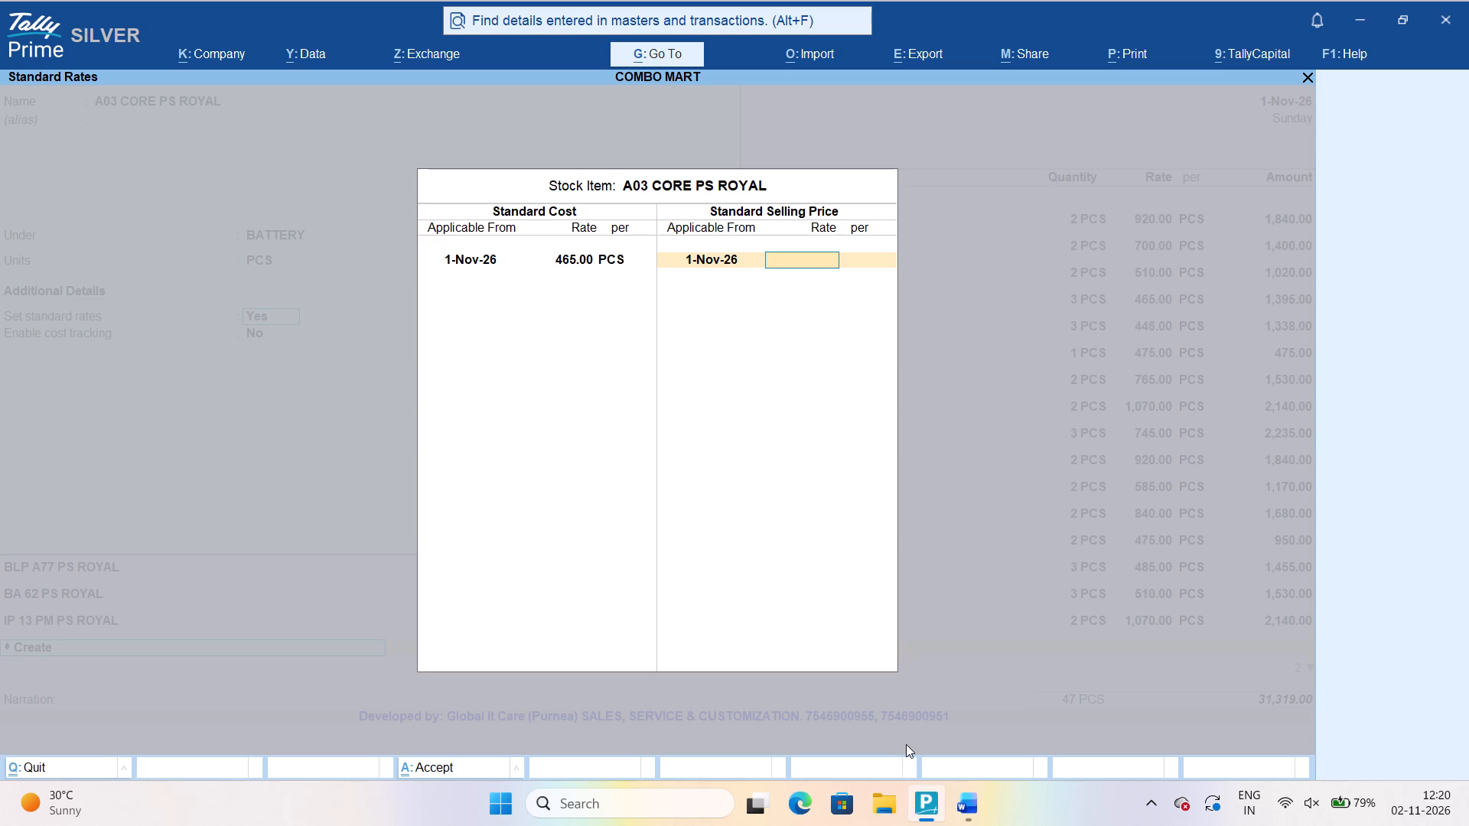
pyautogui.write('485')
pyautogui.press('Return')
pyautogui.press('Return')
pyautogui.press('Return')
pyautogui.press('Return')
pyautogui.press('Return')
pyautogui.press('Return')
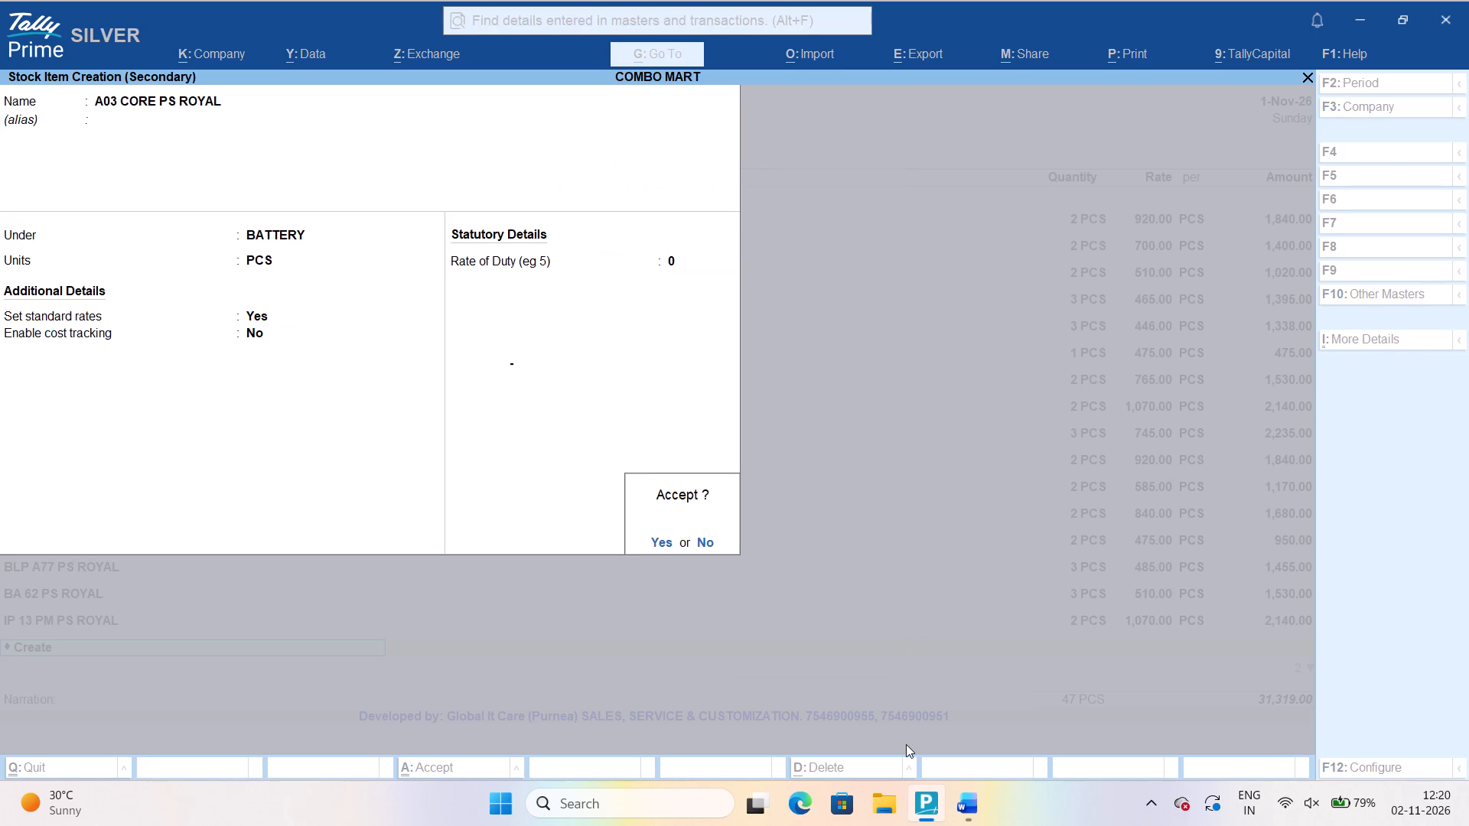
pyautogui.press('Return')
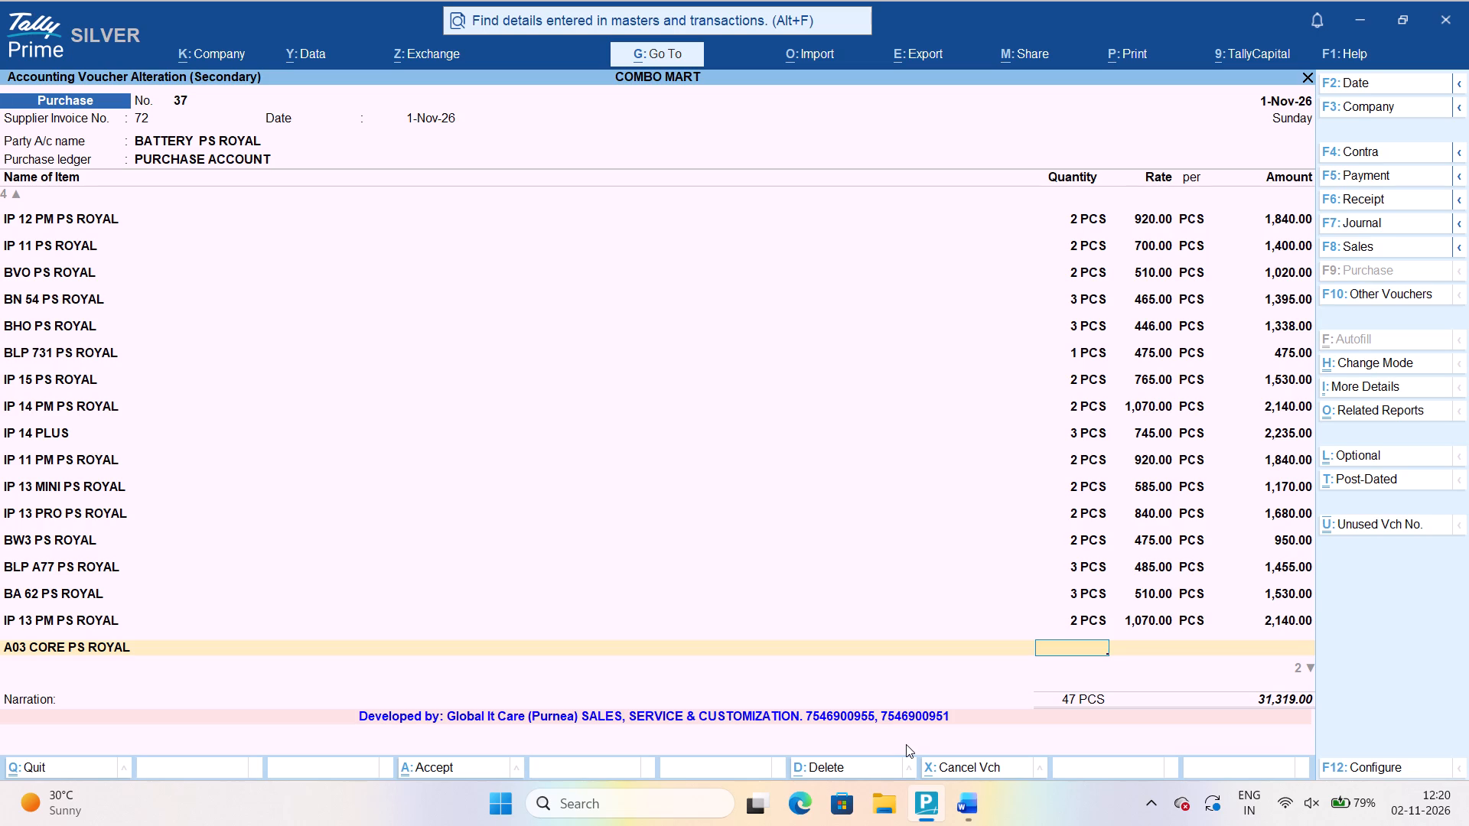
# Enter quantity 5 PCS for A03 CORE PS ROYAL without a description and accept the line at rate 465.00 per PCS.
pyautogui.press('5')
pyautogui.press('Return')
pyautogui.press('Return')
pyautogui.press('Return')
pyautogui.press('Return')
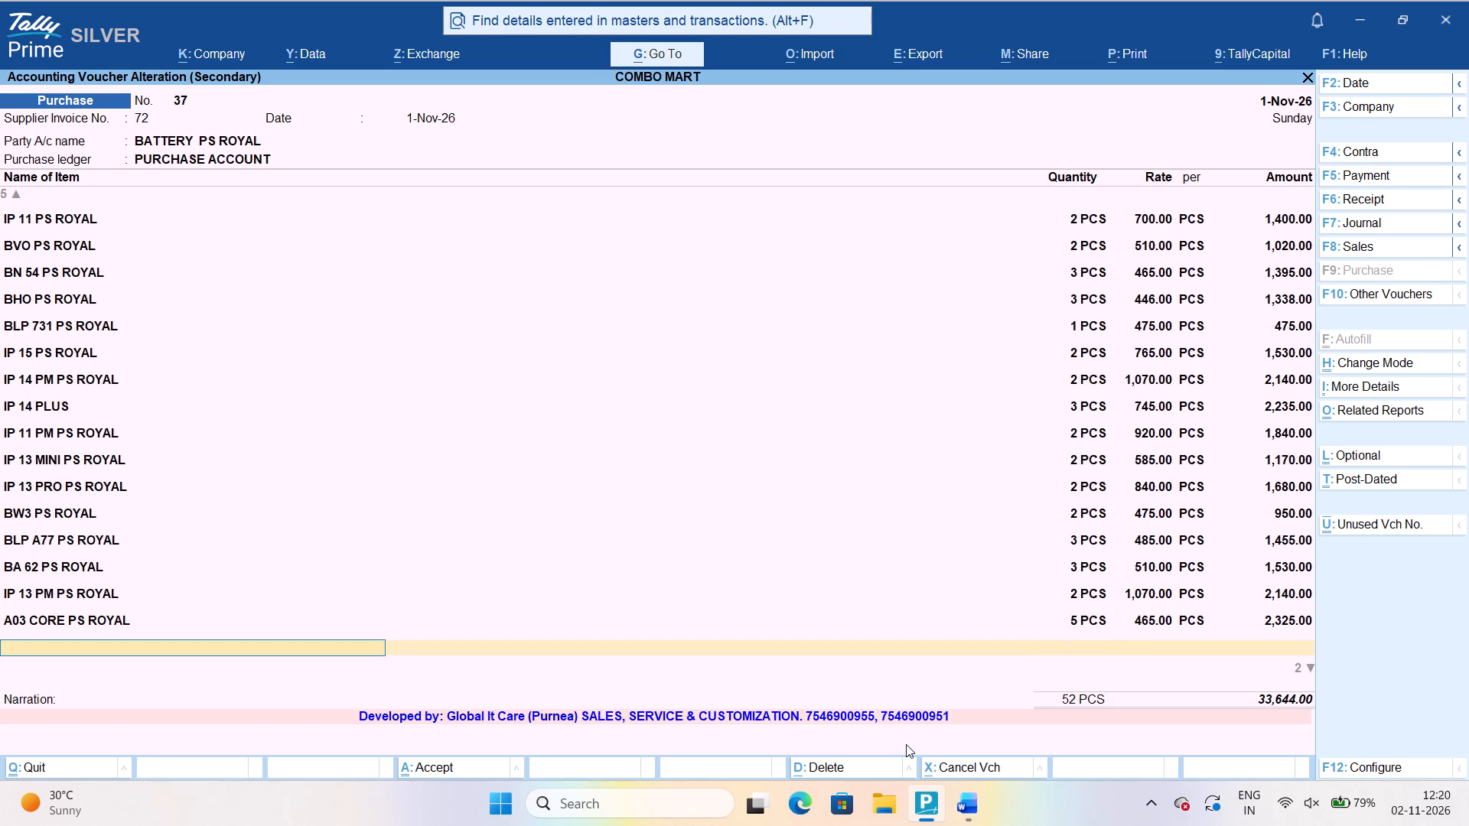
# Look up BL 58 in the stock items and start a new stock item named BL 58 CT PS ROYAL.
pyautogui.write('BL 58')
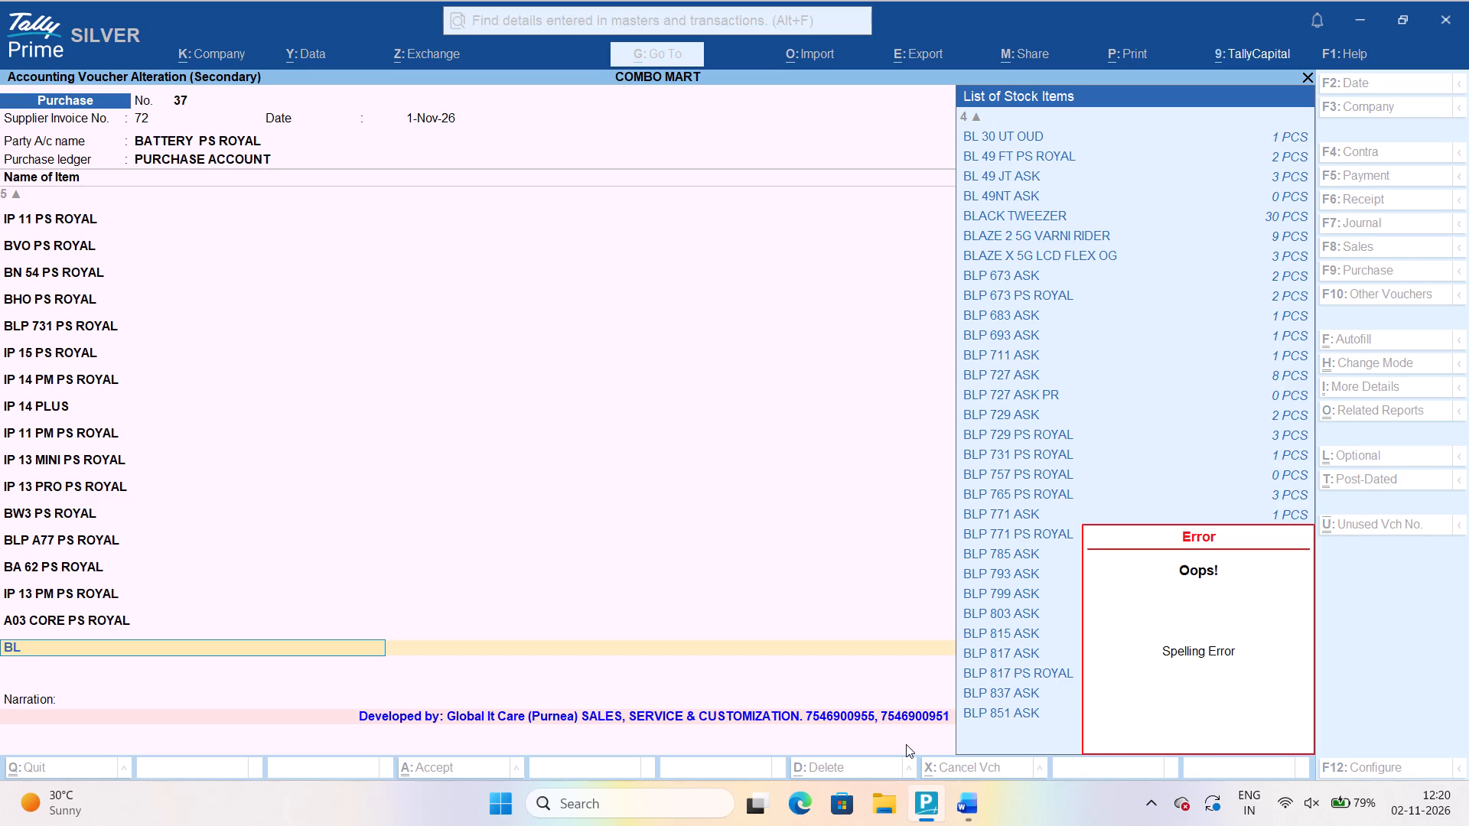
pyautogui.press('space')
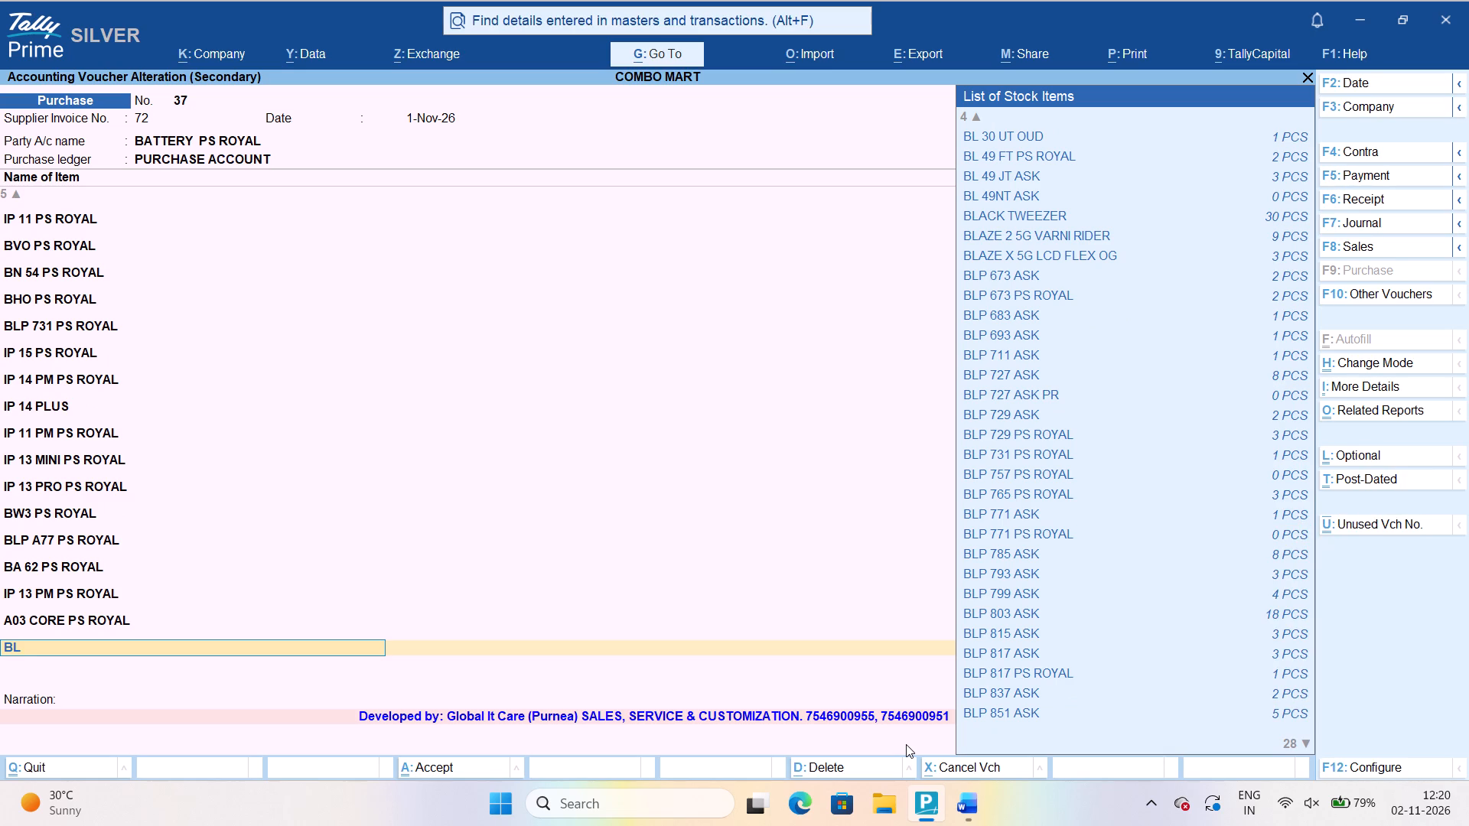
pyautogui.write('58')
pyautogui.press('Up')
pyautogui.press('Up')
pyautogui.press('Up')
pyautogui.press('Up')
pyautogui.press('Up')
pyautogui.press('Up')
pyautogui.press('Up')
pyautogui.press('Up')
pyautogui.press('Up')
pyautogui.press('Up')
pyautogui.press('Up')
pyautogui.press('Up')
pyautogui.press('Up')
pyautogui.press('Up')
pyautogui.press('Up')
pyautogui.press('Up')
pyautogui.press('Up')
pyautogui.press('Up')
pyautogui.press('Up')
pyautogui.press('Up')
pyautogui.press('Up')
pyautogui.press('Up')
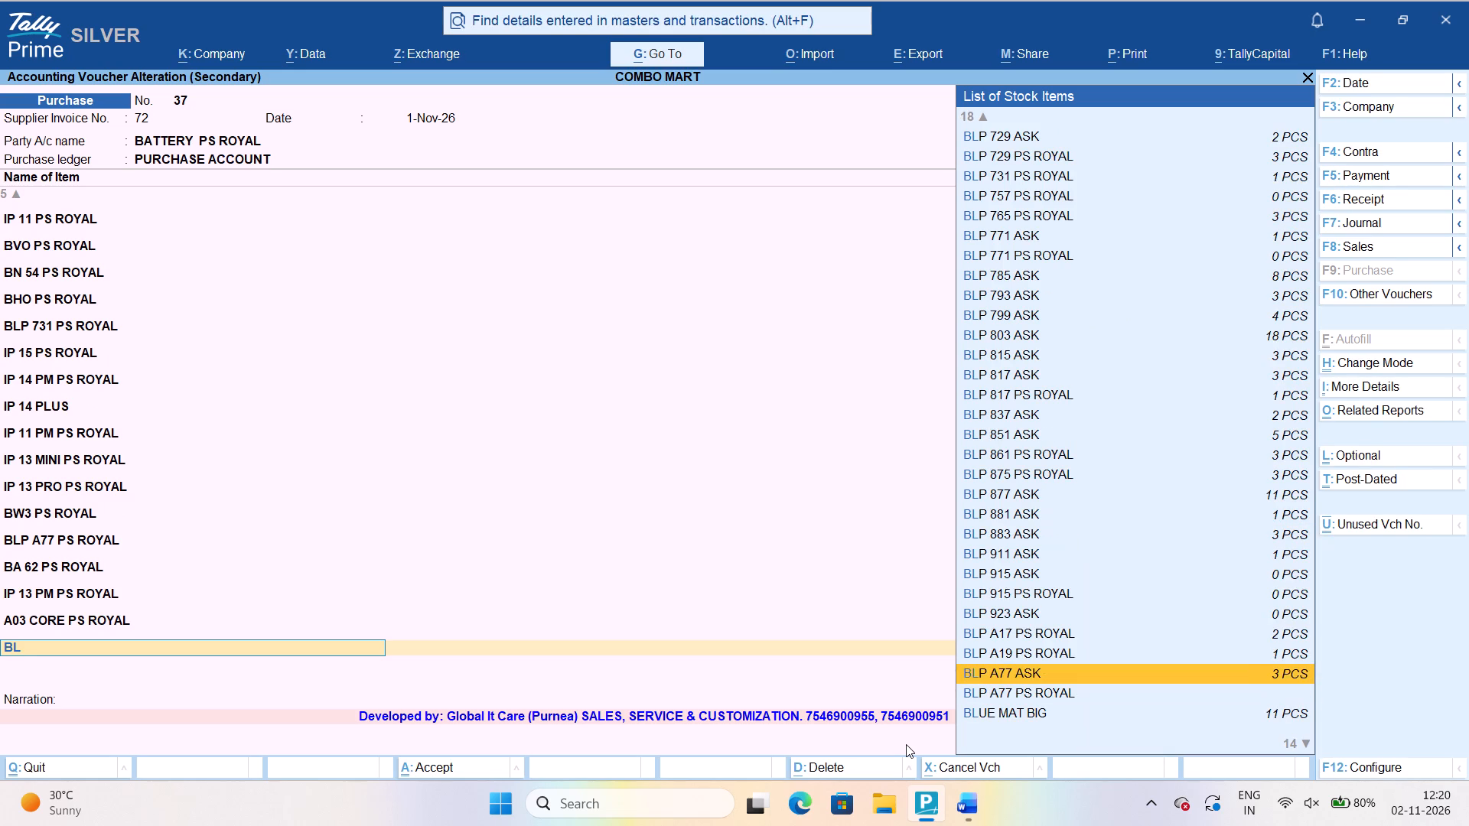
pyautogui.press('Up')
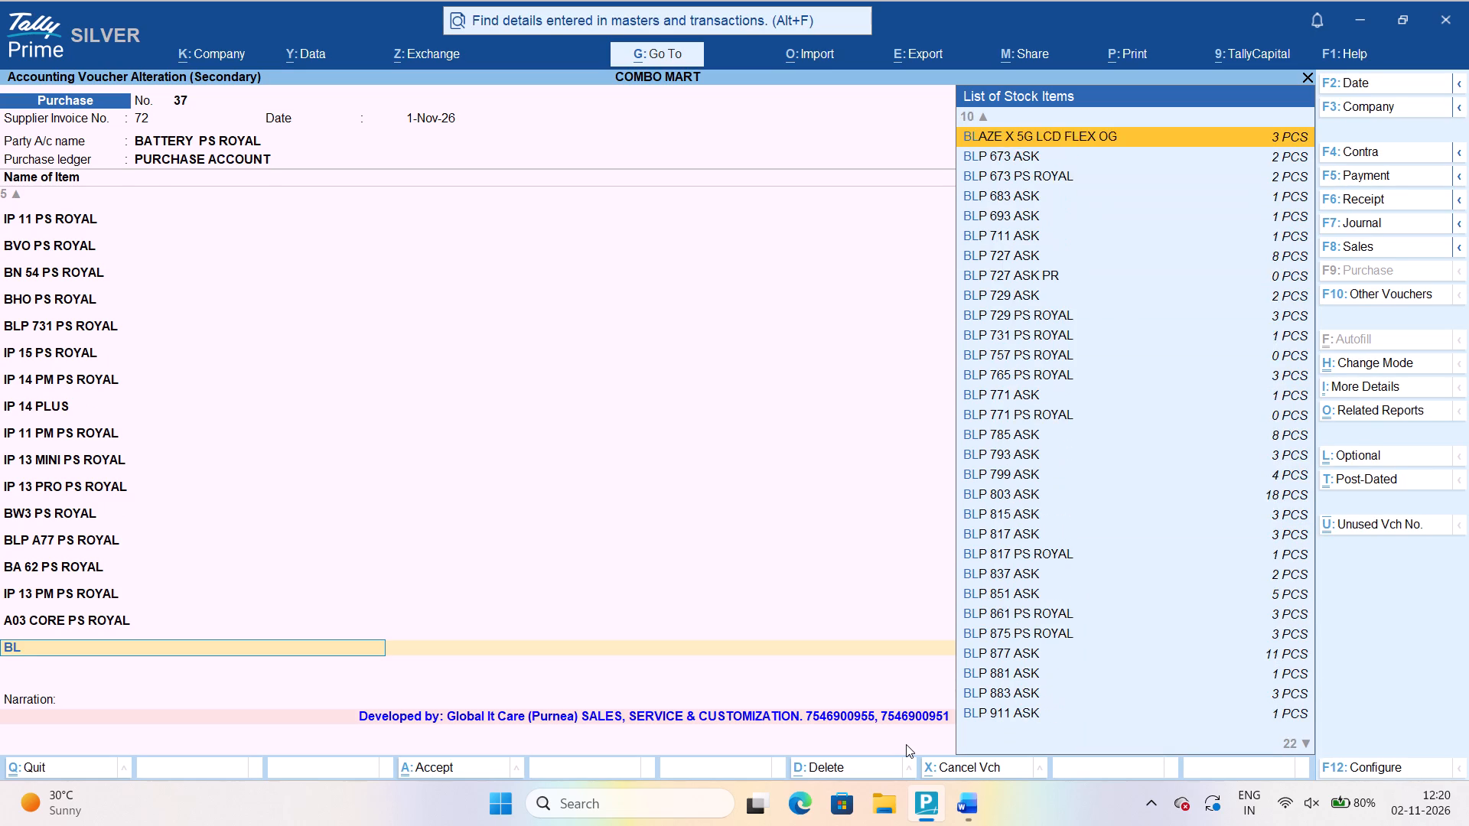
pyautogui.press('Up')
pyautogui.press('Up')
pyautogui.press('Up')
pyautogui.press('Up')
pyautogui.press('Up')
pyautogui.press('Up')
pyautogui.press('Up')
pyautogui.press('Up')
pyautogui.press('Up')
pyautogui.press('Up')
pyautogui.press('Up')
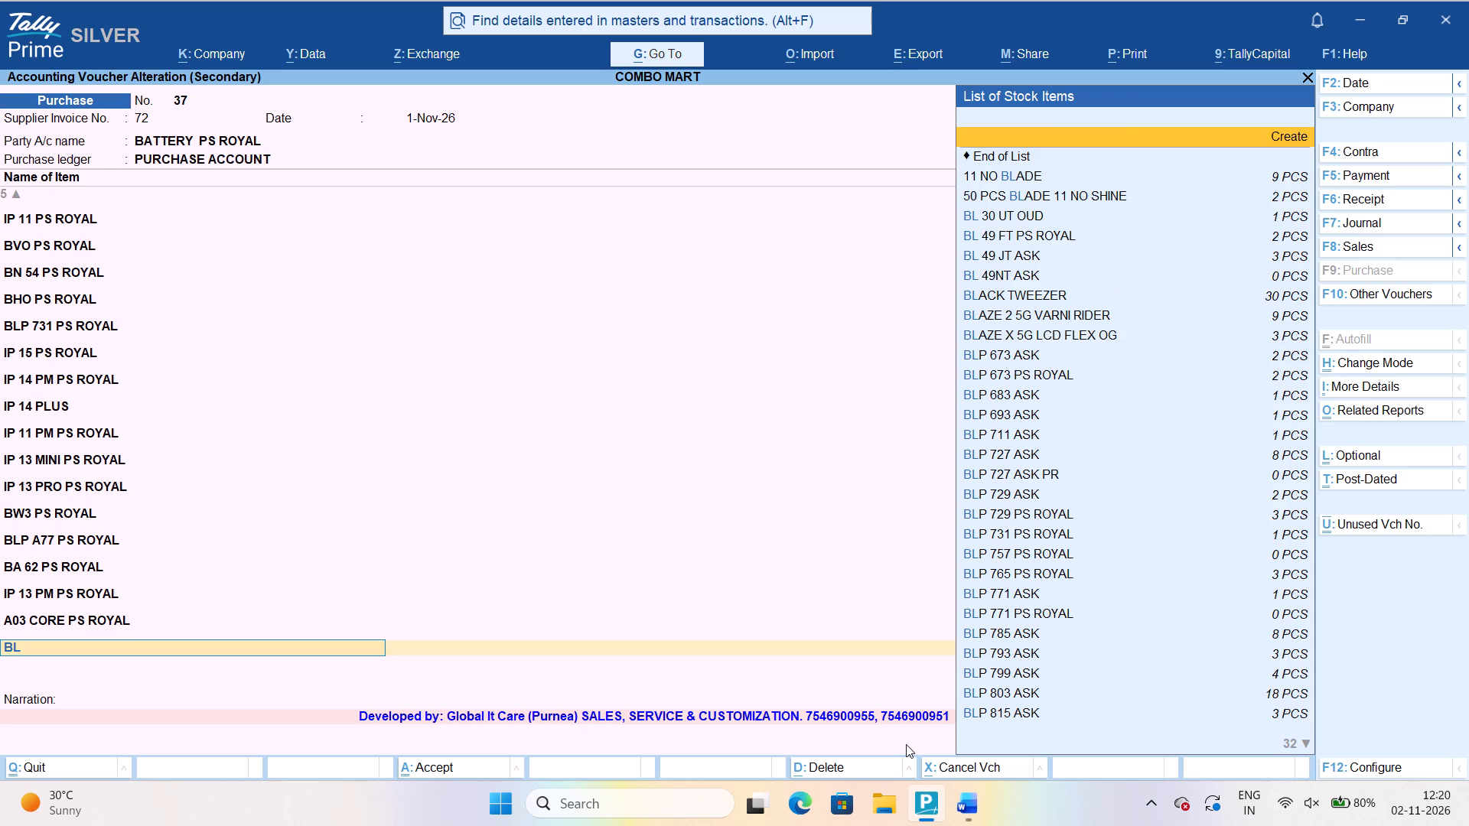
pyautogui.press('Up')
pyautogui.press('Return')
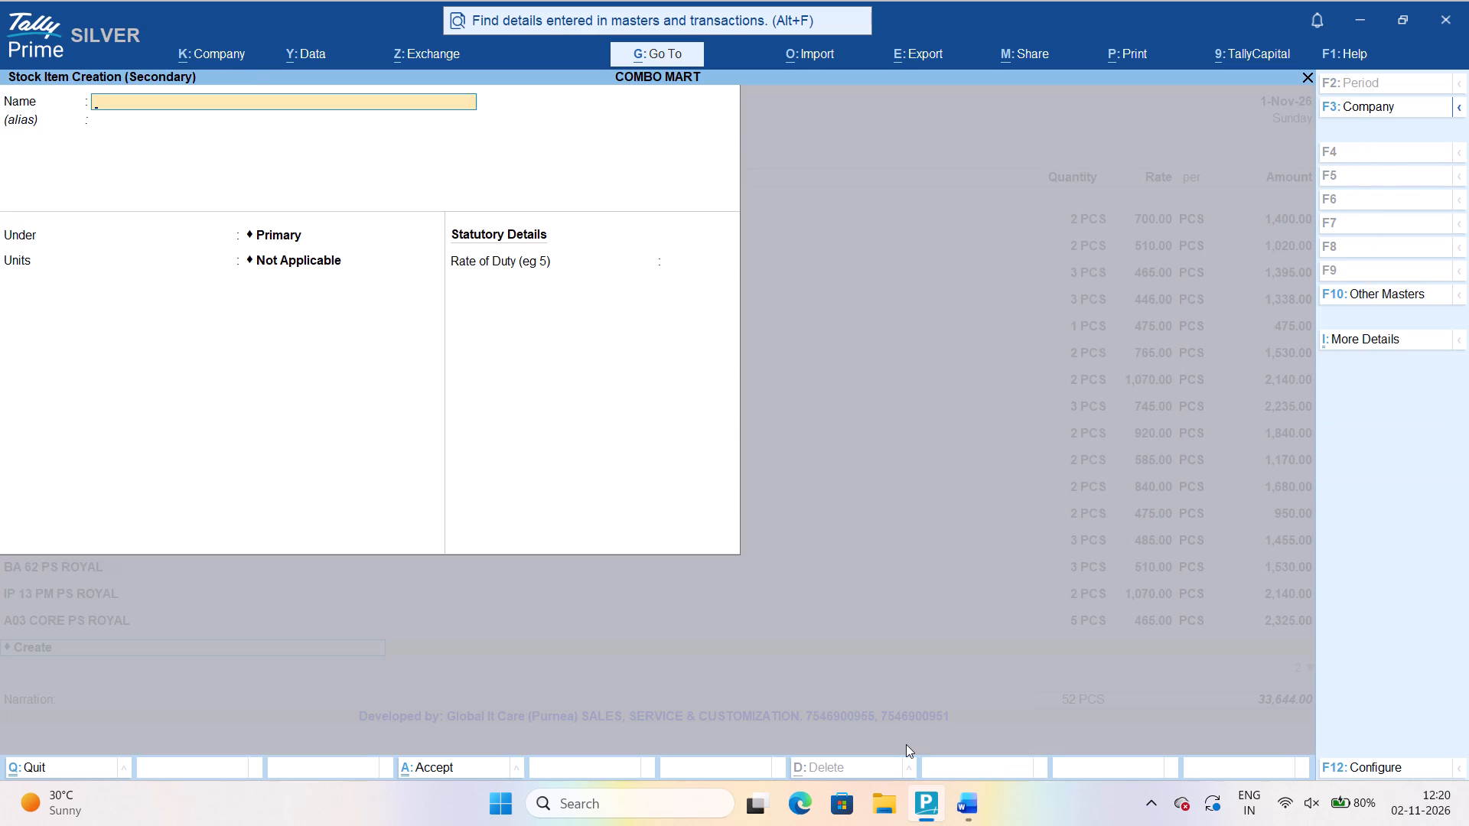
pyautogui.write('BL 5')
pyautogui.write('8 CT')
pyautogui.press('space')
pyautogui.write('PS ROYAL')
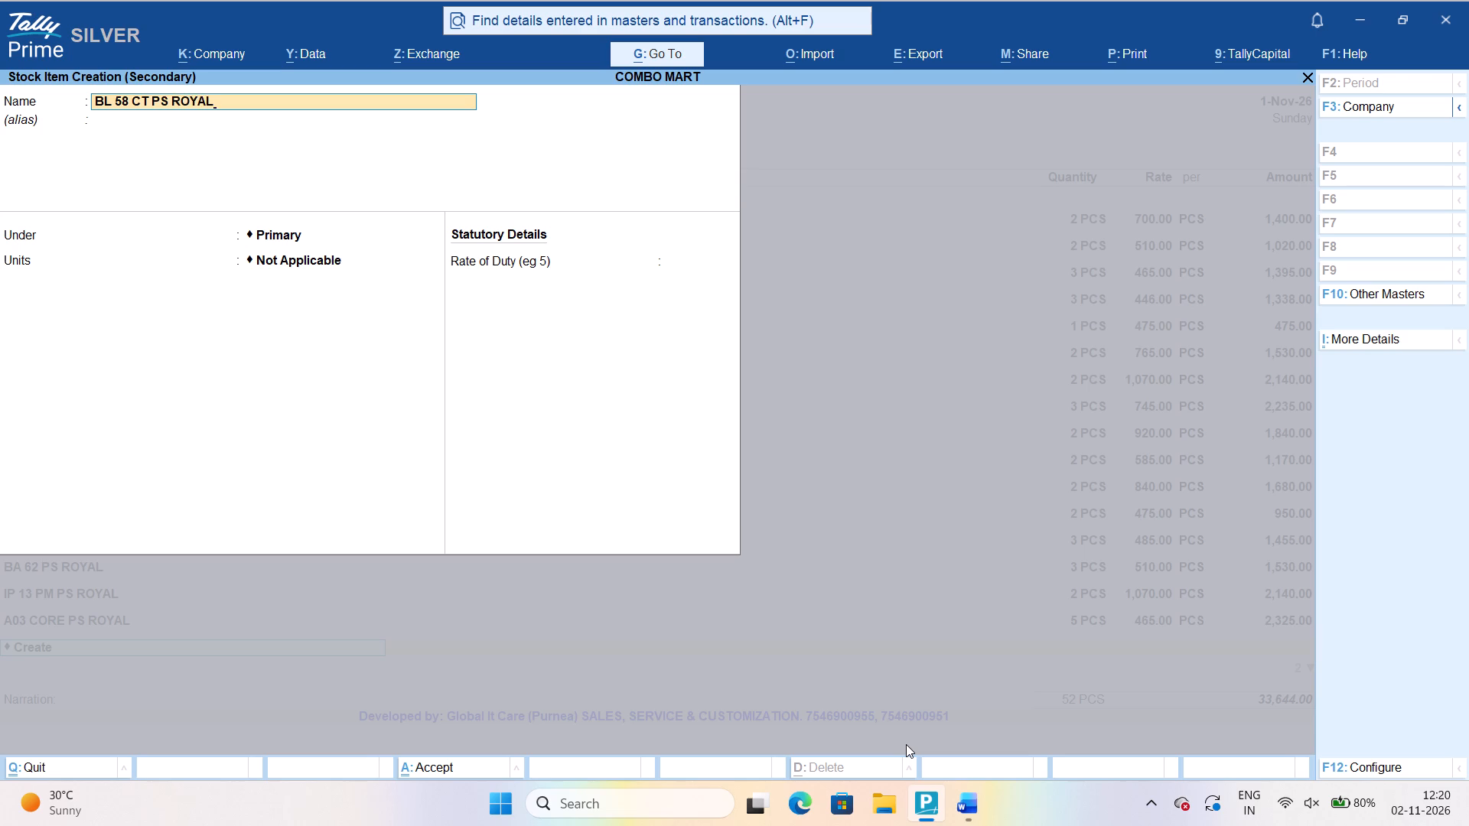
pyautogui.press('Return')
# Place BL 58 CT PS ROYAL under the BATTERY group with units PCS, without an alias.
pyautogui.press('Return')
pyautogui.press('Down')
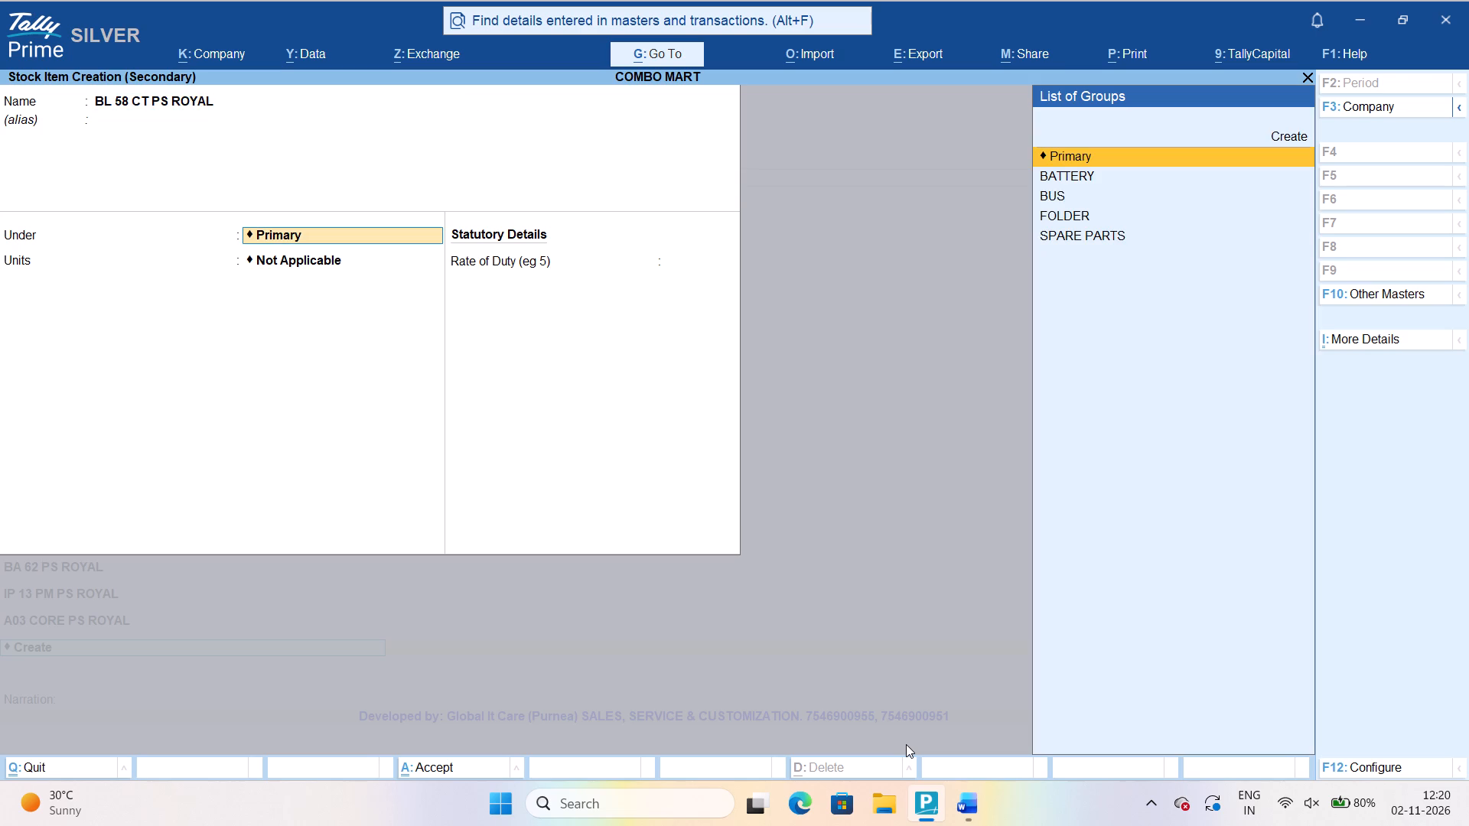
pyautogui.press('Down')
pyautogui.press('Down')
pyautogui.press('Up')
pyautogui.press('Up')
pyautogui.press('Up')
pyautogui.press('Down')
pyautogui.press('Return')
pyautogui.press('Return')
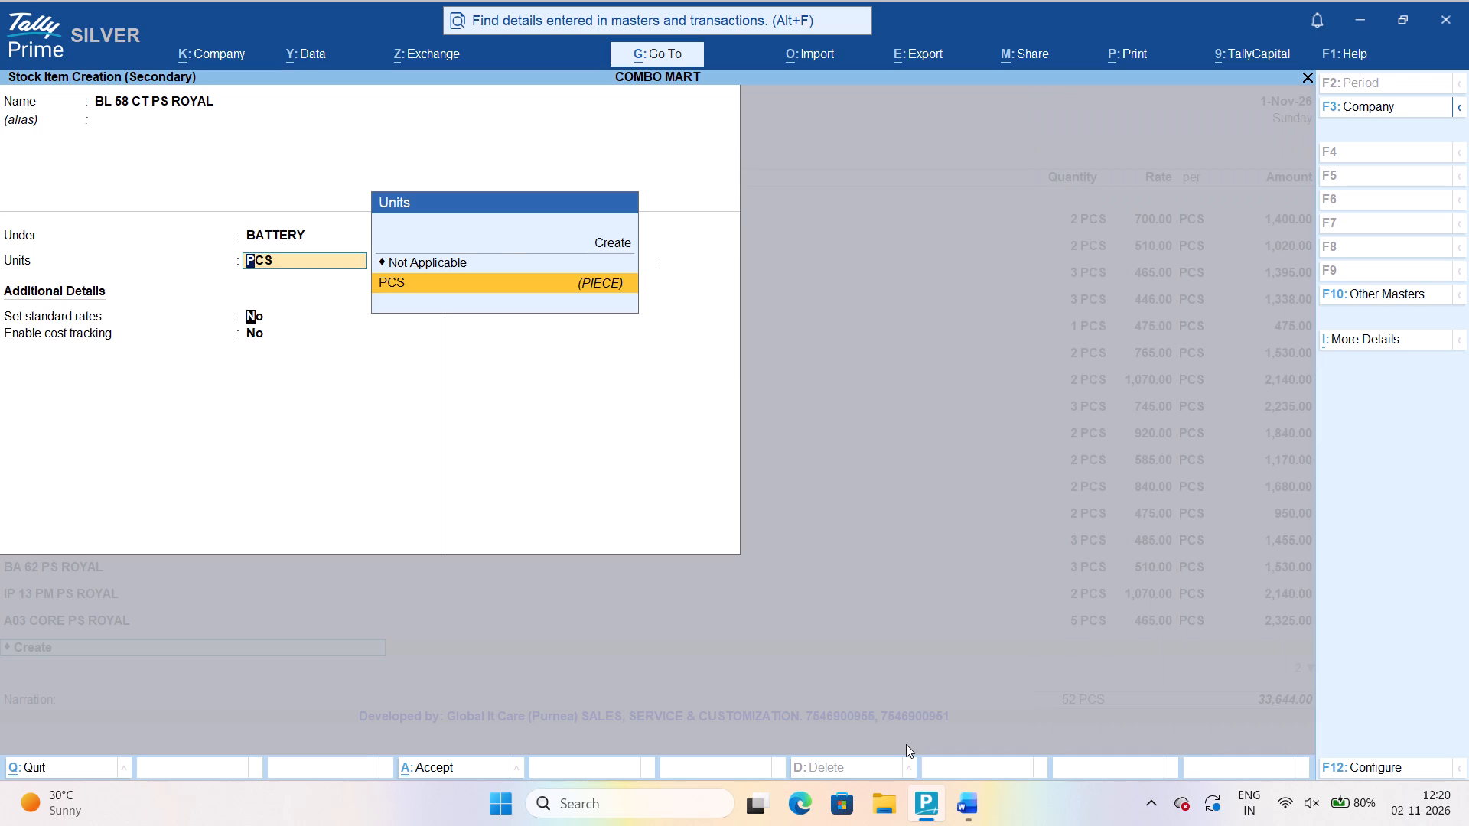
# Enable standard rates for BL 58 CT PS ROYAL and set its standard cost to 550 per PCS from 1-Nov-26.
pyautogui.write('YES')
pyautogui.press('Return')
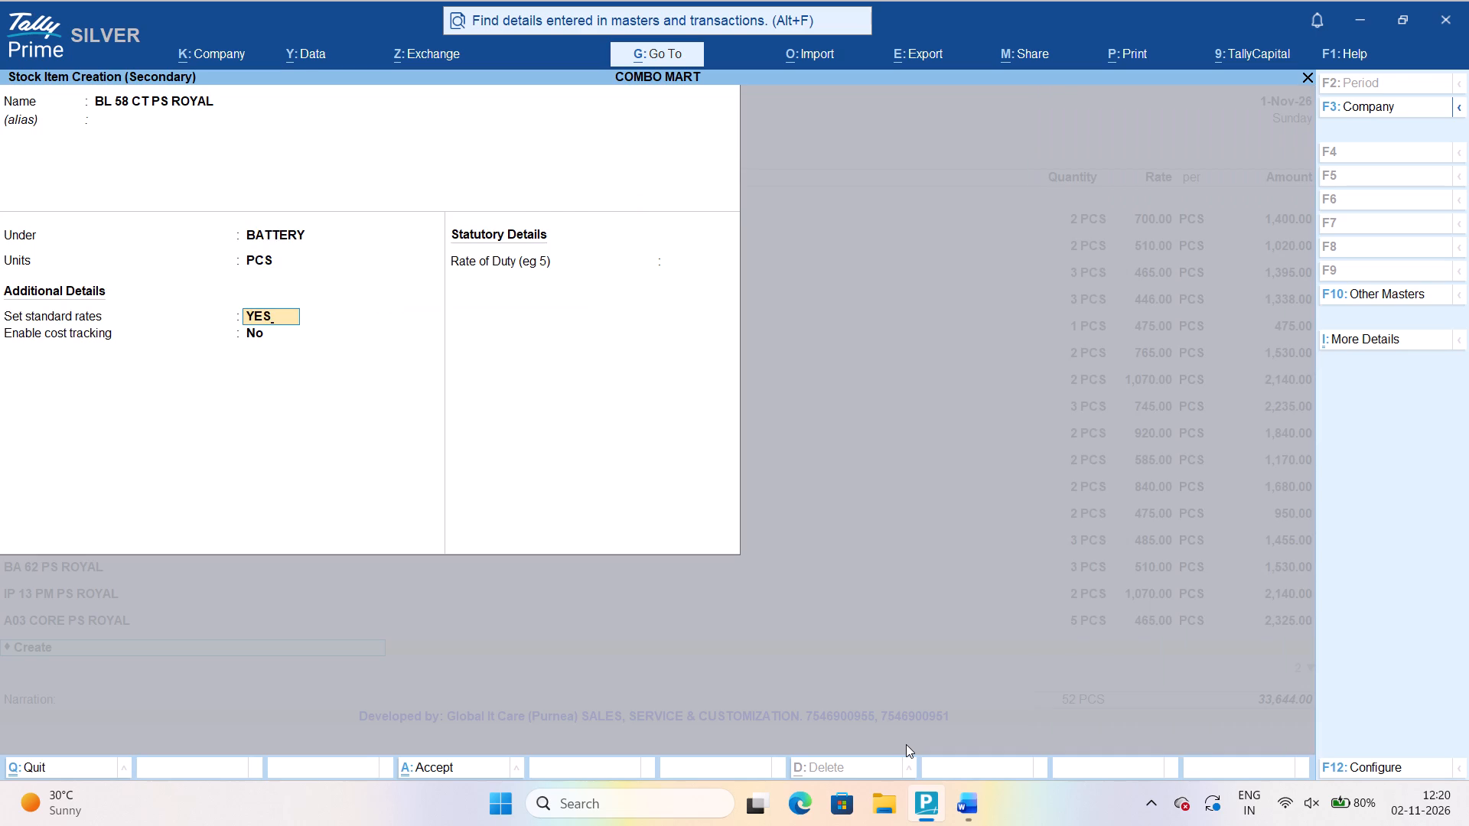
pyautogui.write('1-11')
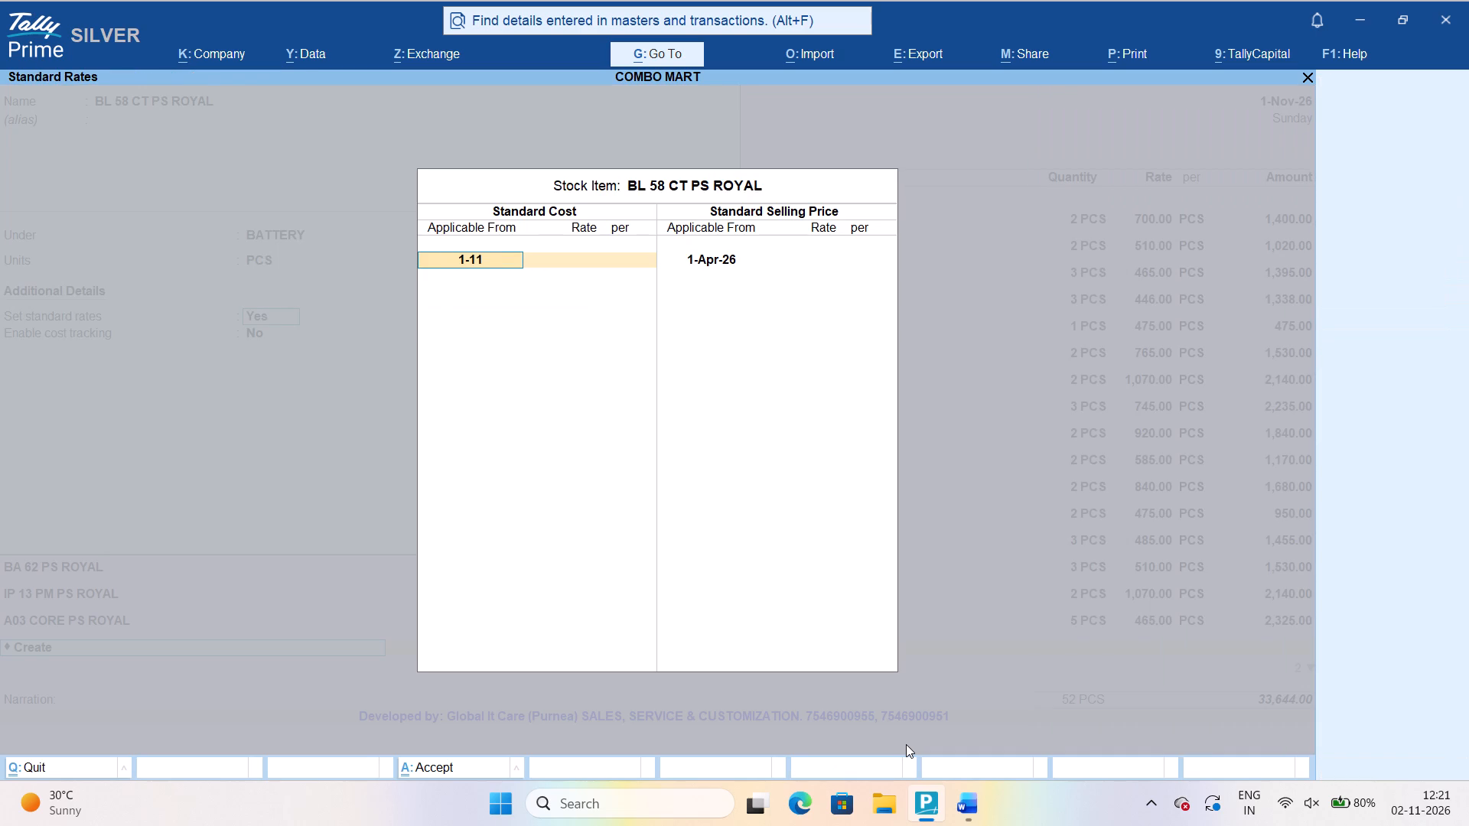
pyautogui.press('Return')
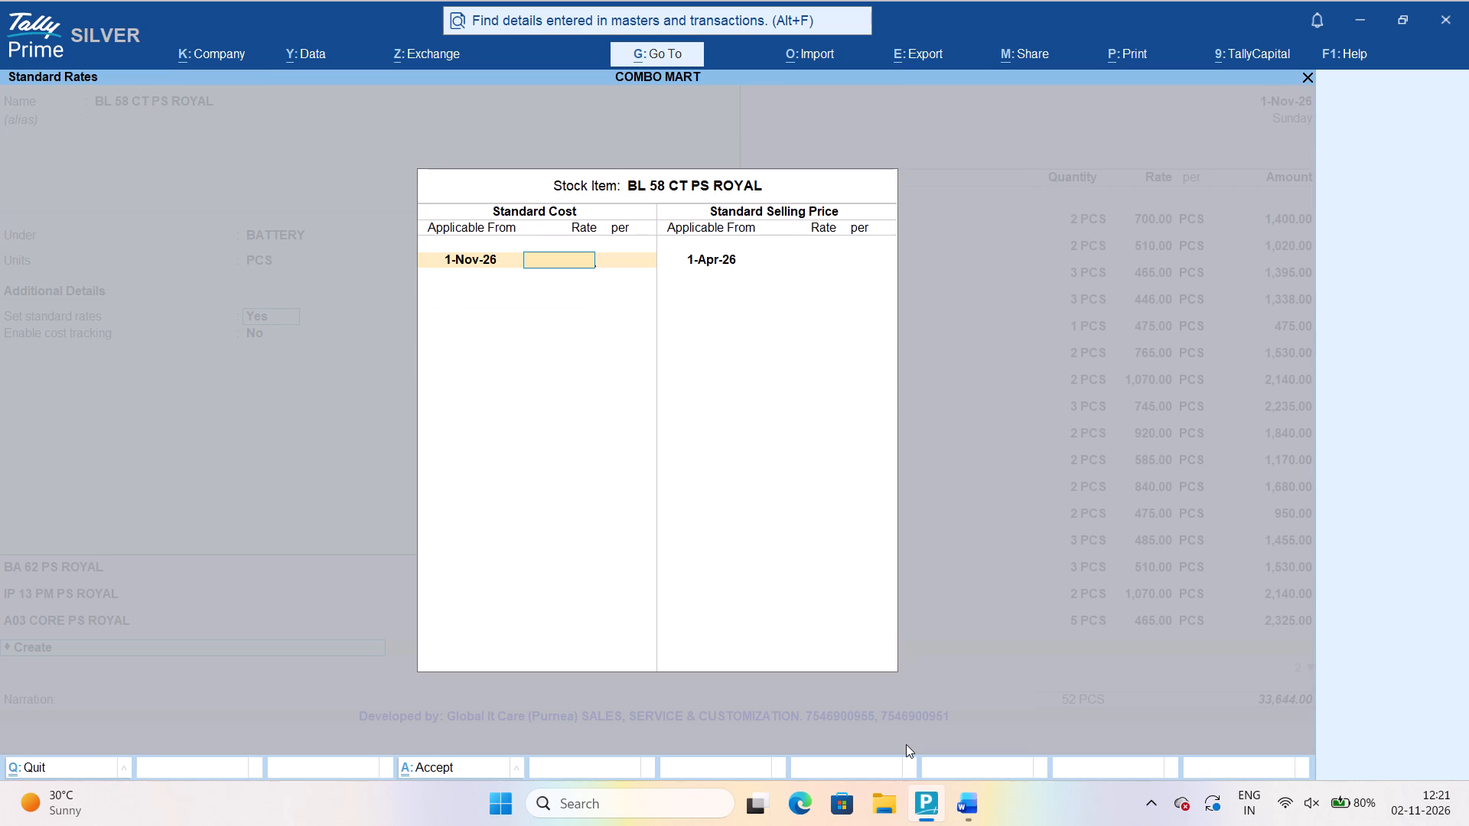
pyautogui.write('550')
pyautogui.press('Return')
pyautogui.press('Return')
pyautogui.press('Return')
# Set the standard selling price of BL 58 CT PS ROYAL to 570 per PCS from 1-Nov-26 and save the stock item.
pyautogui.press('Return')
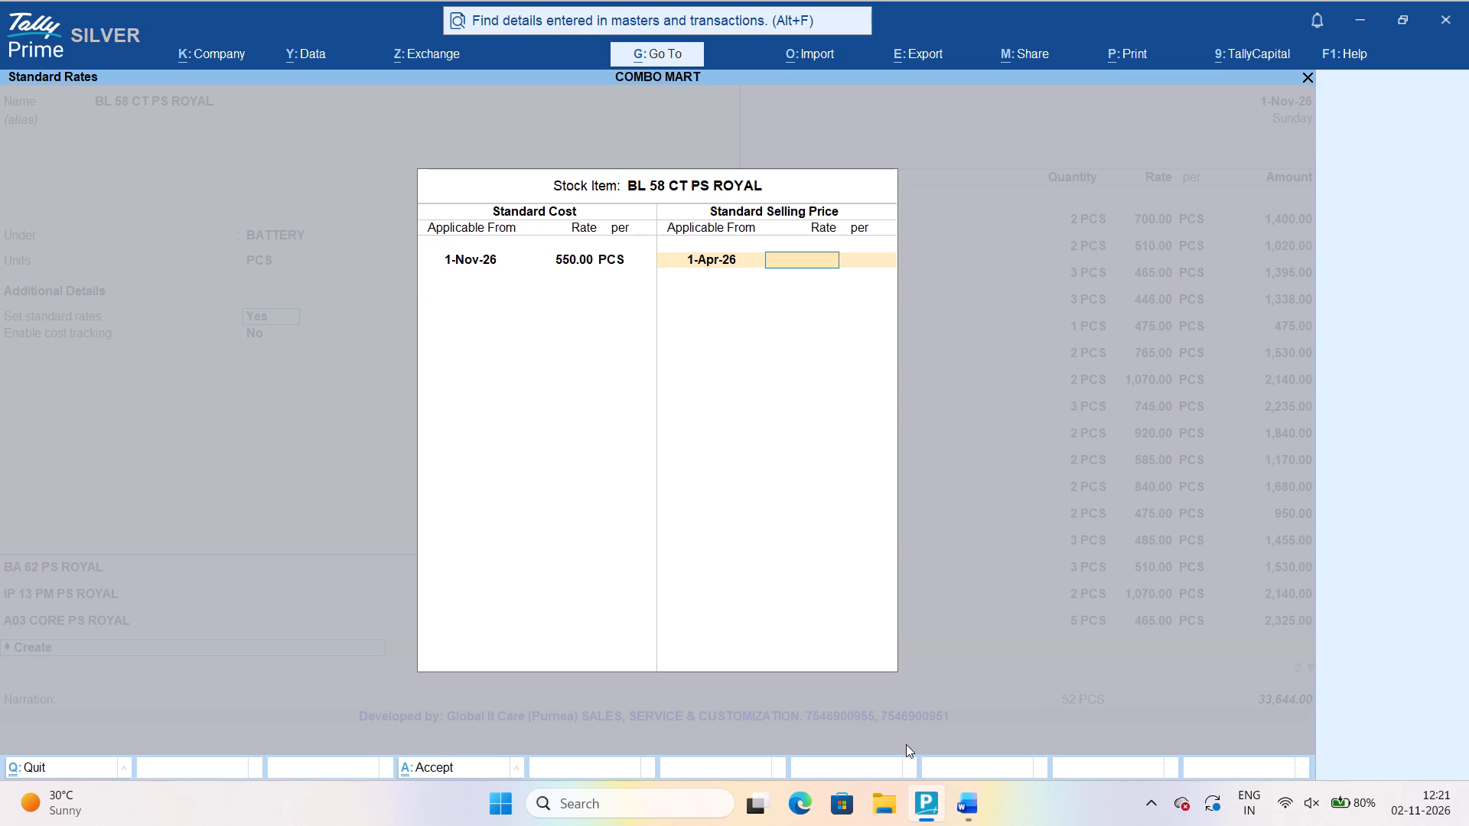
pyautogui.press('BackSpace')
pyautogui.write('1-11')
pyautogui.press('Return')
pyautogui.write('570')
pyautogui.press('Return')
pyautogui.press('Return')
pyautogui.press('Return')
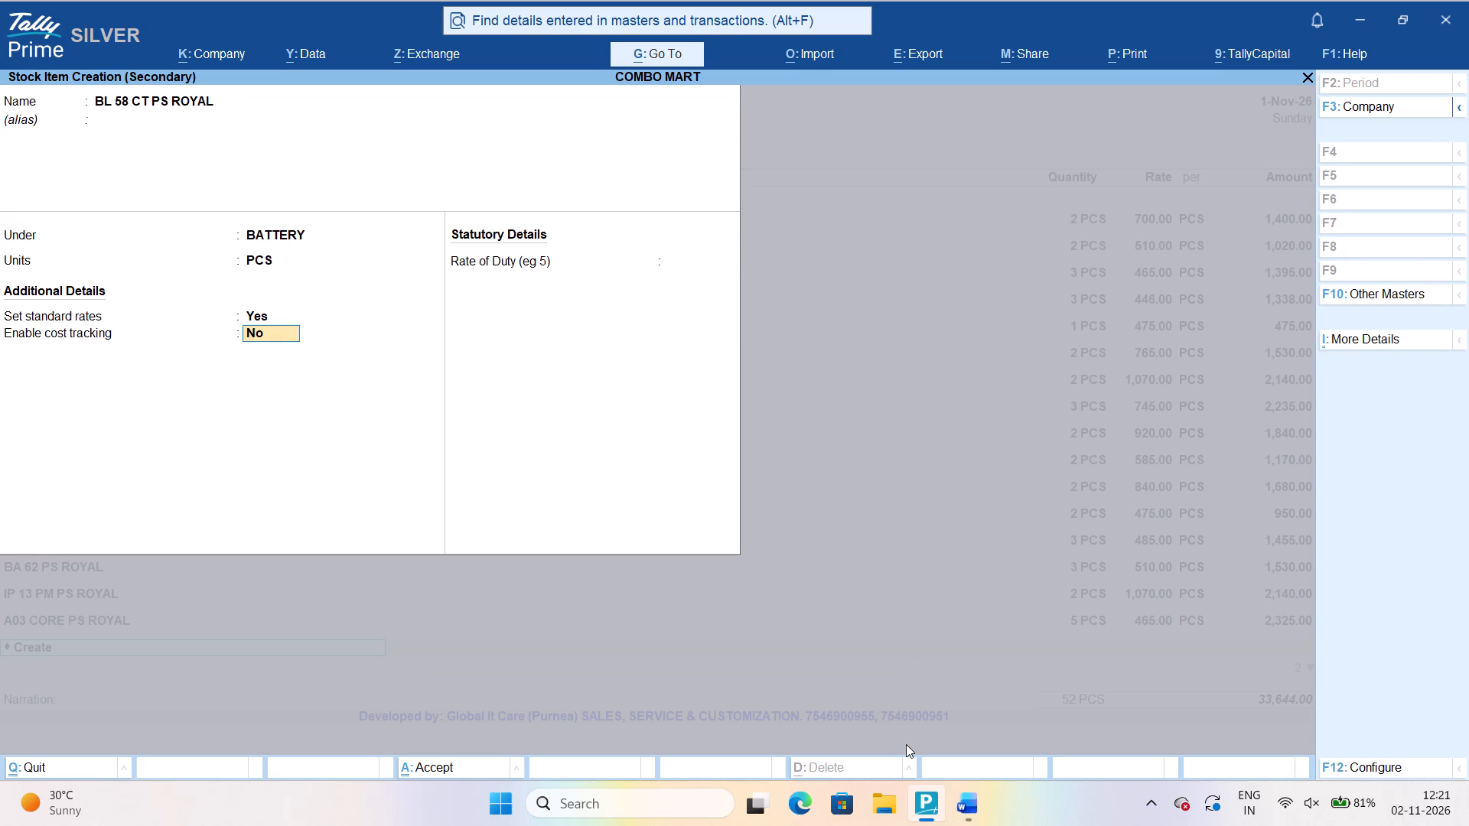
pyautogui.press('Return')
pyautogui.press('Return')
pyautogui.press('Return')
# Enter quantity 5 PCS for BL 58 CT PS ROYAL without a description and accept the line at rate 550.00 per PCS.
pyautogui.press('Return')
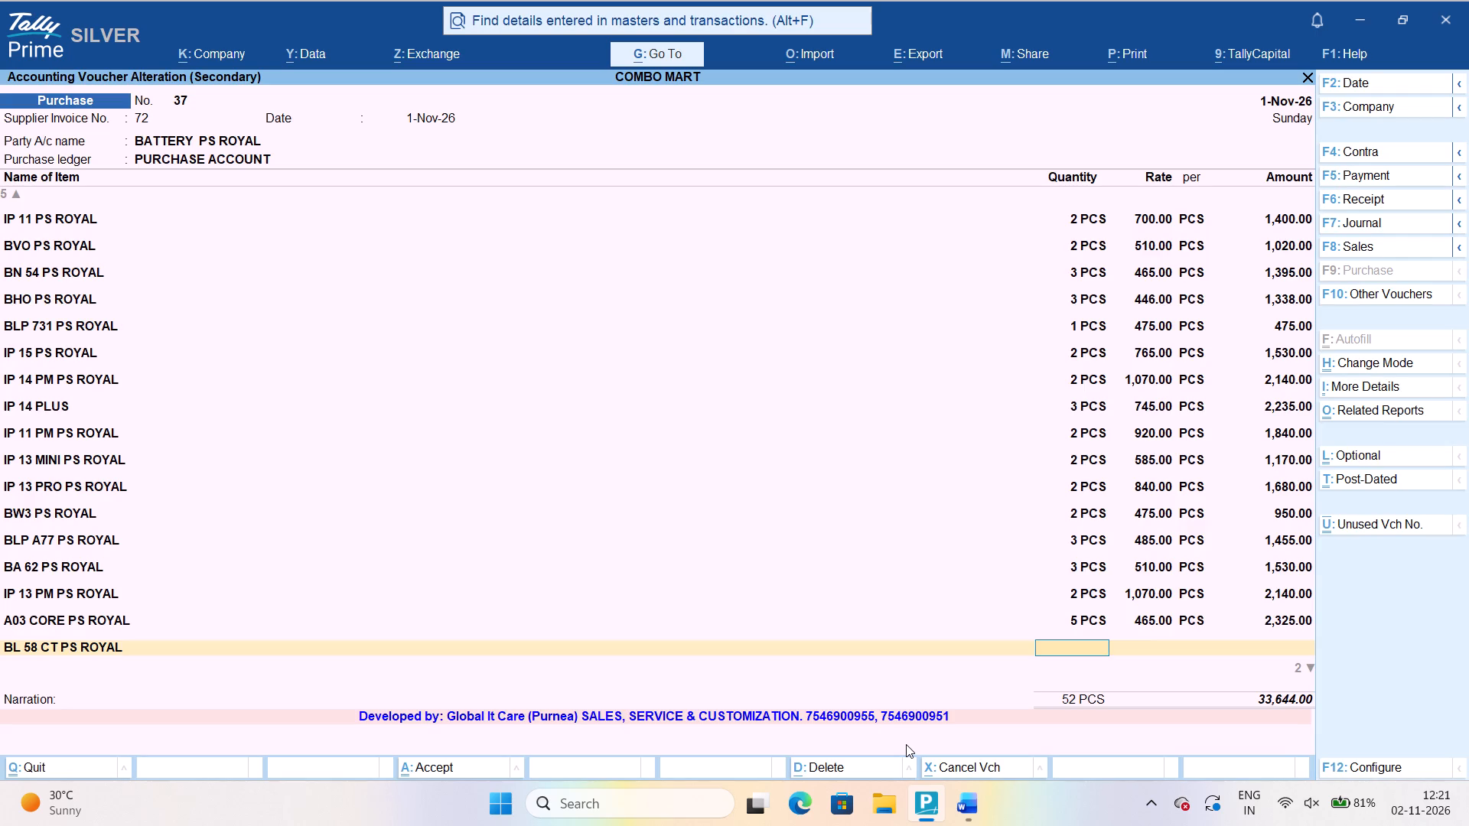
pyautogui.press('5')
pyautogui.press('Return')
pyautogui.press('Return')
pyautogui.press('Return')
pyautogui.press('Return')
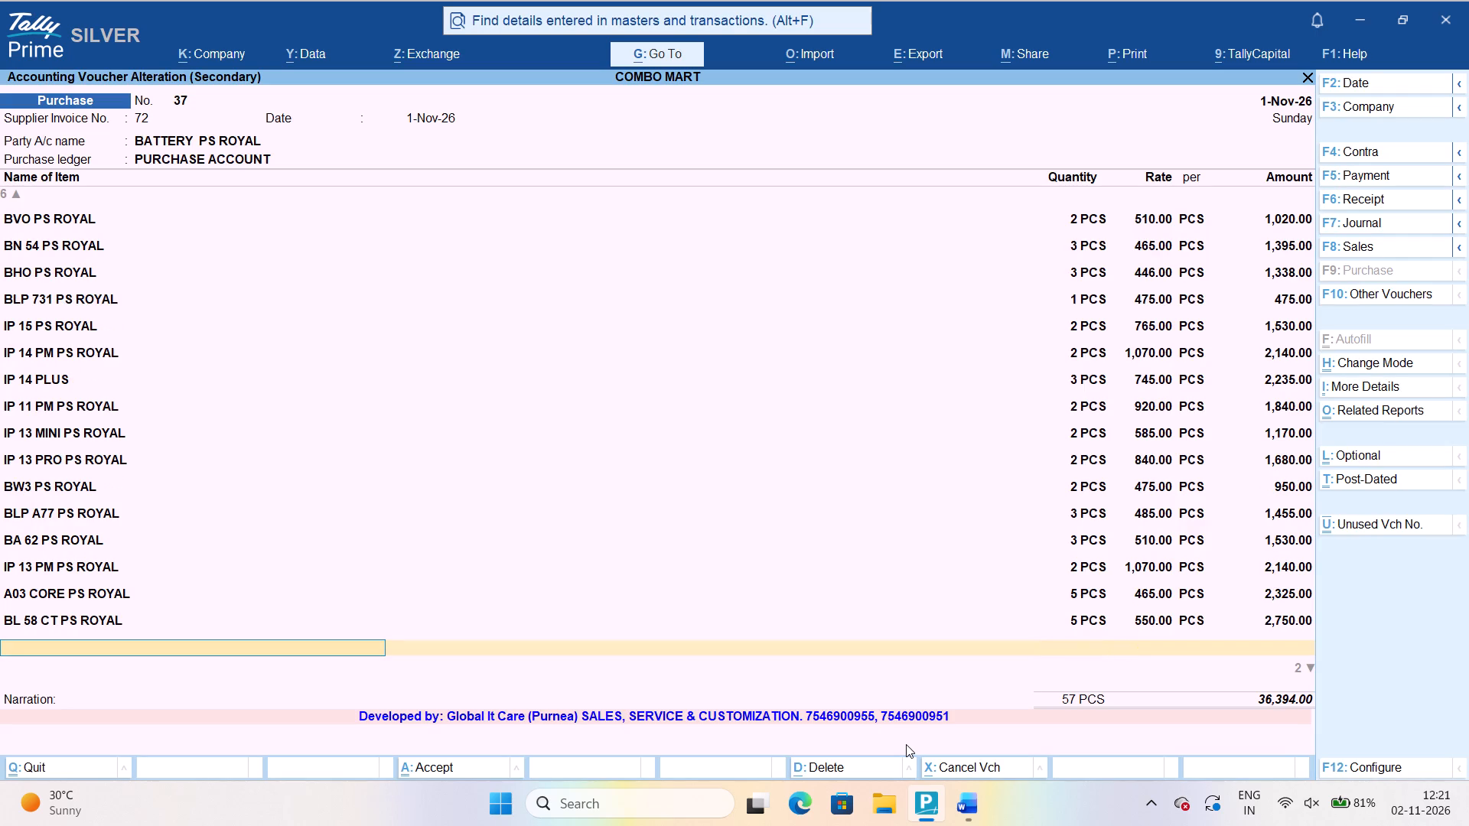
# Look up BN 5X in the stock items and start a new stock item named BN 5X PS ROYAL.
pyautogui.write('BN 5X')
pyautogui.press('space')
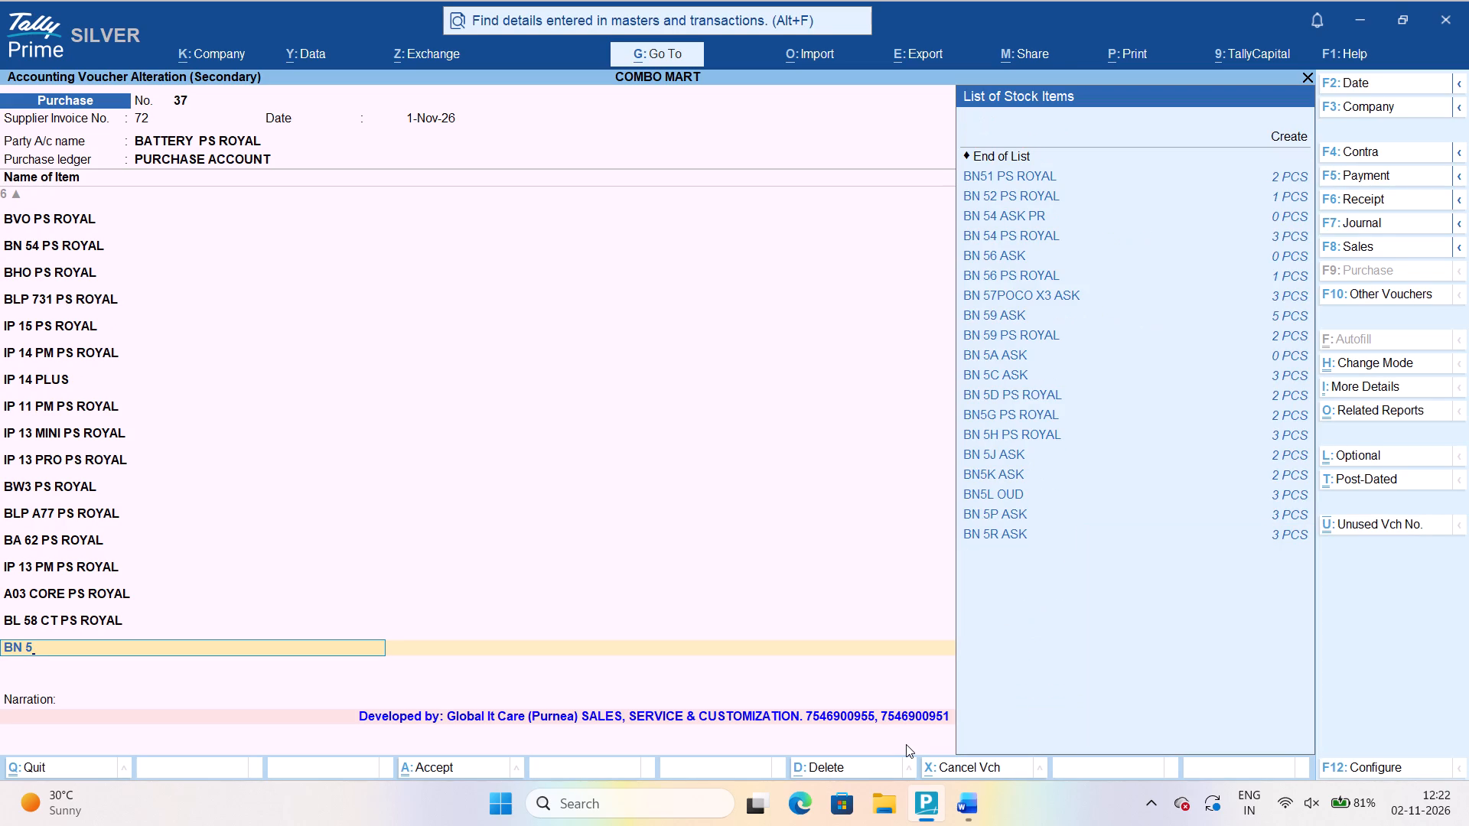
pyautogui.press('x')
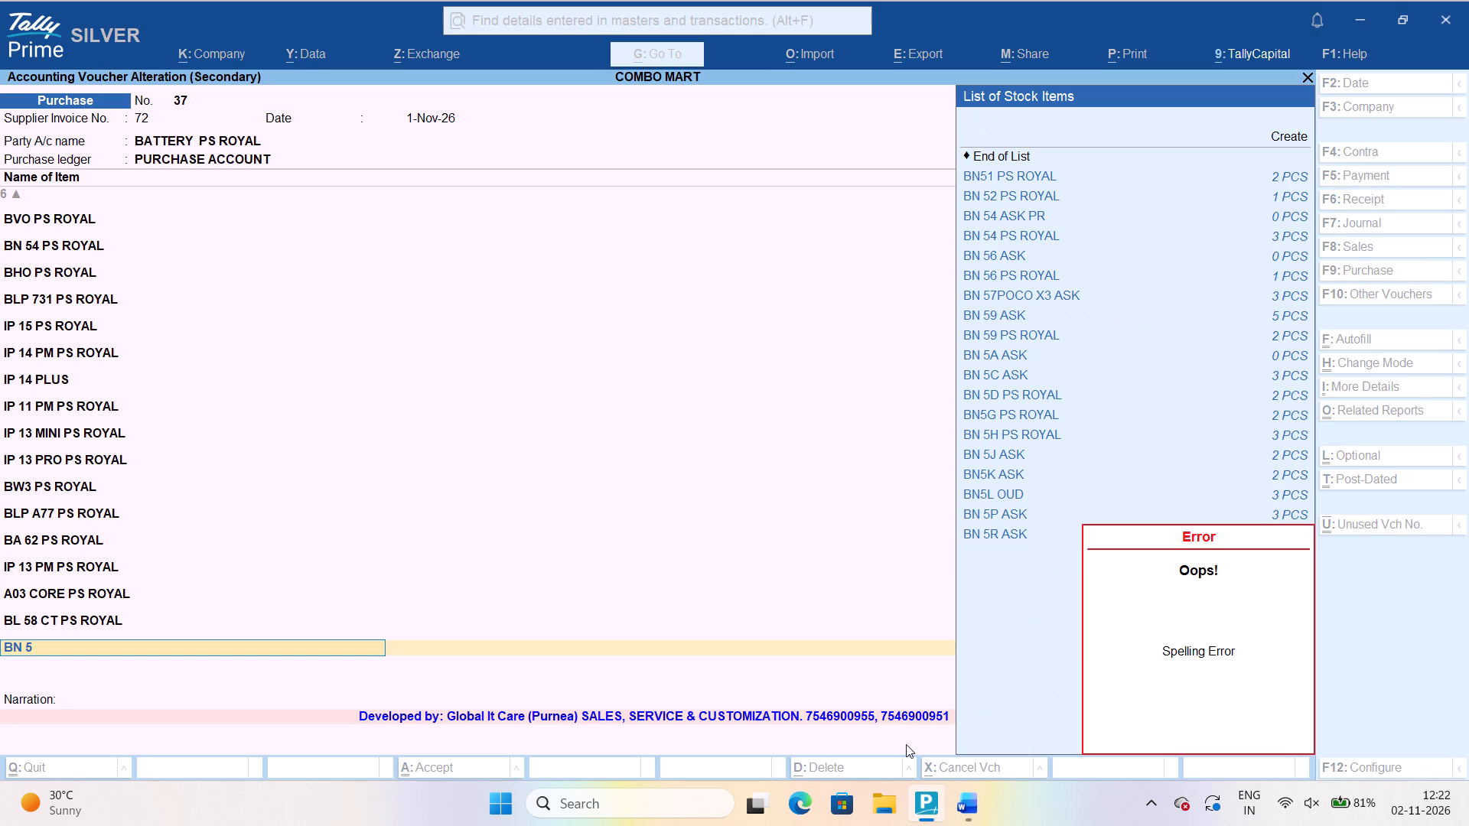
pyautogui.press('Up')
pyautogui.press('Up')
pyautogui.press('Up')
pyautogui.press('Up')
pyautogui.press('Up')
pyautogui.press('Up')
pyautogui.press('Up')
pyautogui.press('Up')
pyautogui.press('Up')
pyautogui.press('Up')
pyautogui.press('Up')
pyautogui.press('Up')
pyautogui.press('Up')
pyautogui.press('Up')
pyautogui.press('Up')
pyautogui.press('Up')
pyautogui.press('Up')
pyautogui.press('Up')
pyautogui.press('Up')
pyautogui.press('Up')
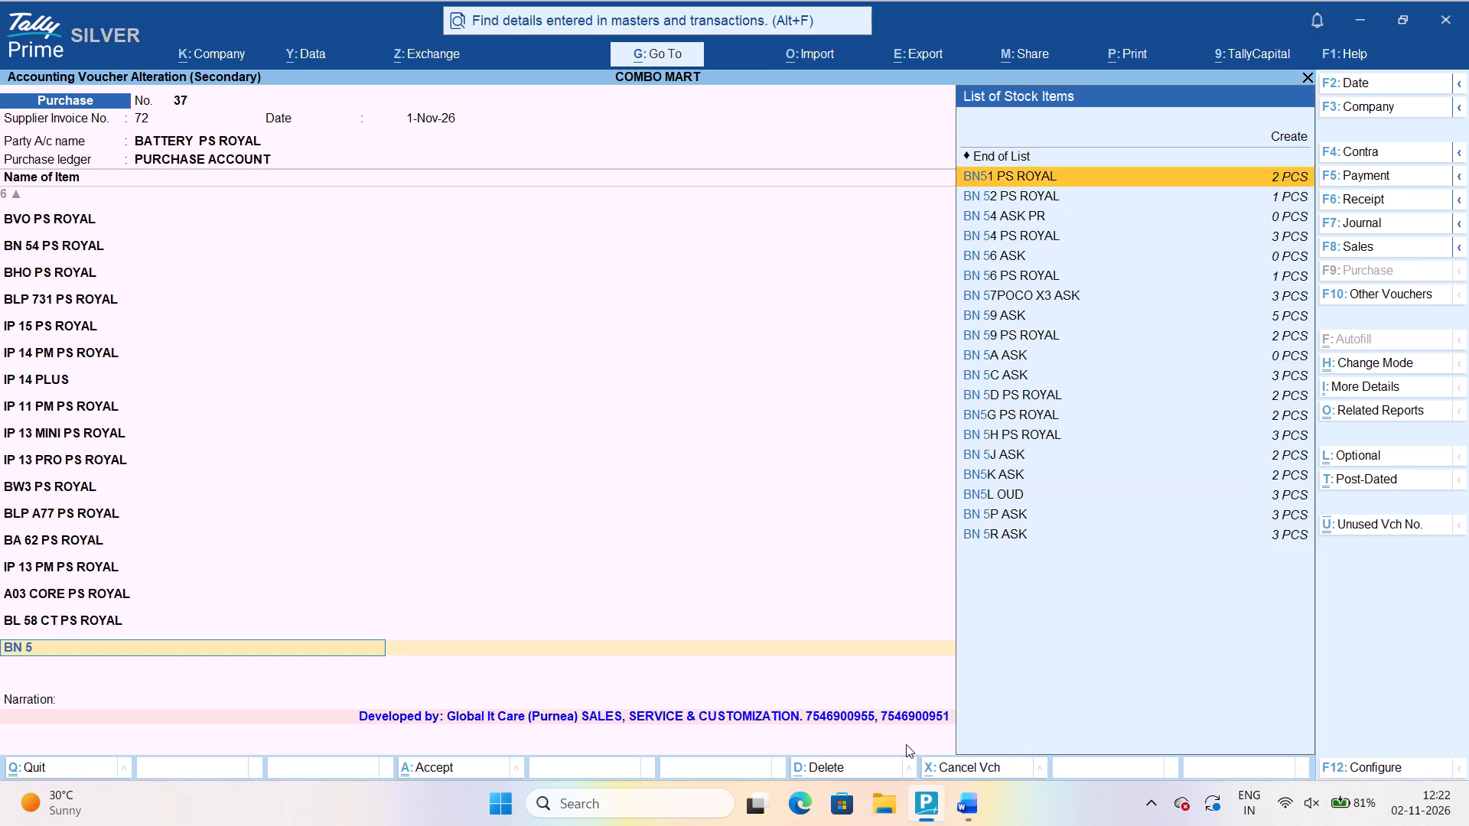
pyautogui.press('Return')
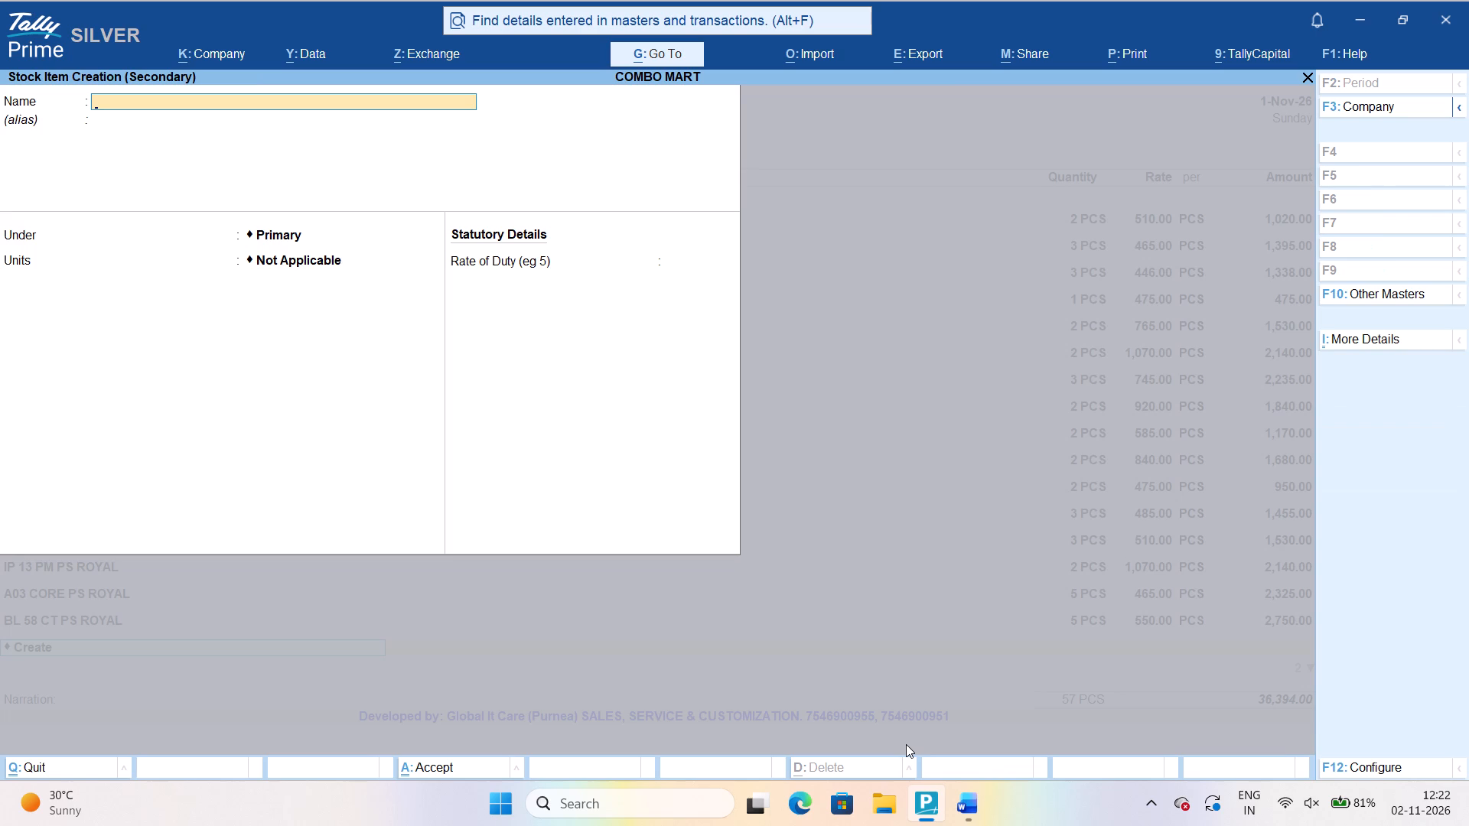
pyautogui.write('BN 5X')
pyautogui.press('space')
pyautogui.write('PS ROYAL')
pyautogui.press('Return')
# Place BN 5X PS ROYAL under the BATTERY group with units PCS, without an alias.
pyautogui.press('Return')
pyautogui.press('Down')
pyautogui.press('Return')
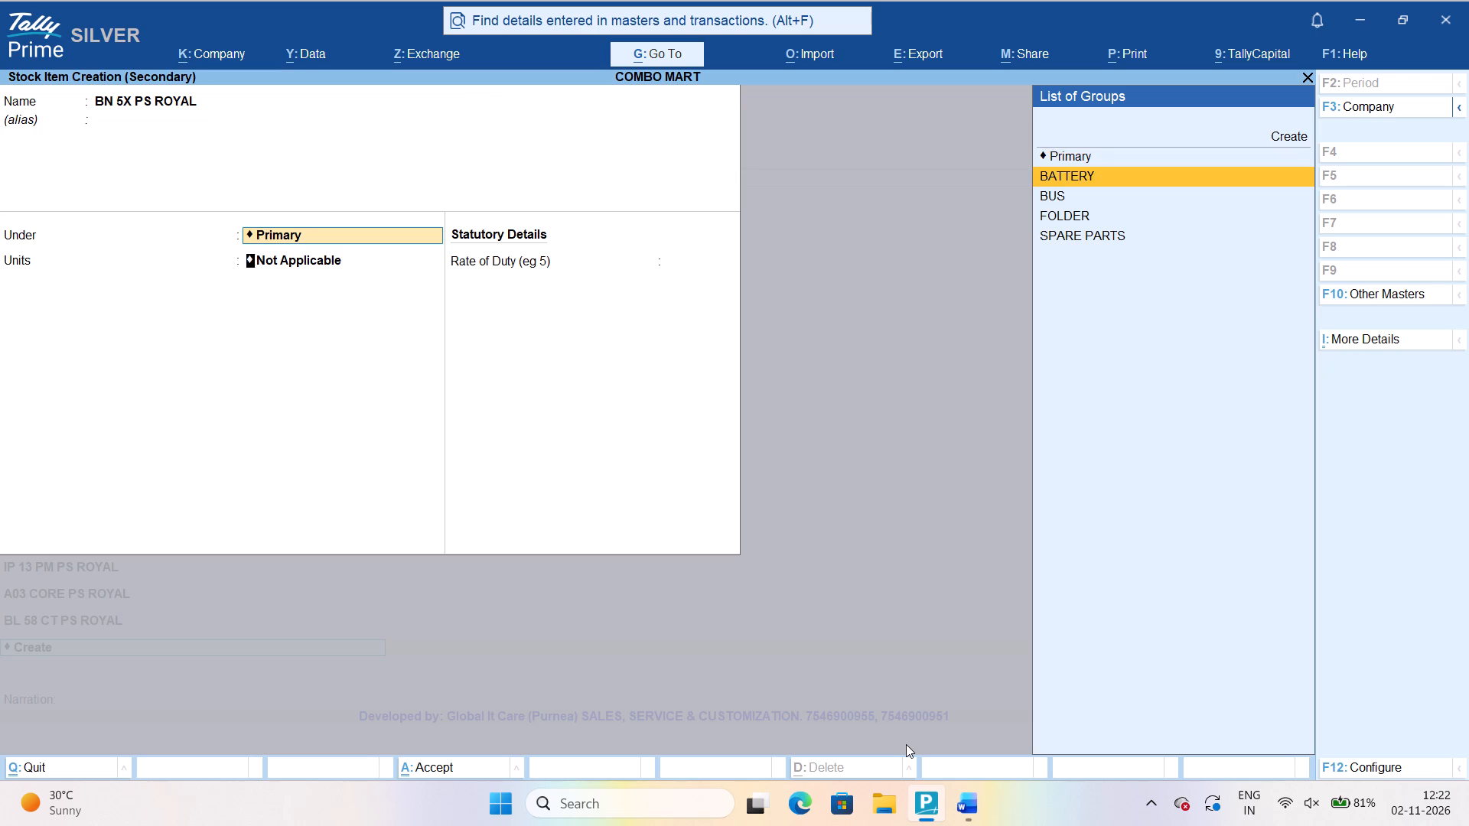
pyautogui.press('Return')
# Enable standard rates for BN 5X PS ROYAL and set its standard cost to 490 per PCS from 1-Nov-26.
pyautogui.write('YES')
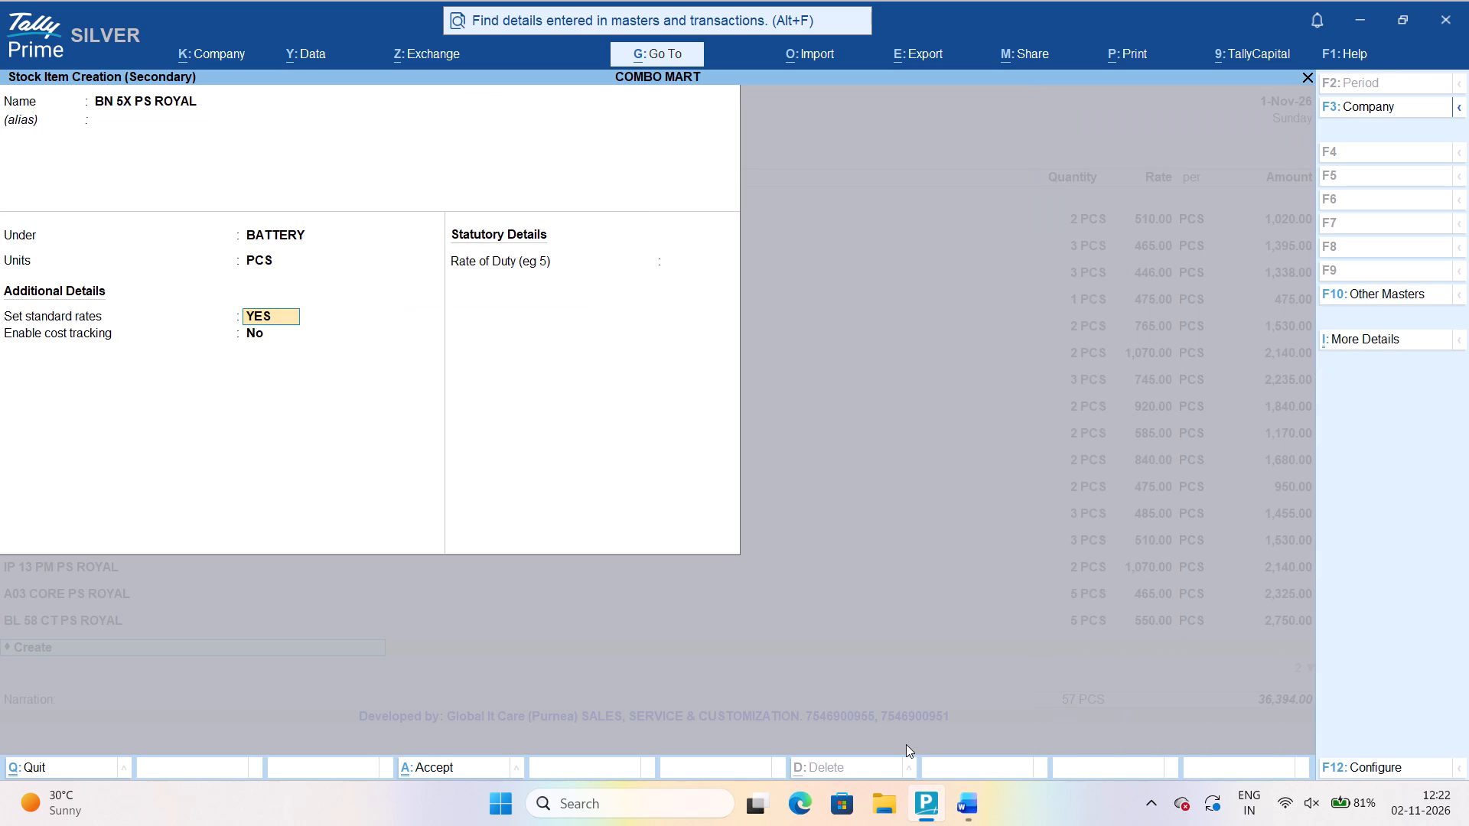
pyautogui.press('Return')
pyautogui.write('1-11')
pyautogui.press('Return')
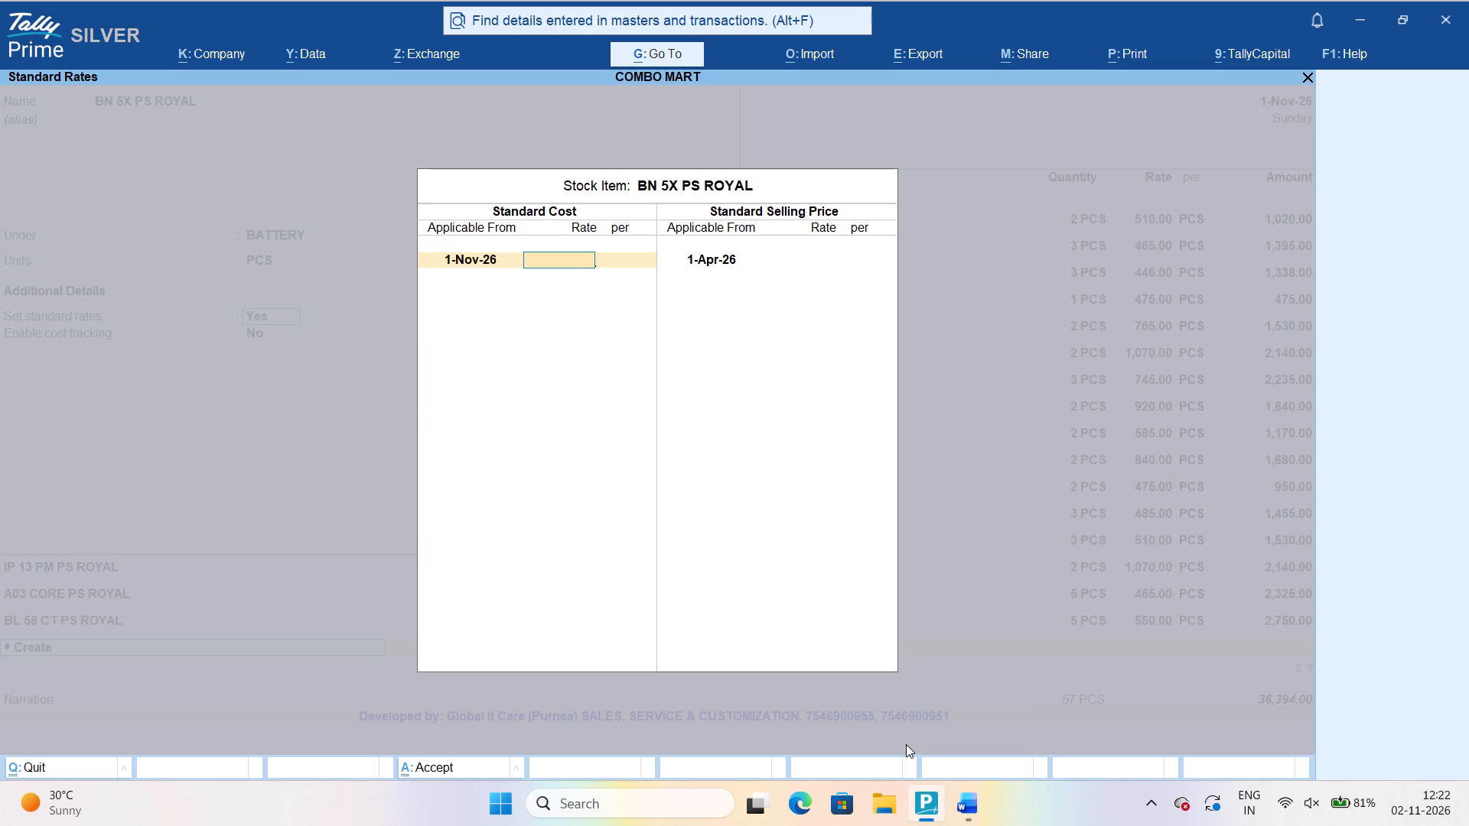
pyautogui.write('490')
pyautogui.press('Return')
pyautogui.press('Return')
pyautogui.press('Return')
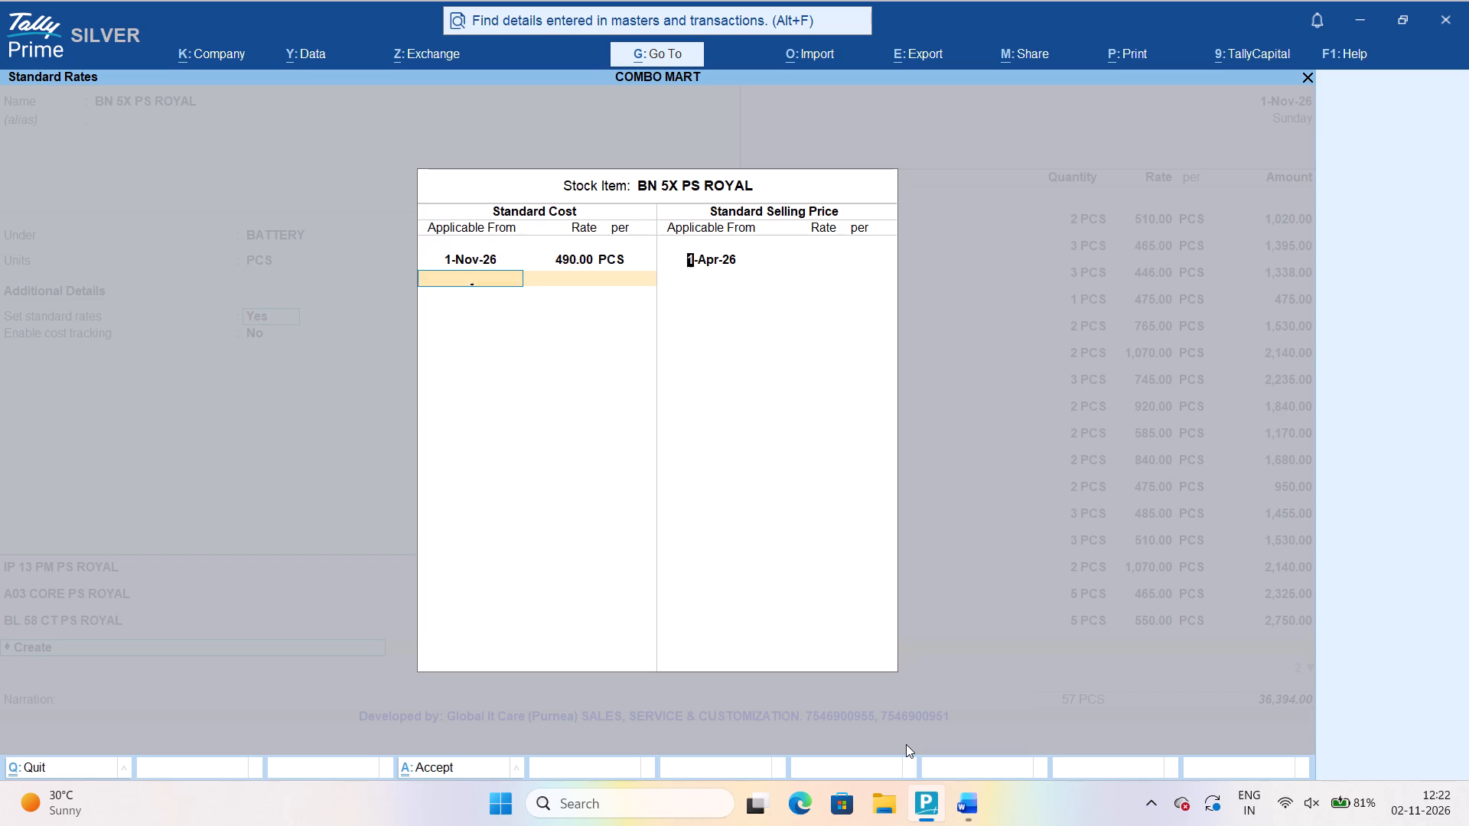
# Set the standard selling price of BN 5X PS ROYAL to 510 per PCS from 1-Nov-26 and save the stock item.
pyautogui.write('1-11')
pyautogui.press('Return')
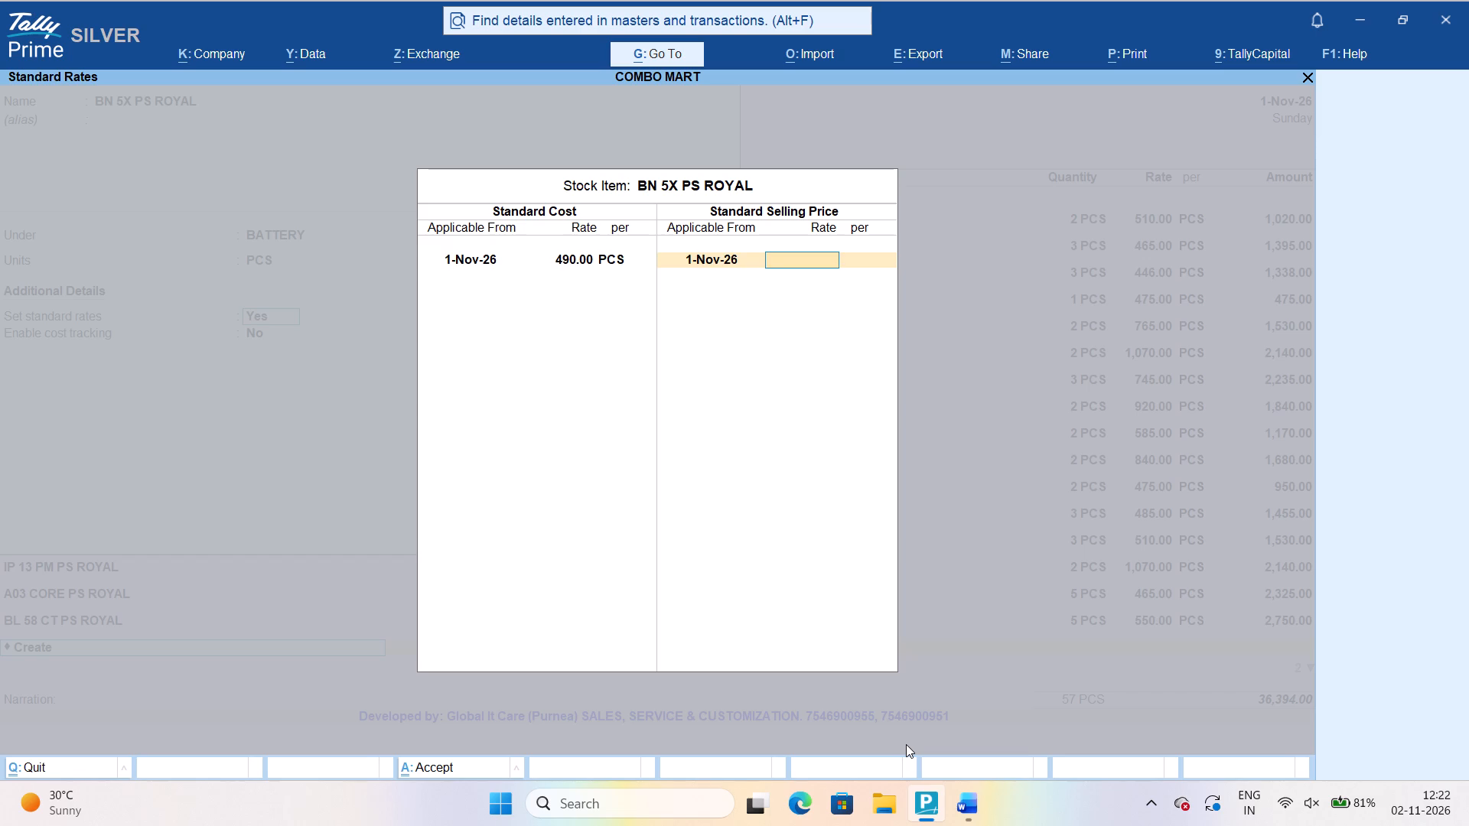
pyautogui.write('510')
pyautogui.press('Return')
pyautogui.press('Return')
pyautogui.press('Return')
pyautogui.press('Return')
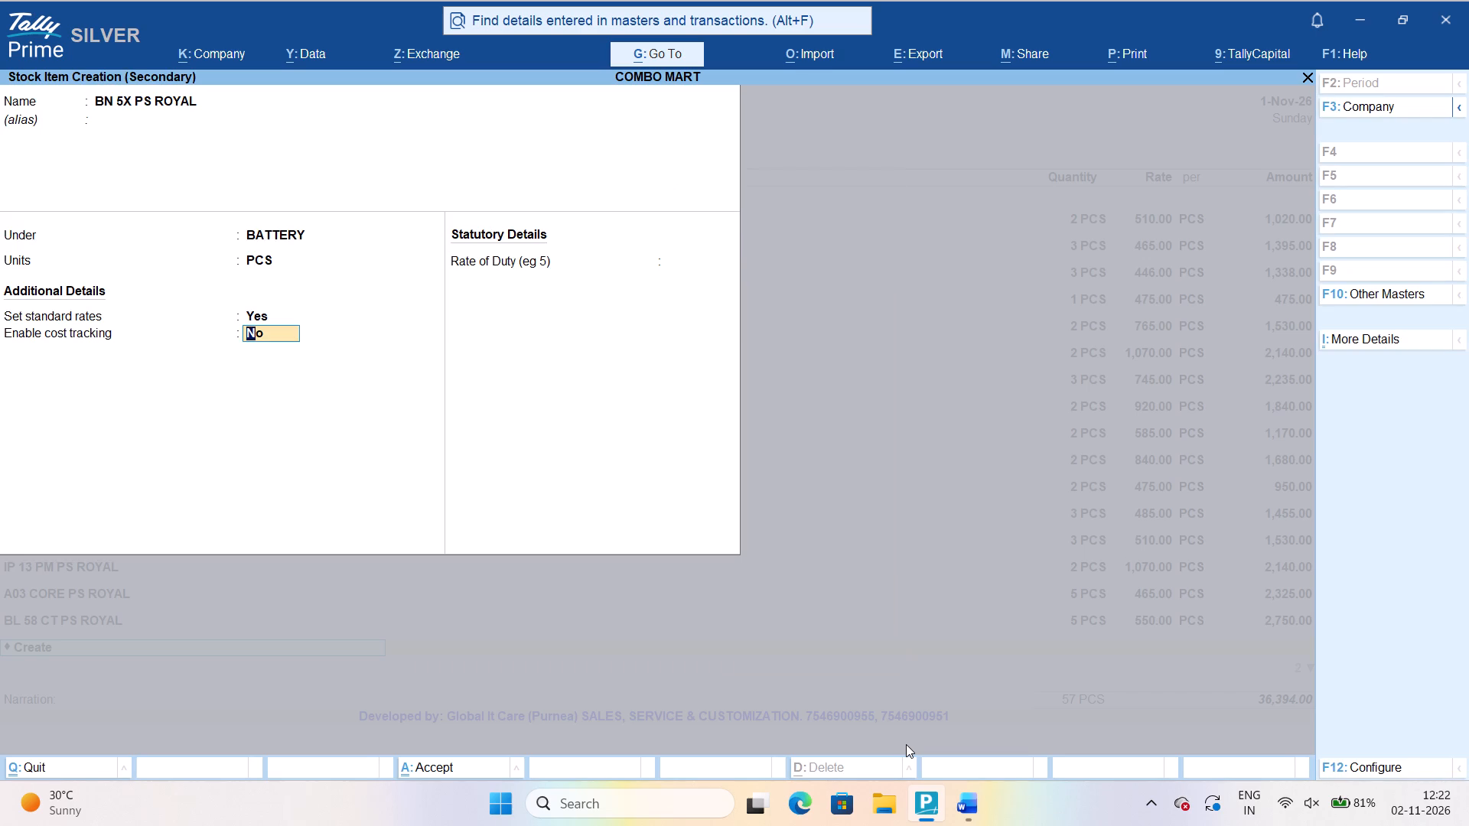
pyautogui.press('Return')
pyautogui.press('Return')
# Enter quantity 10 PCS for BN 5X PS ROYAL without a description and accept the line at rate 490.00 per PCS.
pyautogui.press('Return')
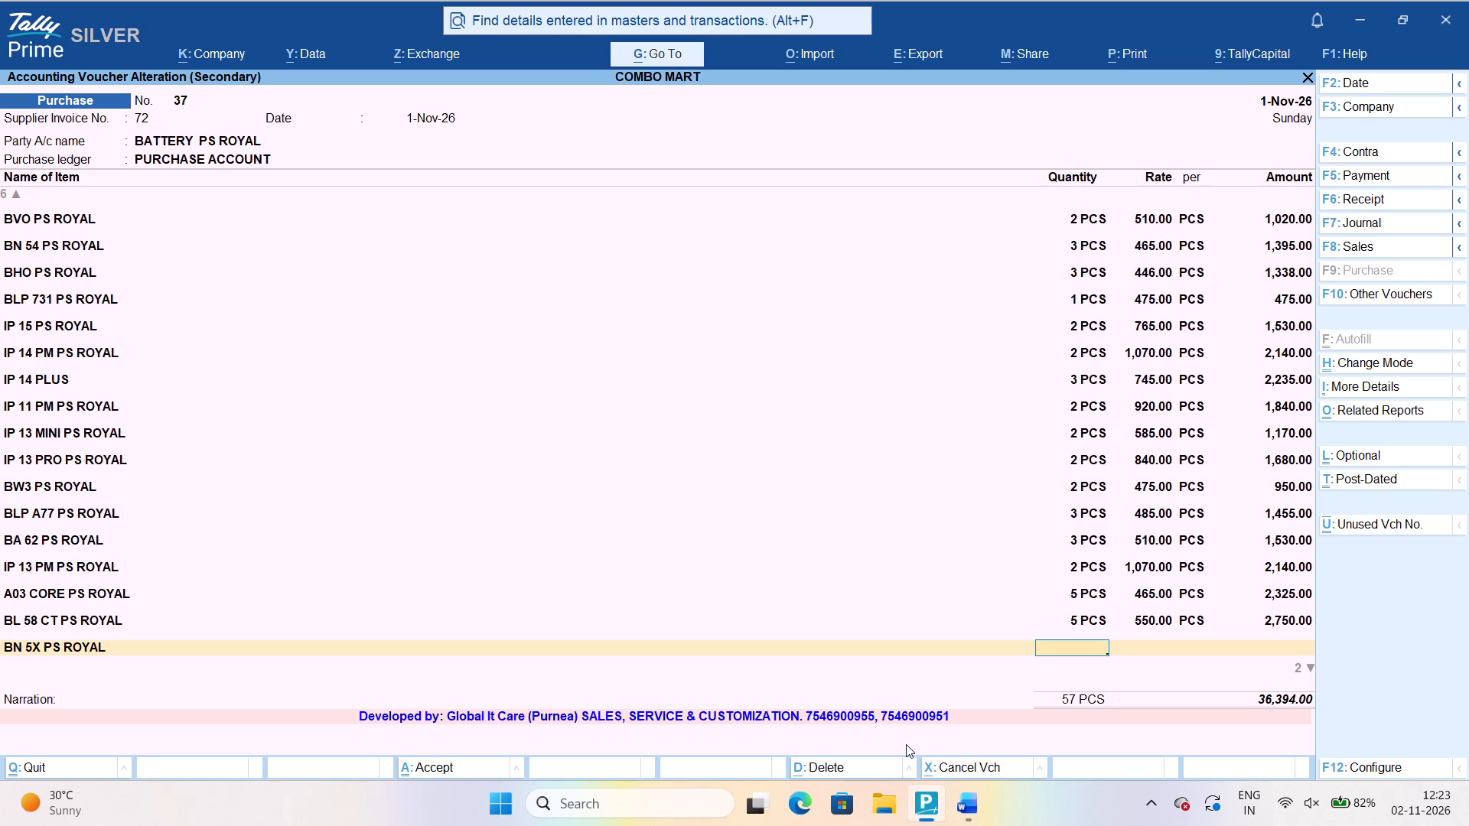
pyautogui.write('10')
pyautogui.press('Return')
pyautogui.press('Return')
pyautogui.press('Return')
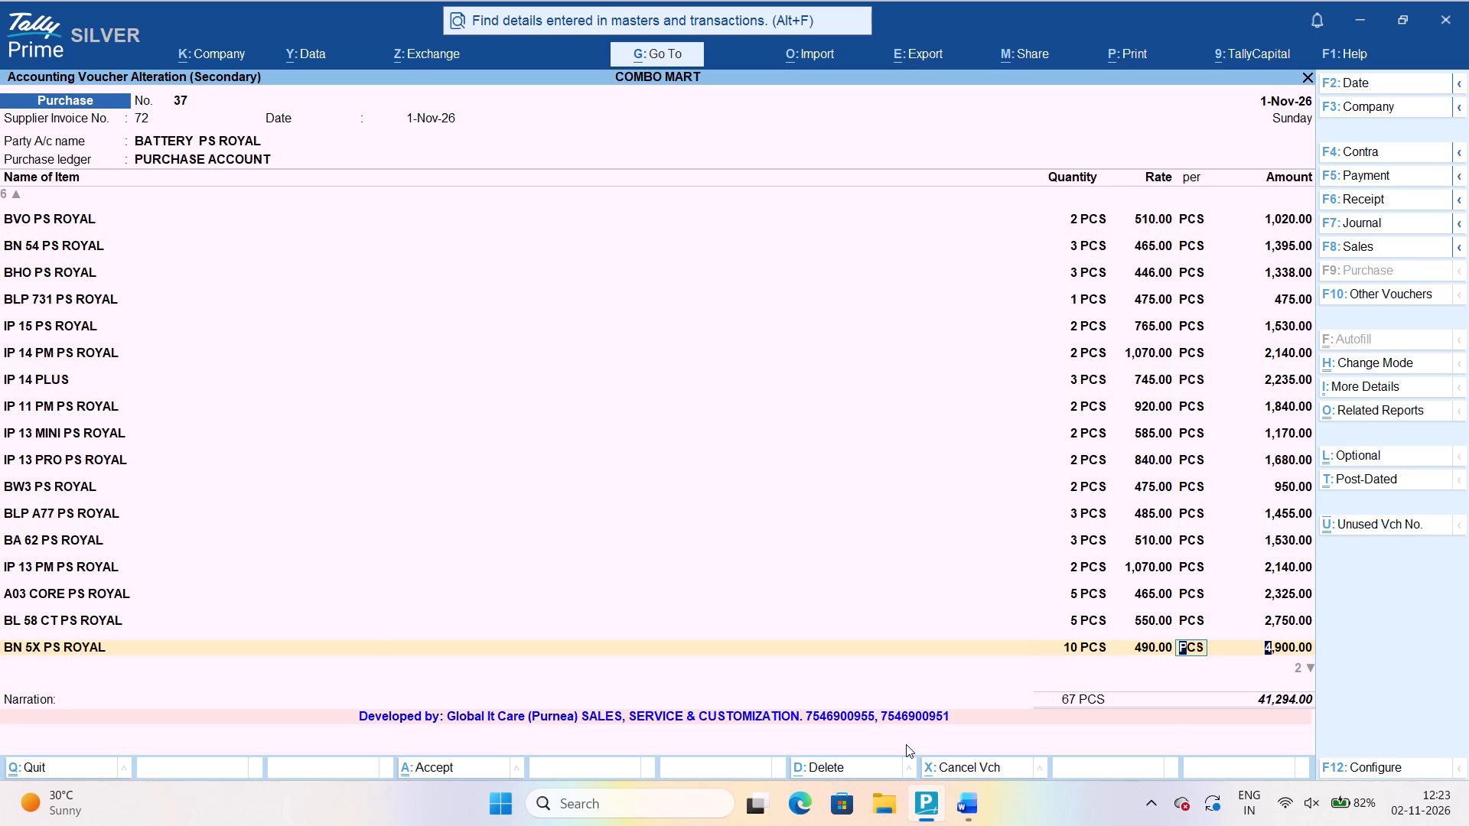
pyautogui.press('Return')
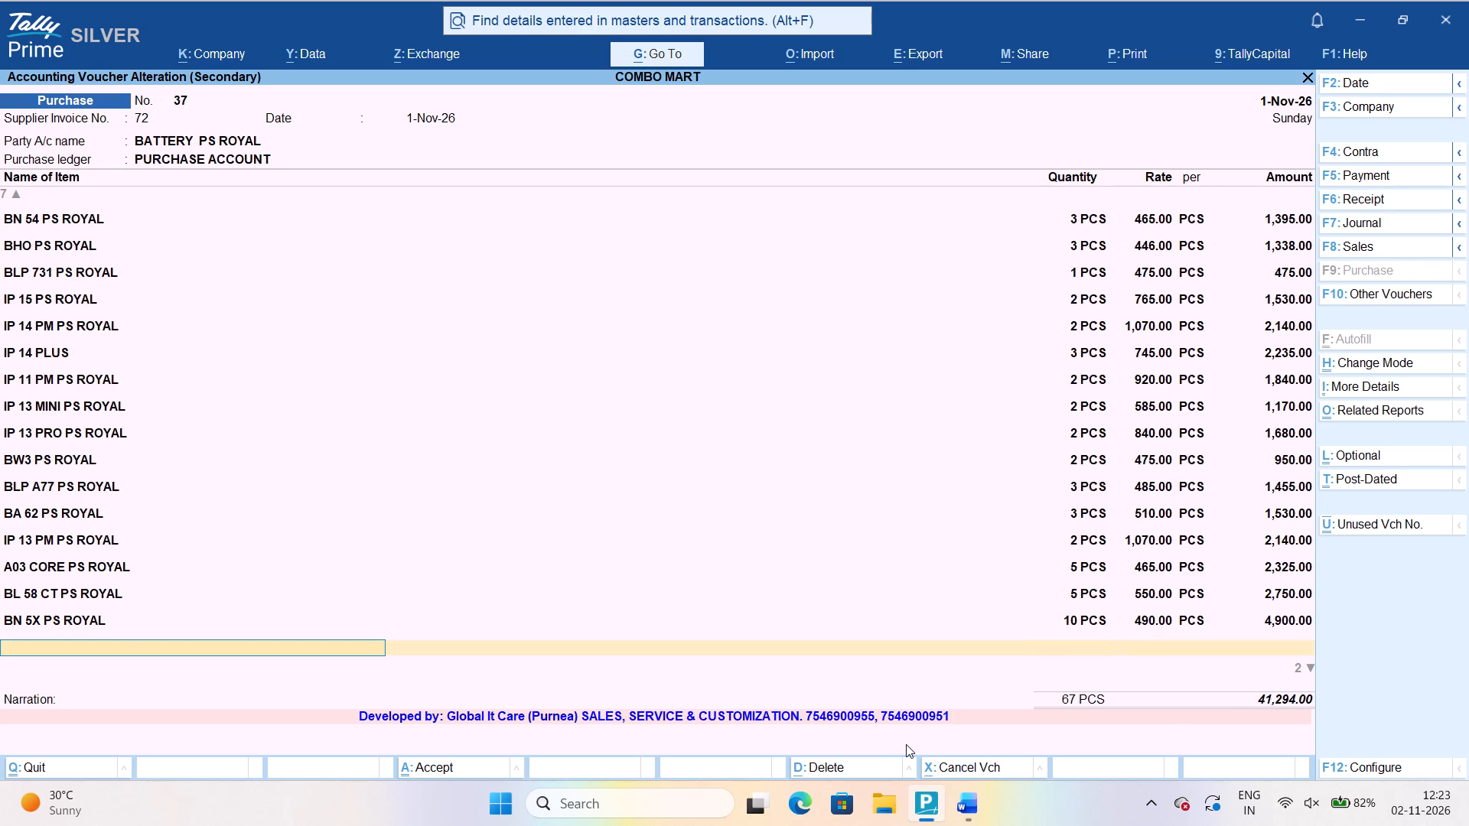
# Start a new stock item for the next purchase line and name it BL 58 BT PS ROYAL.
pyautogui.write('BL')
pyautogui.press('space')
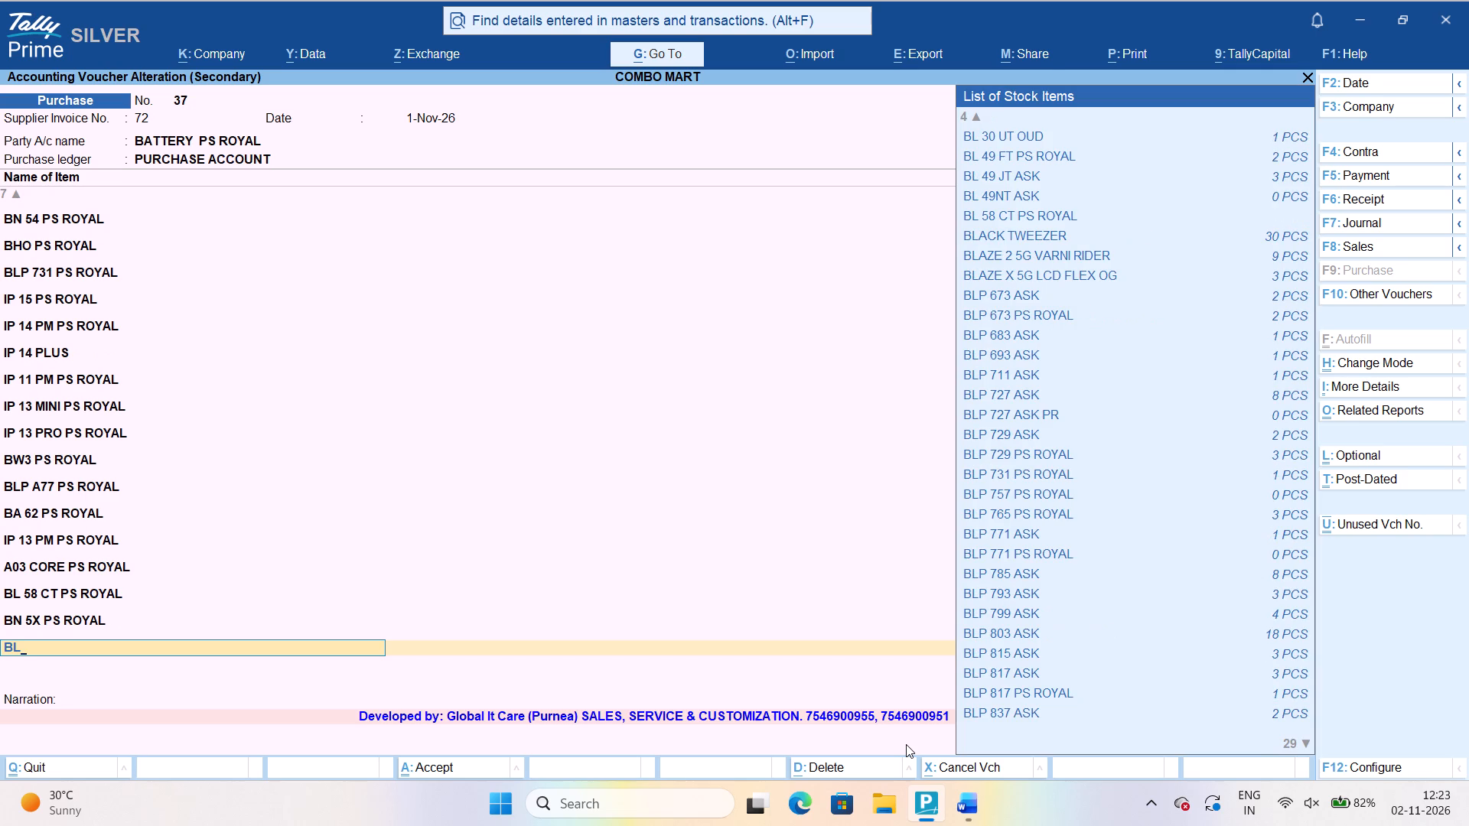
pyautogui.write('58')
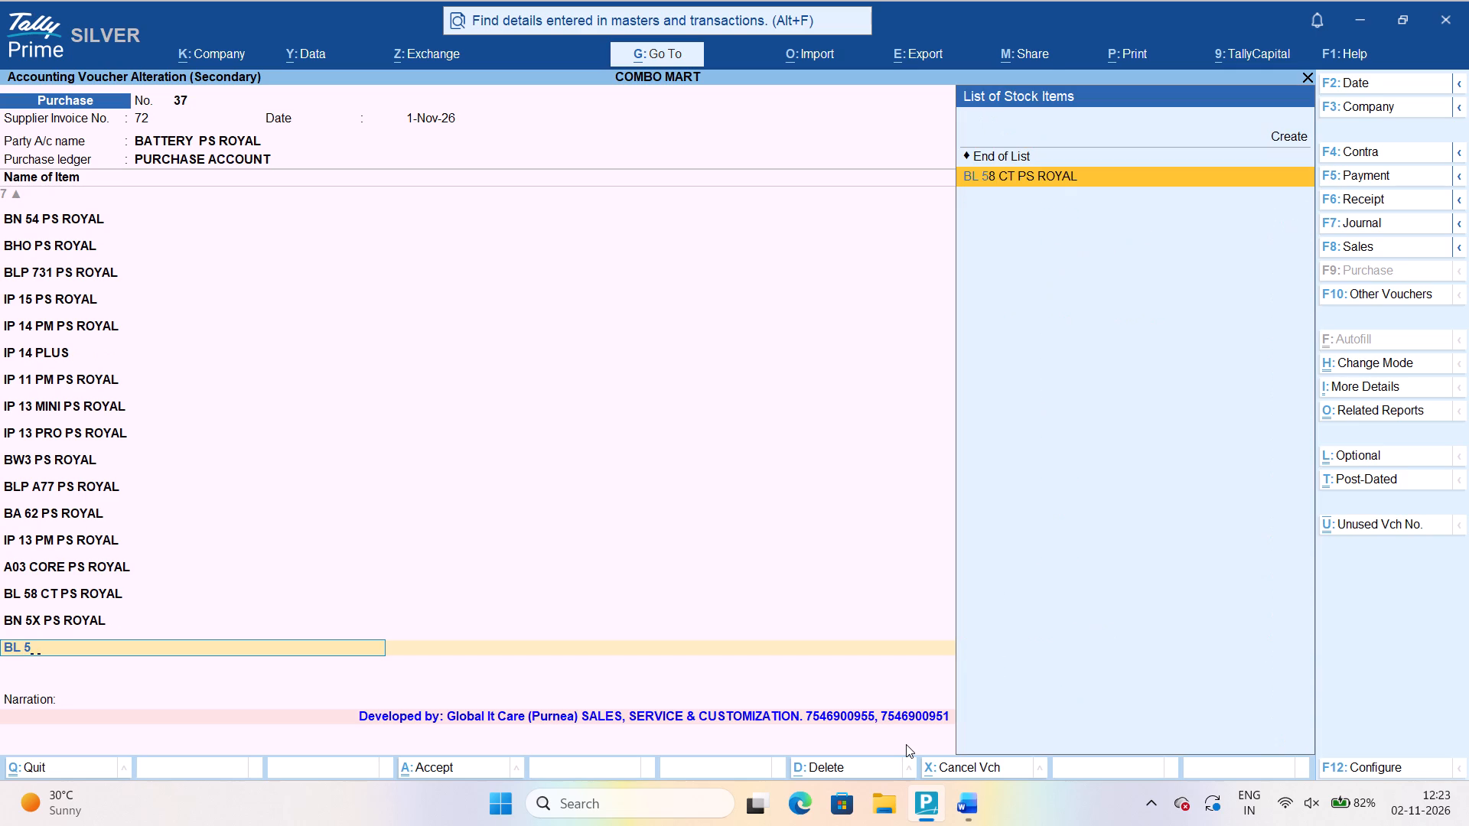
pyautogui.press('space')
pyautogui.write('BT')
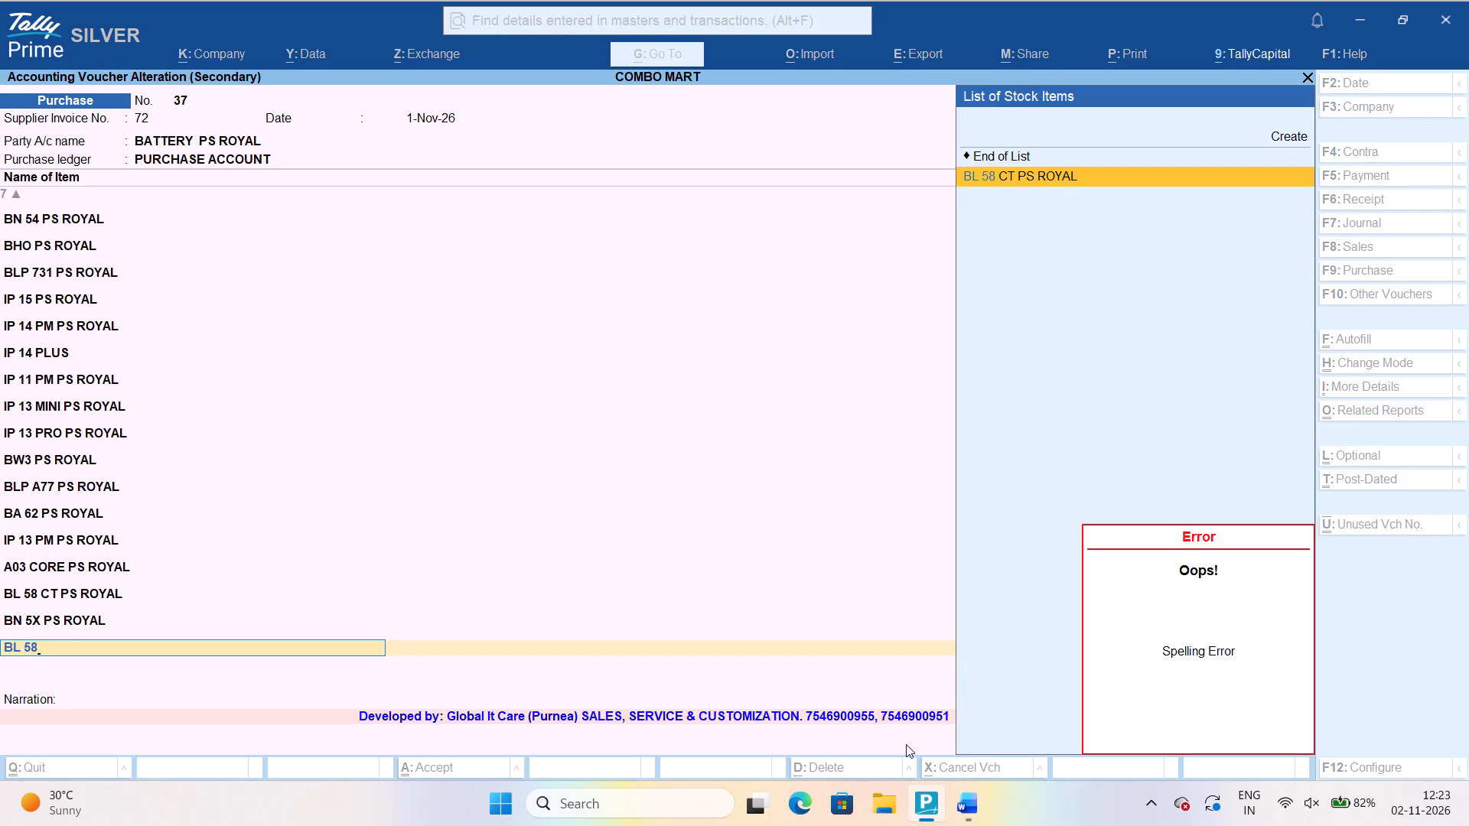
pyautogui.press('Up')
pyautogui.press('Up')
pyautogui.press('Up')
pyautogui.press('Return')
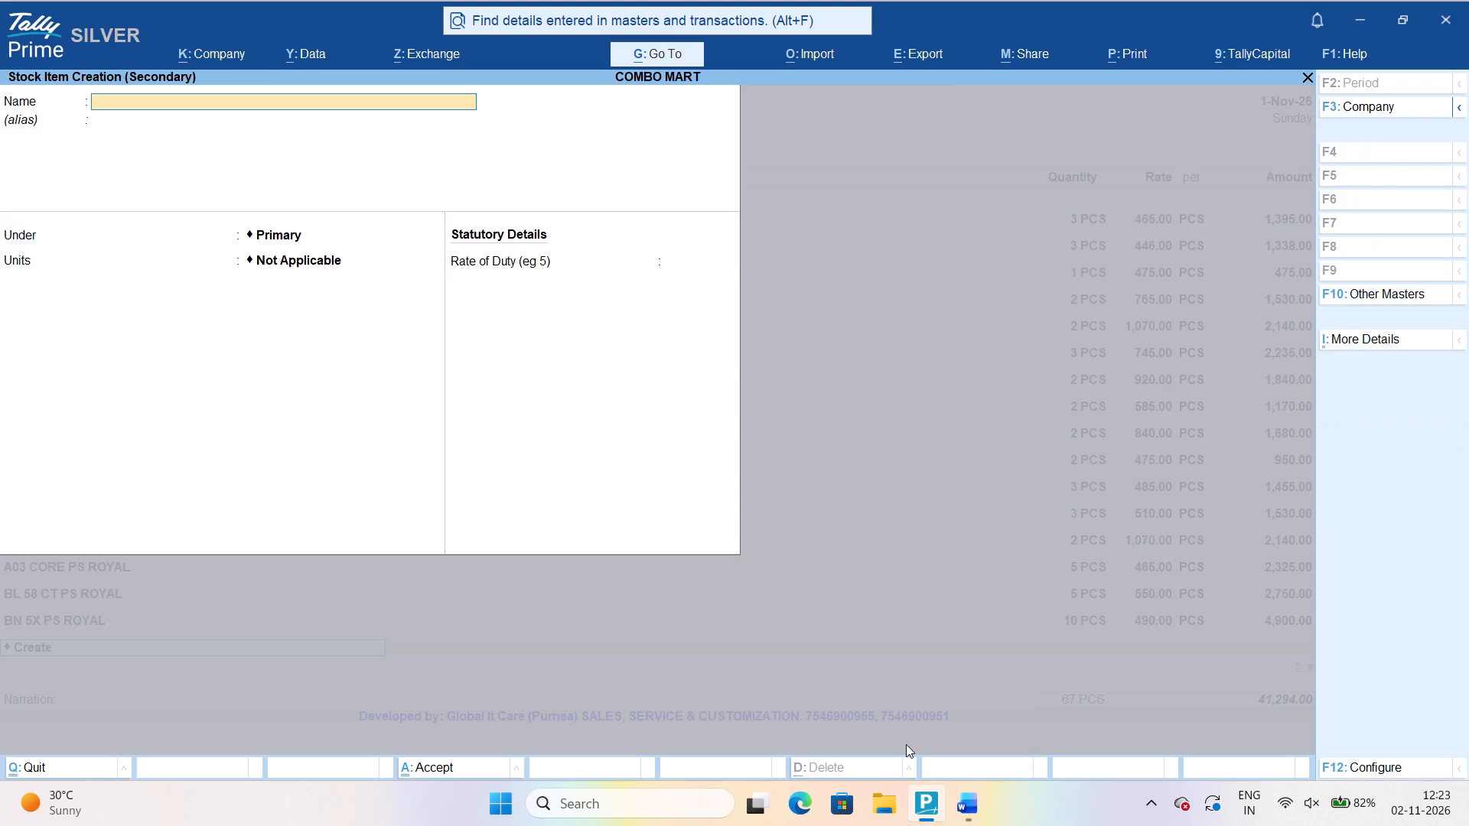
pyautogui.write('BL 58 BT')
pyautogui.press('space')
pyautogui.write('PS ROYAL')
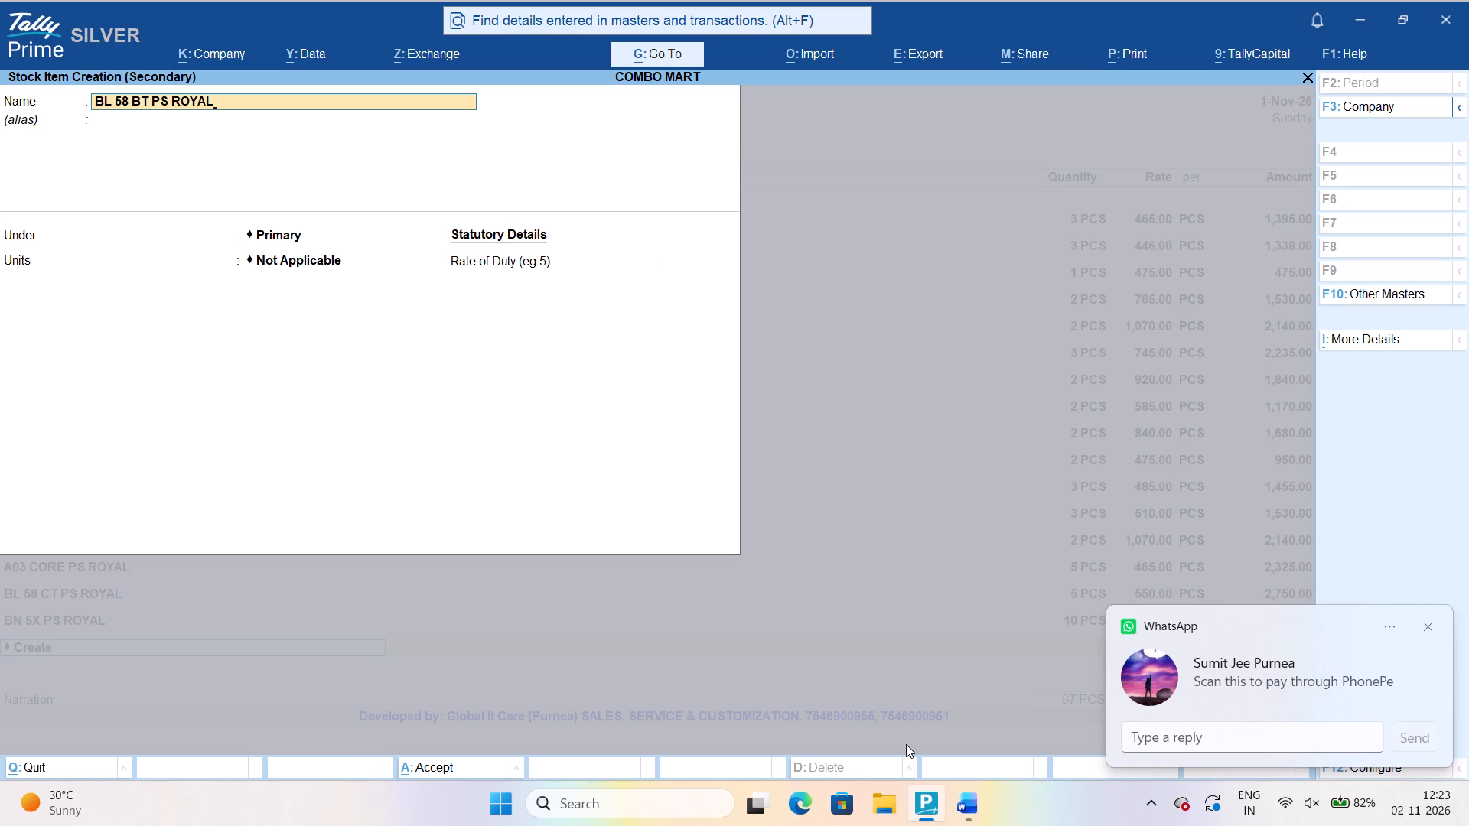
pyautogui.click(1426, 634)
pyautogui.press('Return')
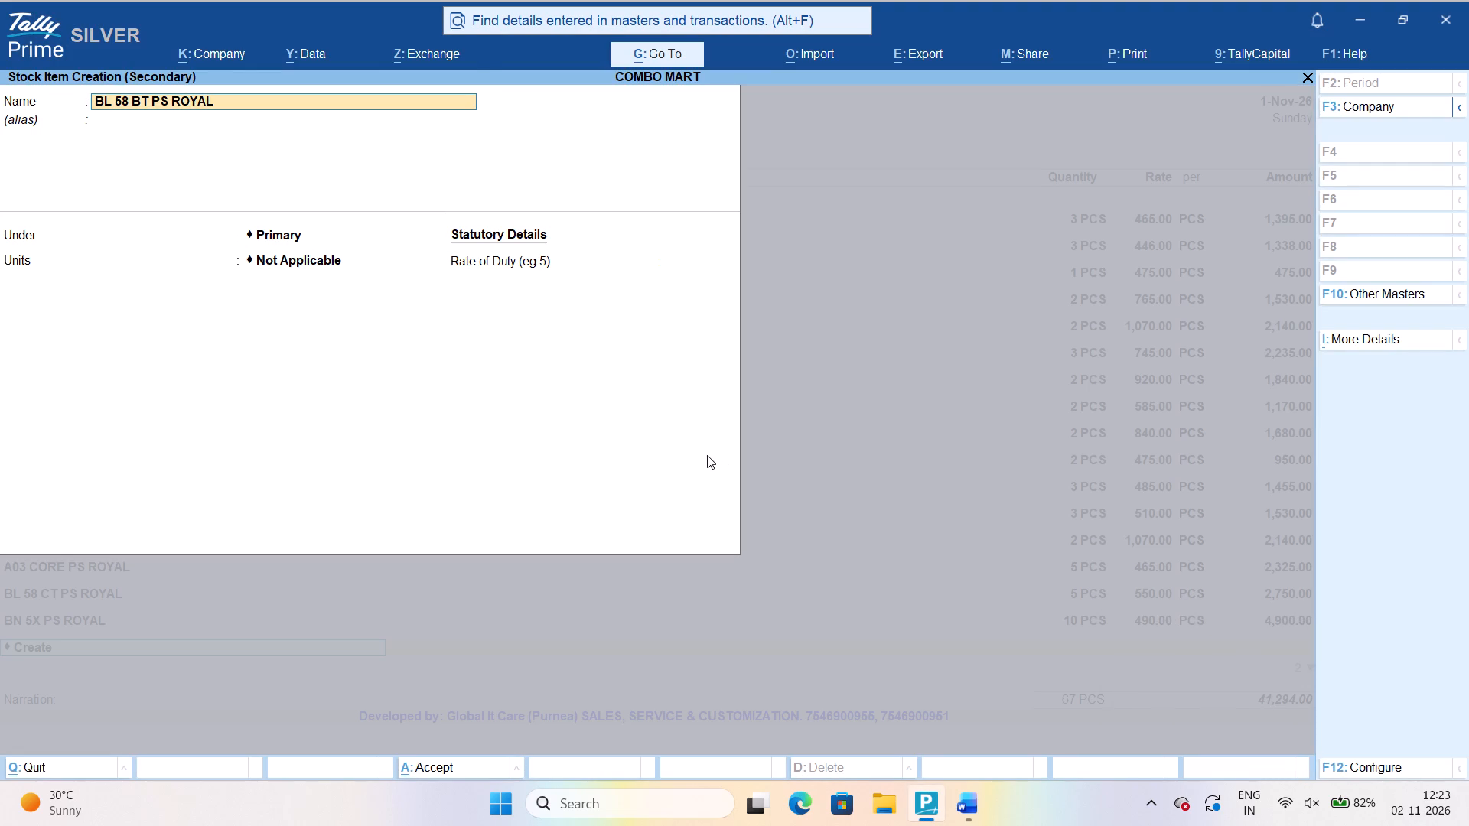
# Place BL 58 BT PS ROYAL under the BATTERY group with units PCS, without an alias.
pyautogui.press('Return')
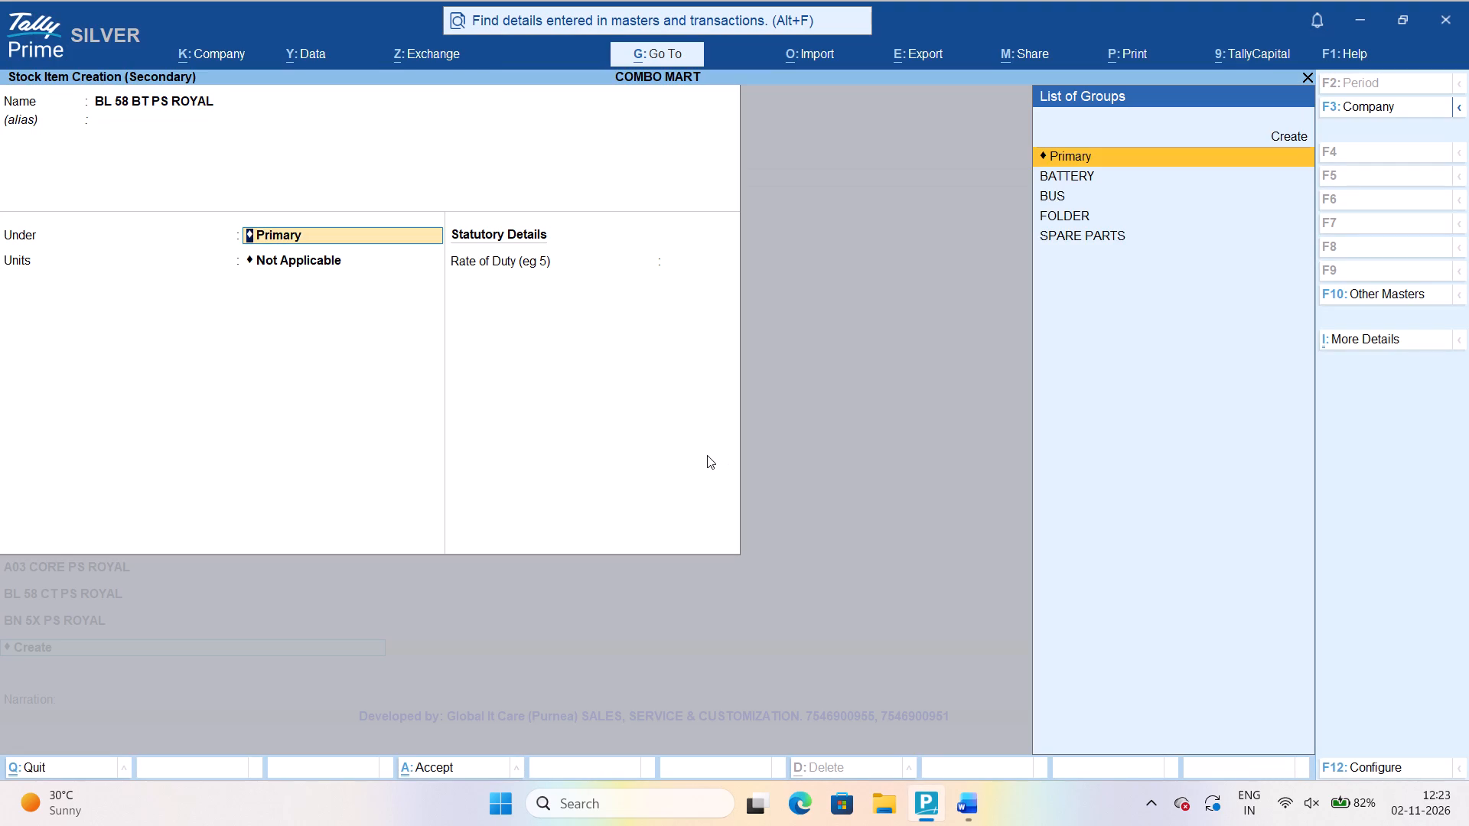
pyautogui.press('Down')
pyautogui.press('Return')
pyautogui.press('Return')
# Enable standard rates for BL 58 BT PS ROYAL and set its standard cost to 550 per PCS from 1-Nov-26.
pyautogui.press('Return')
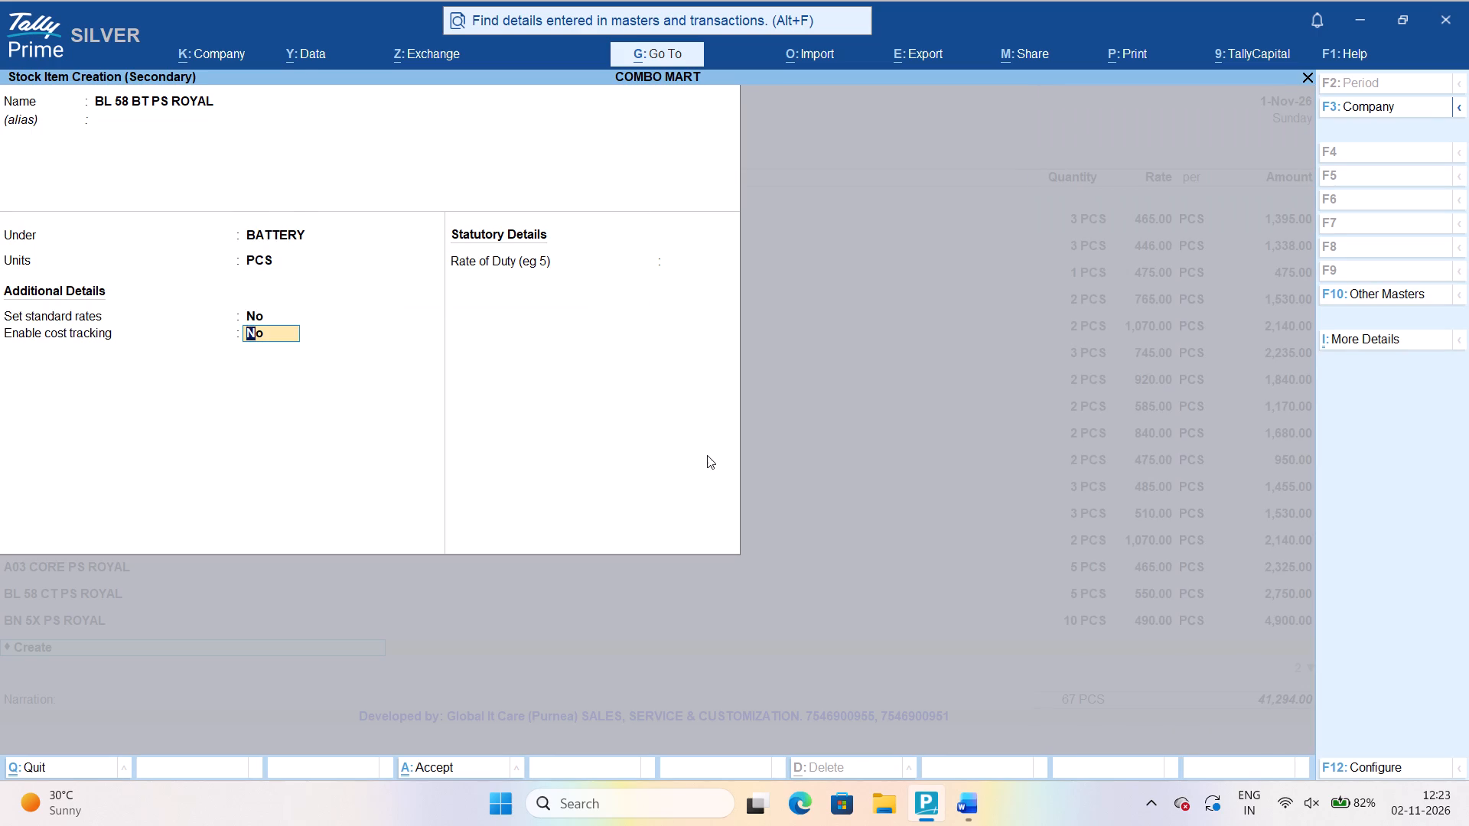
pyautogui.press('BackSpace')
pyautogui.write('YES')
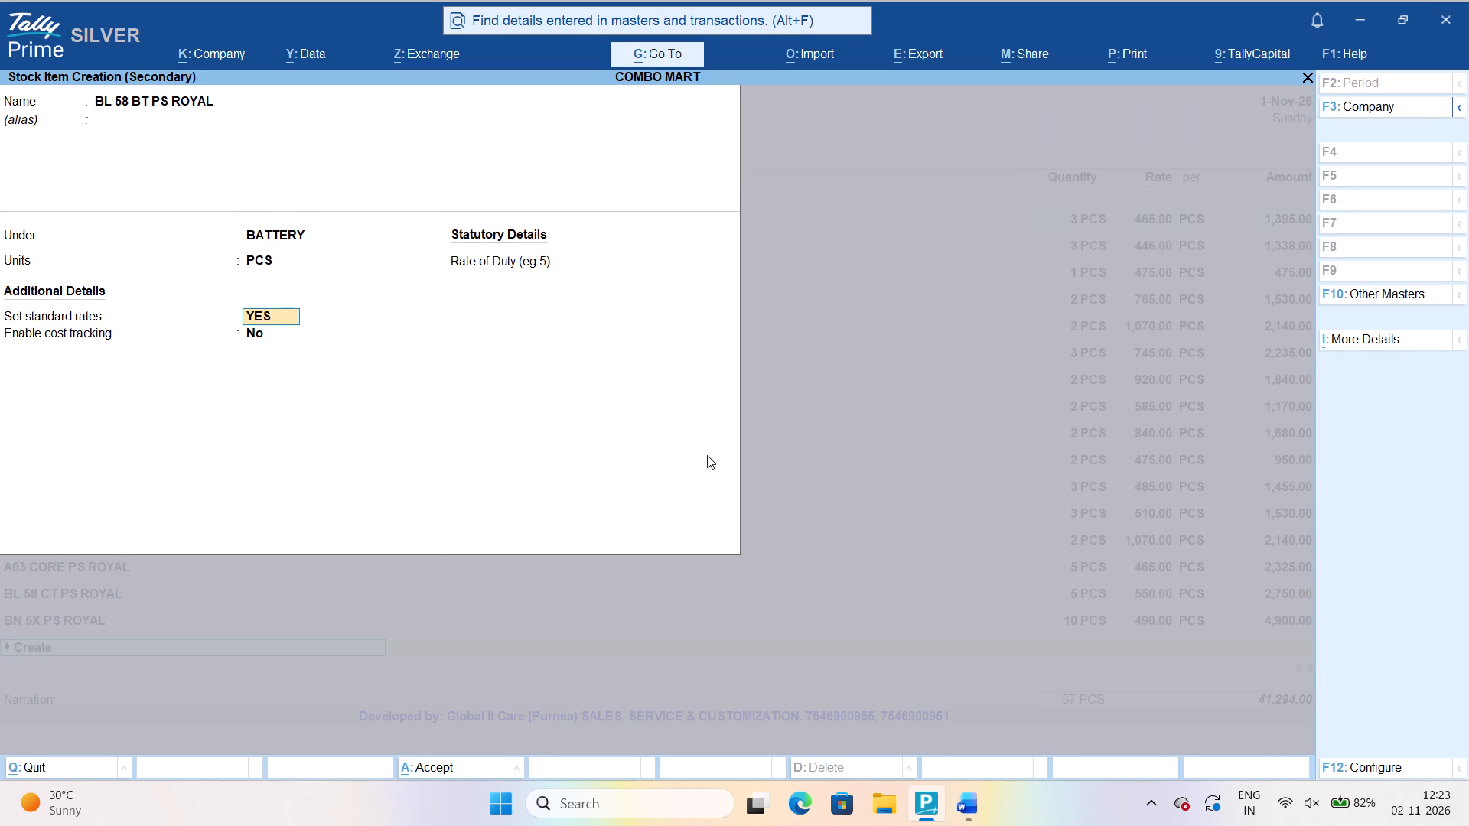
pyautogui.press('Return')
pyautogui.write('1-11')
pyautogui.press('Return')
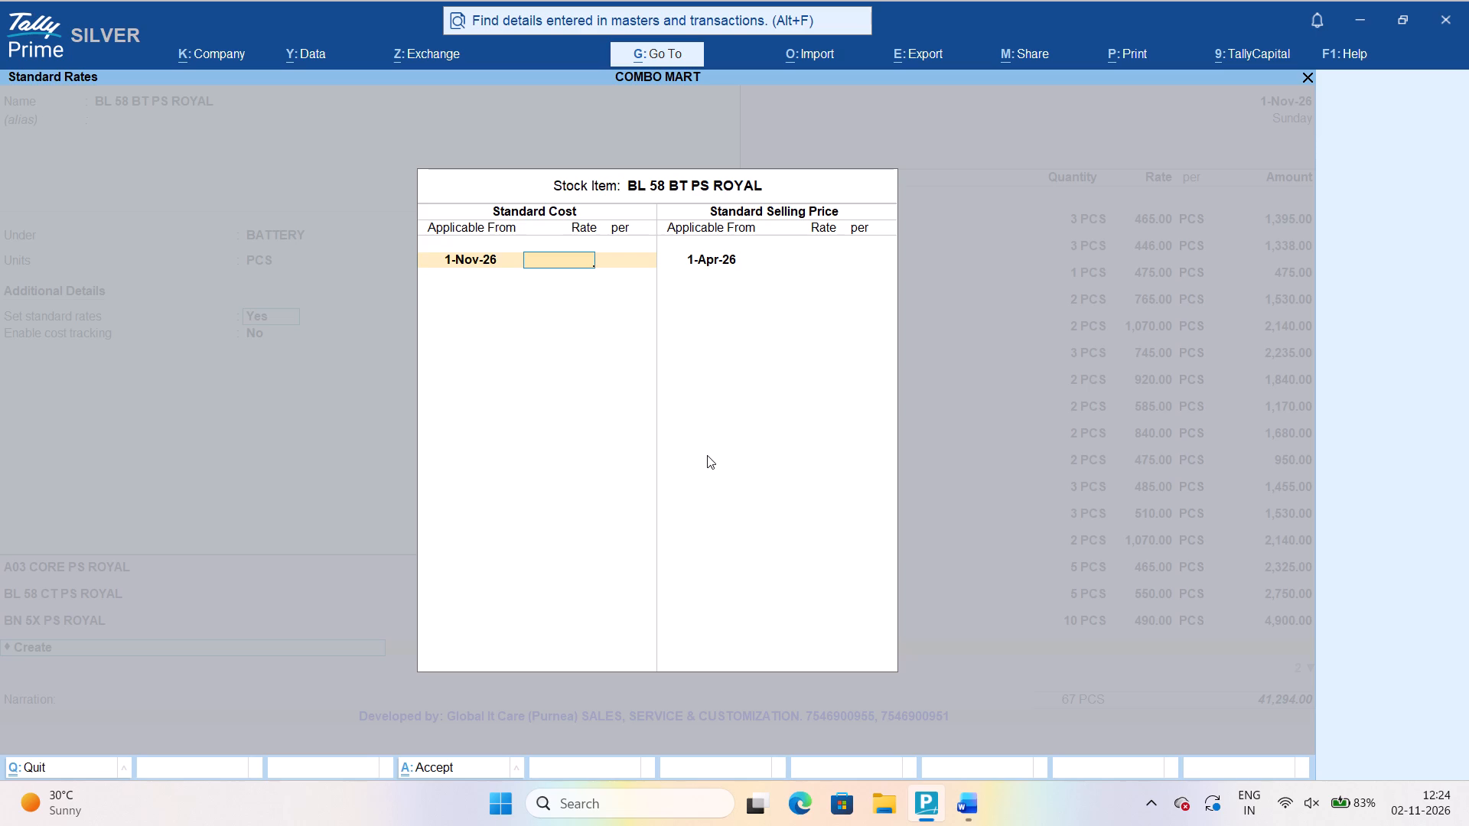
pyautogui.write('550')
pyautogui.press('Return')
pyautogui.press('Return')
pyautogui.press('Return')
# Set the standard selling price of BL 58 BT PS ROYAL to 570 per PCS from 1-Nov-26 and save the stock item.
pyautogui.write('1-11')
pyautogui.press('Return')
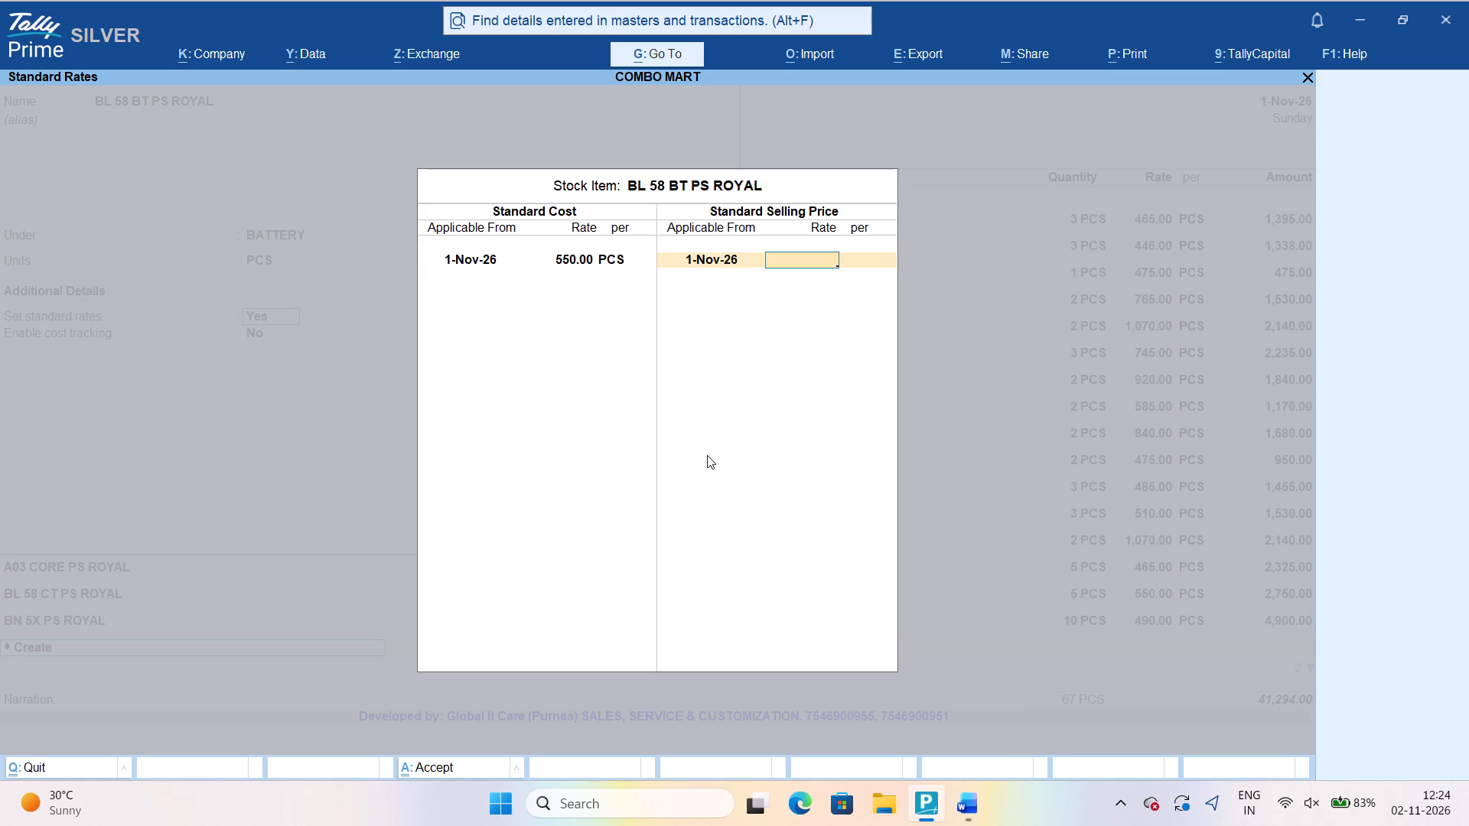
pyautogui.write('570')
pyautogui.press('Return')
pyautogui.press('Return')
pyautogui.press('Return')
pyautogui.press('Return')
pyautogui.press('Return')
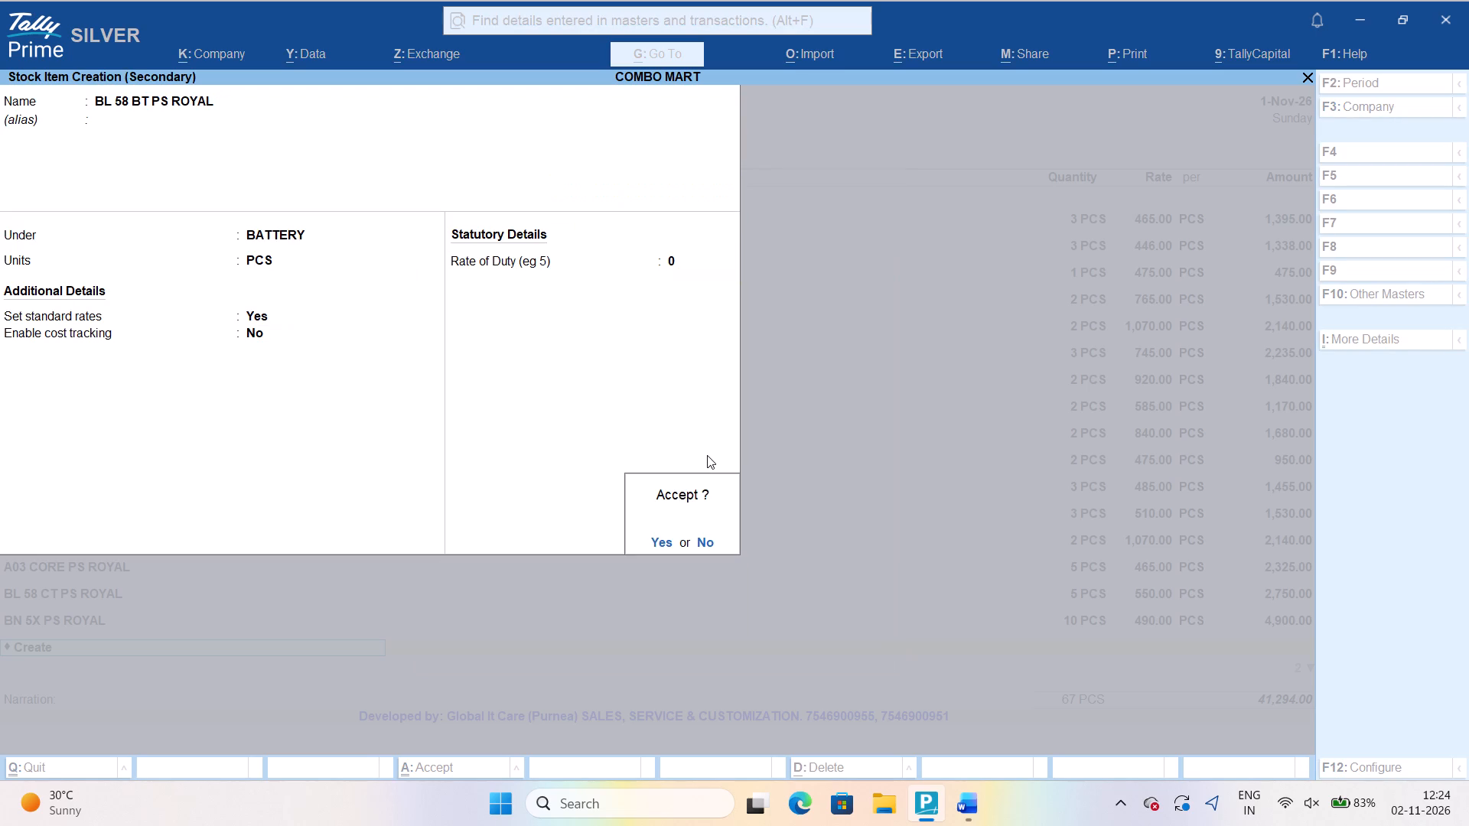
pyautogui.press('Return')
# Enter quantity 5 PCS for BL 58 BT PS ROYAL without a description and accept the line at rate 550.00 per PCS.
pyautogui.press('Return')
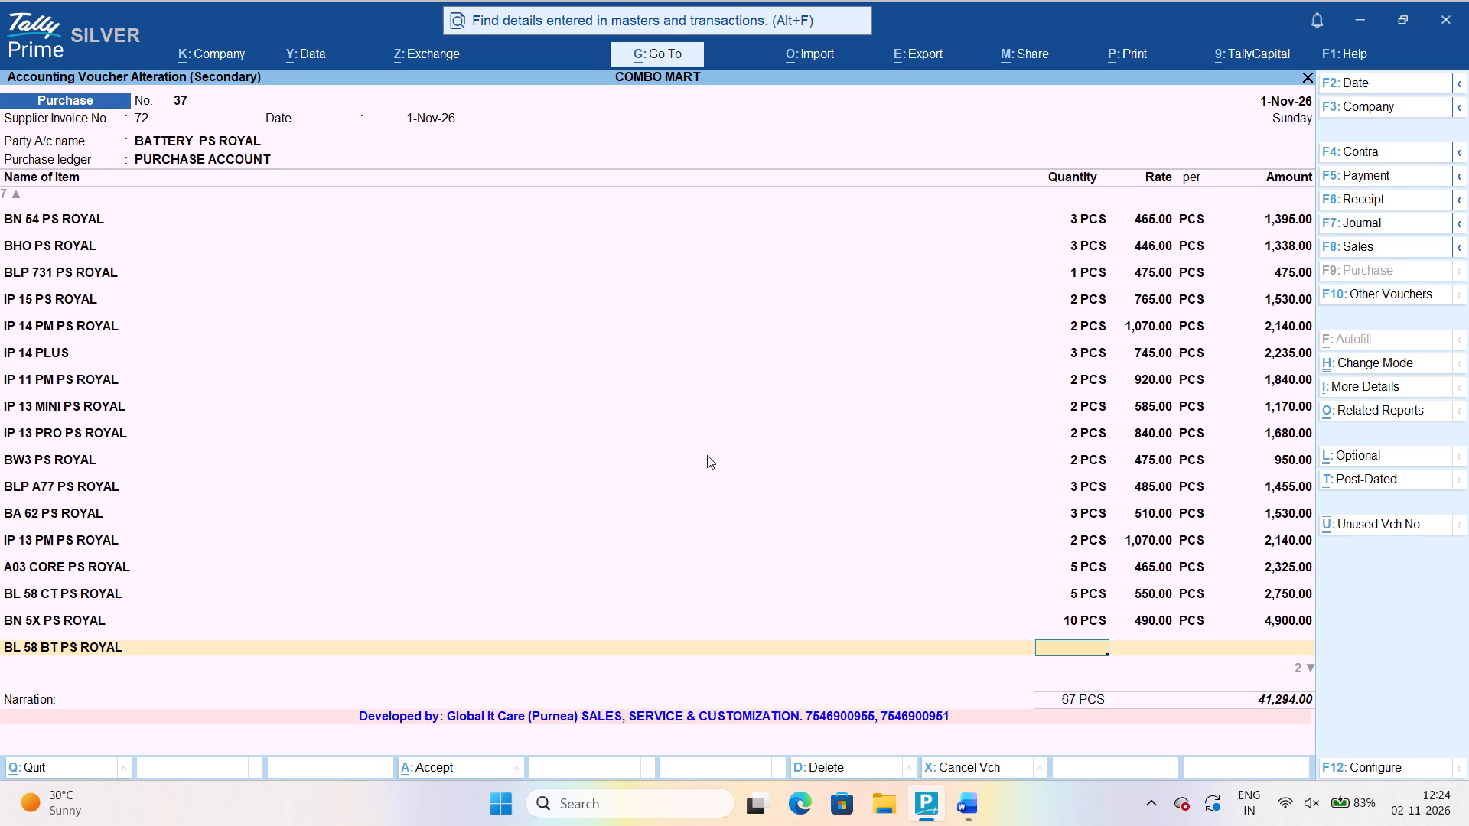
pyautogui.press('5')
pyautogui.press('Return')
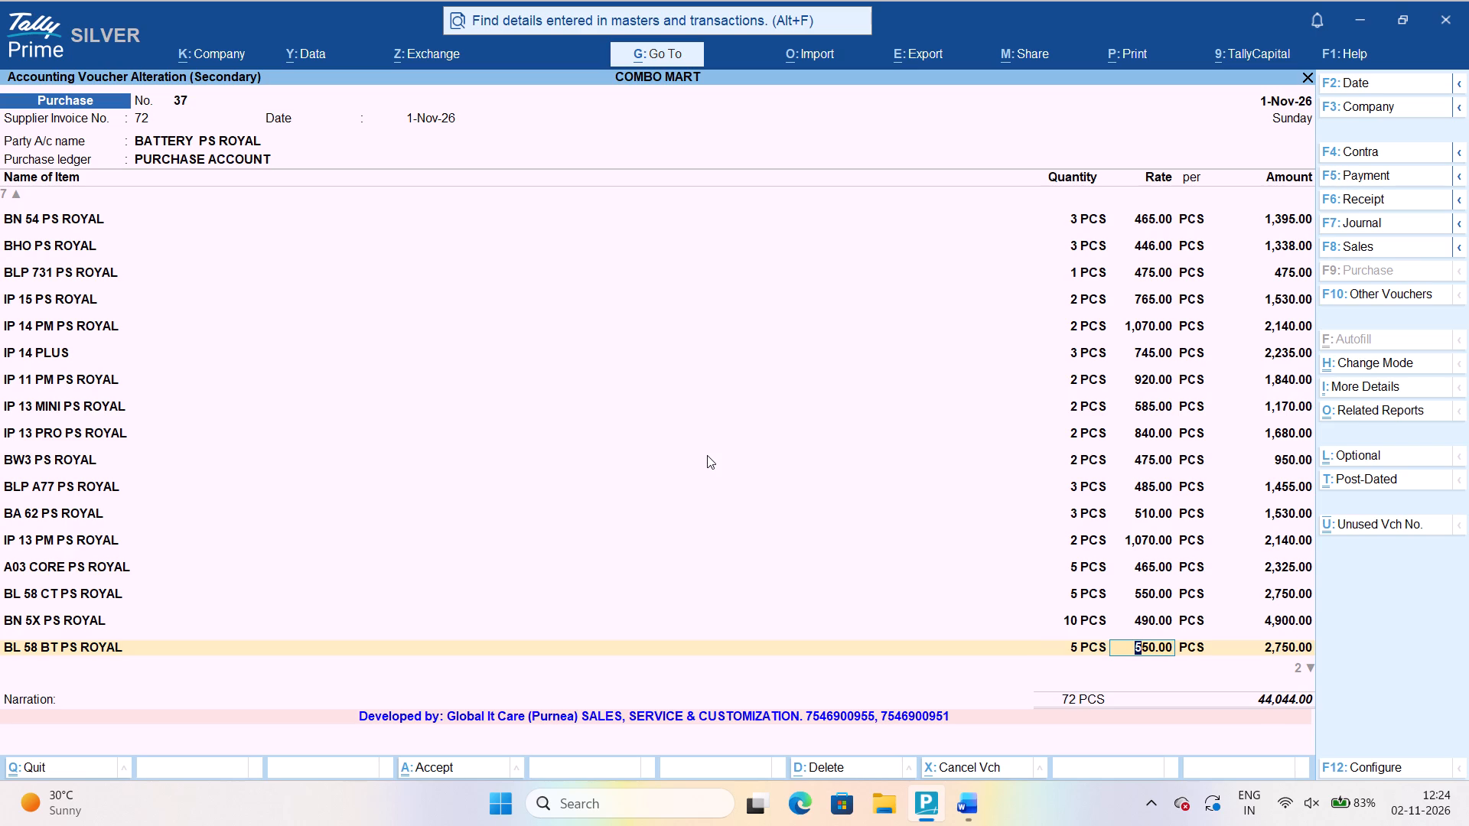
pyautogui.press('Return')
pyautogui.press('Return')
pyautogui.press('Return')
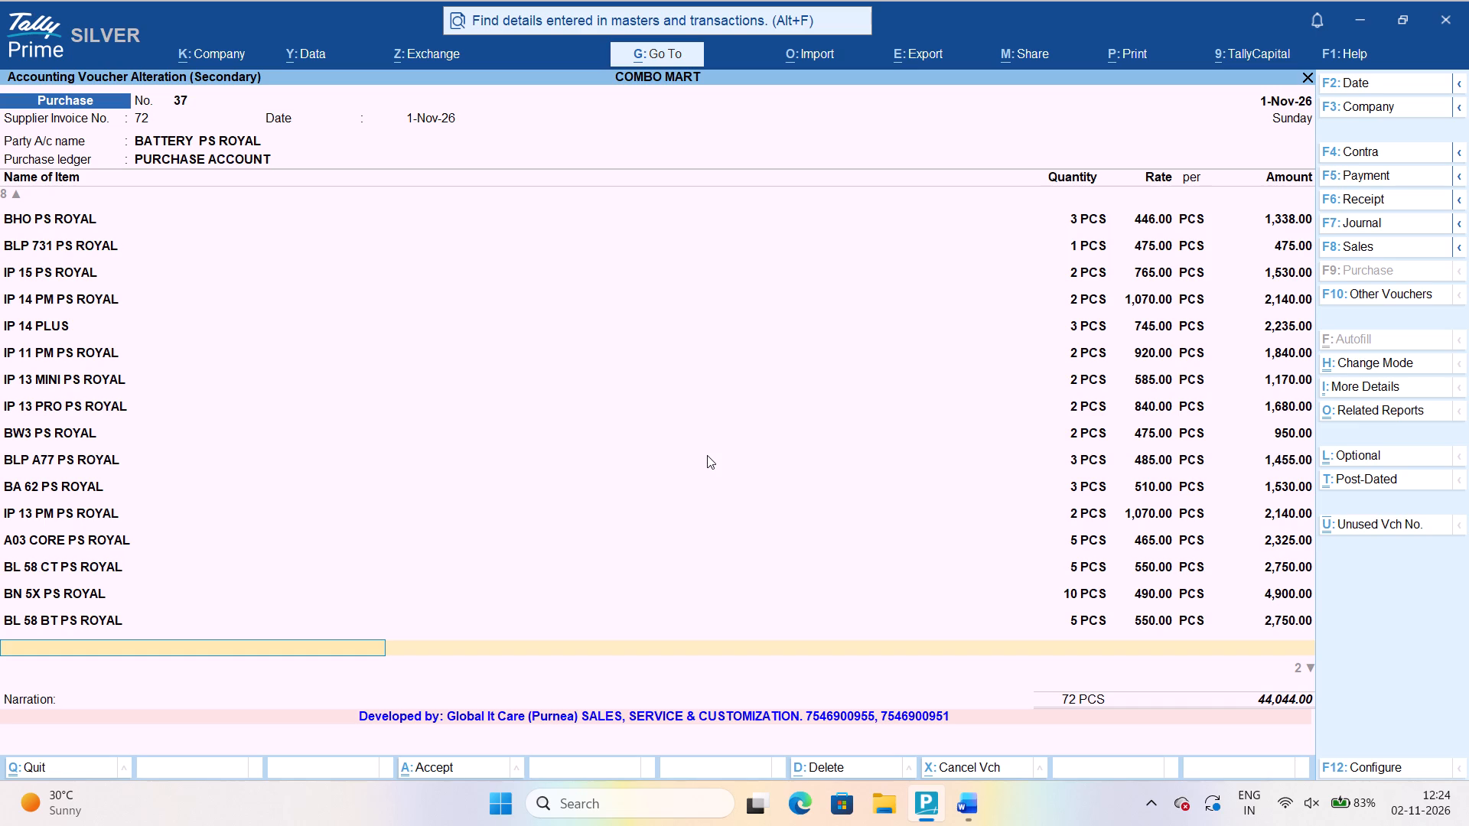
# Add the existing item BL 49 FT PS ROYAL to the voucher with quantity 10 PCS at rate 475.00 per PCS.
pyautogui.write('BL')
pyautogui.press('space')
pyautogui.press('4')
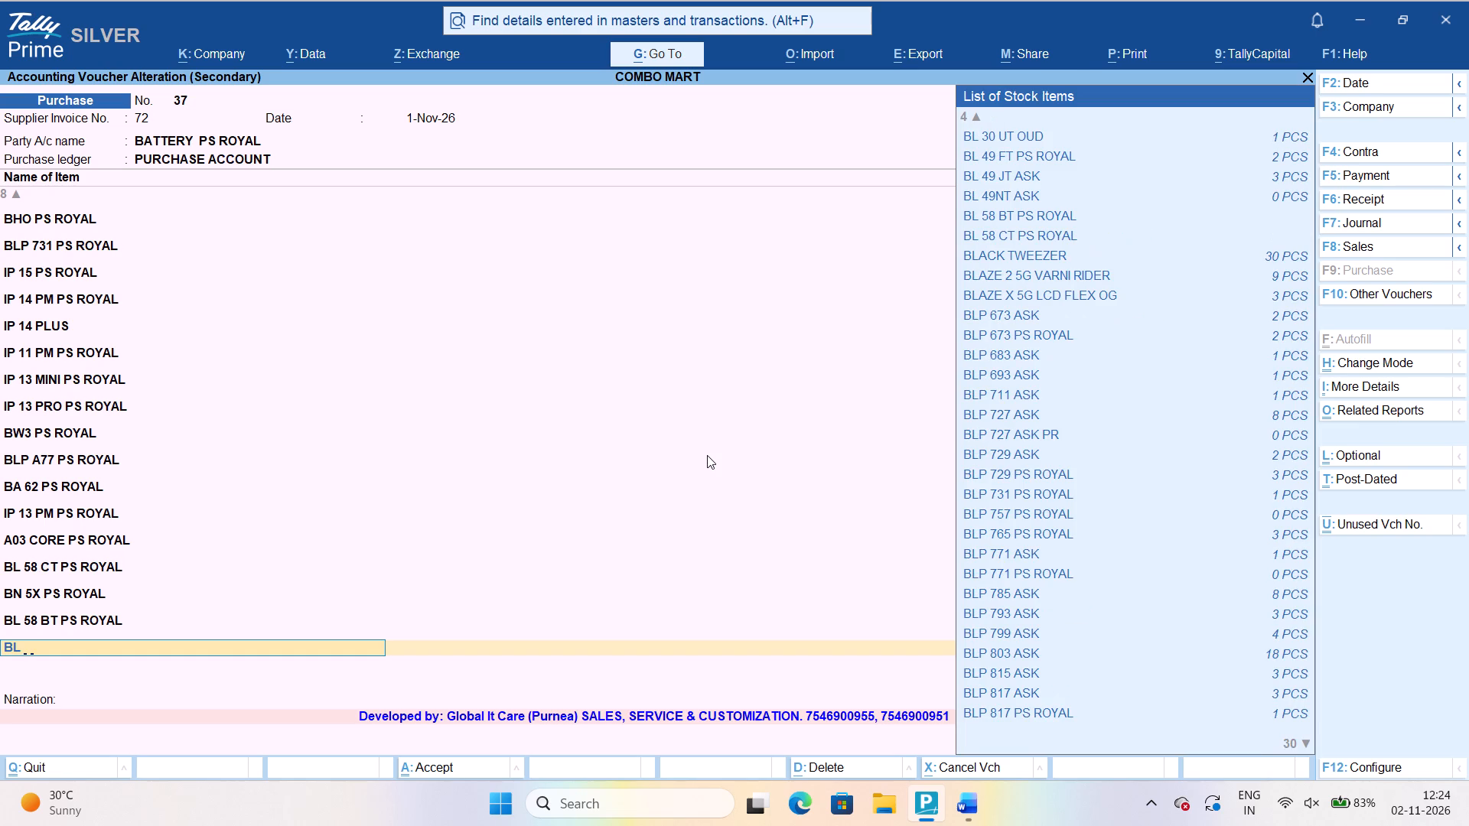
pyautogui.write('9 FT')
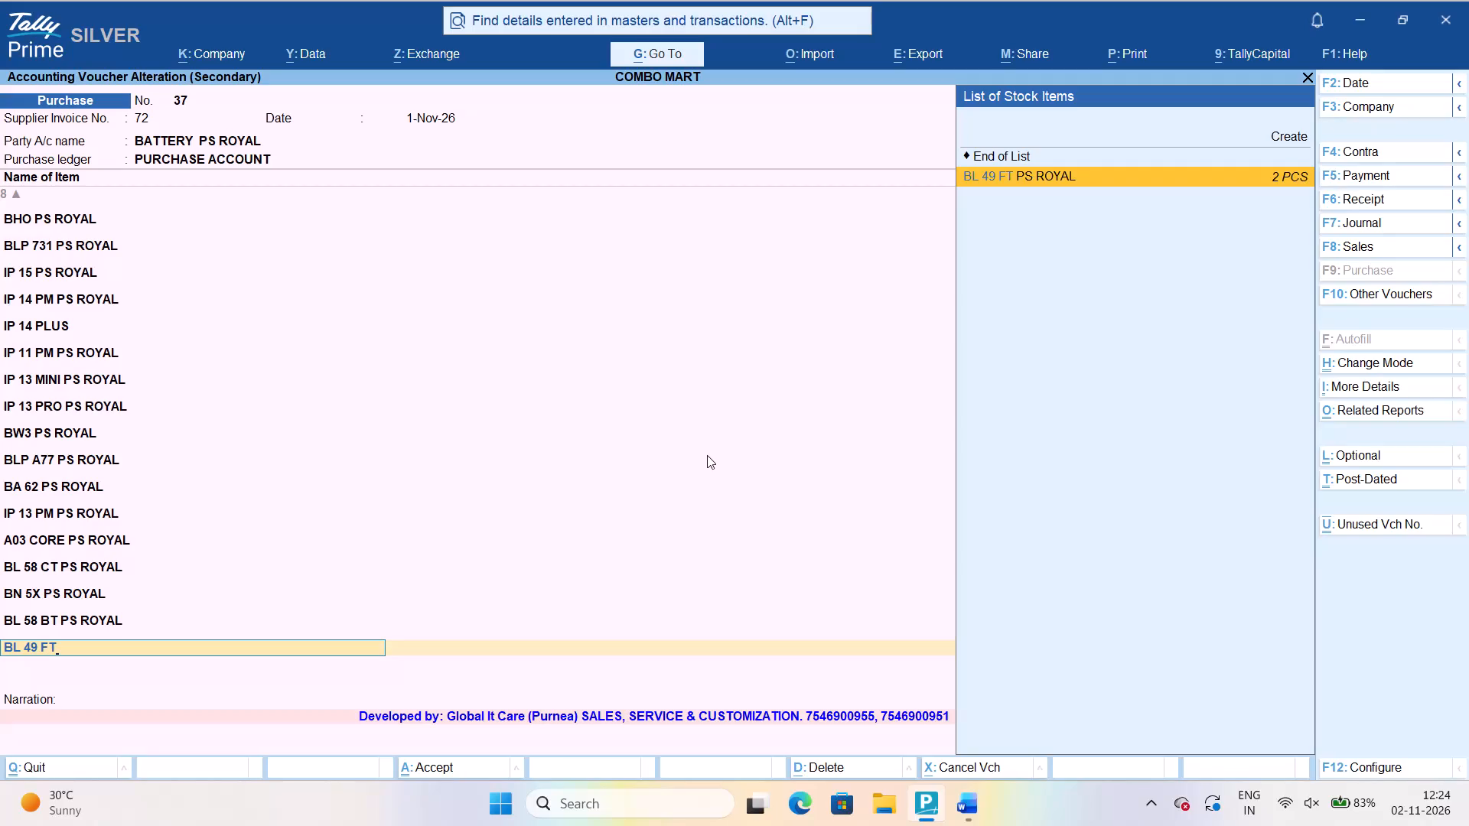
pyautogui.press('Return')
pyautogui.press('Return')
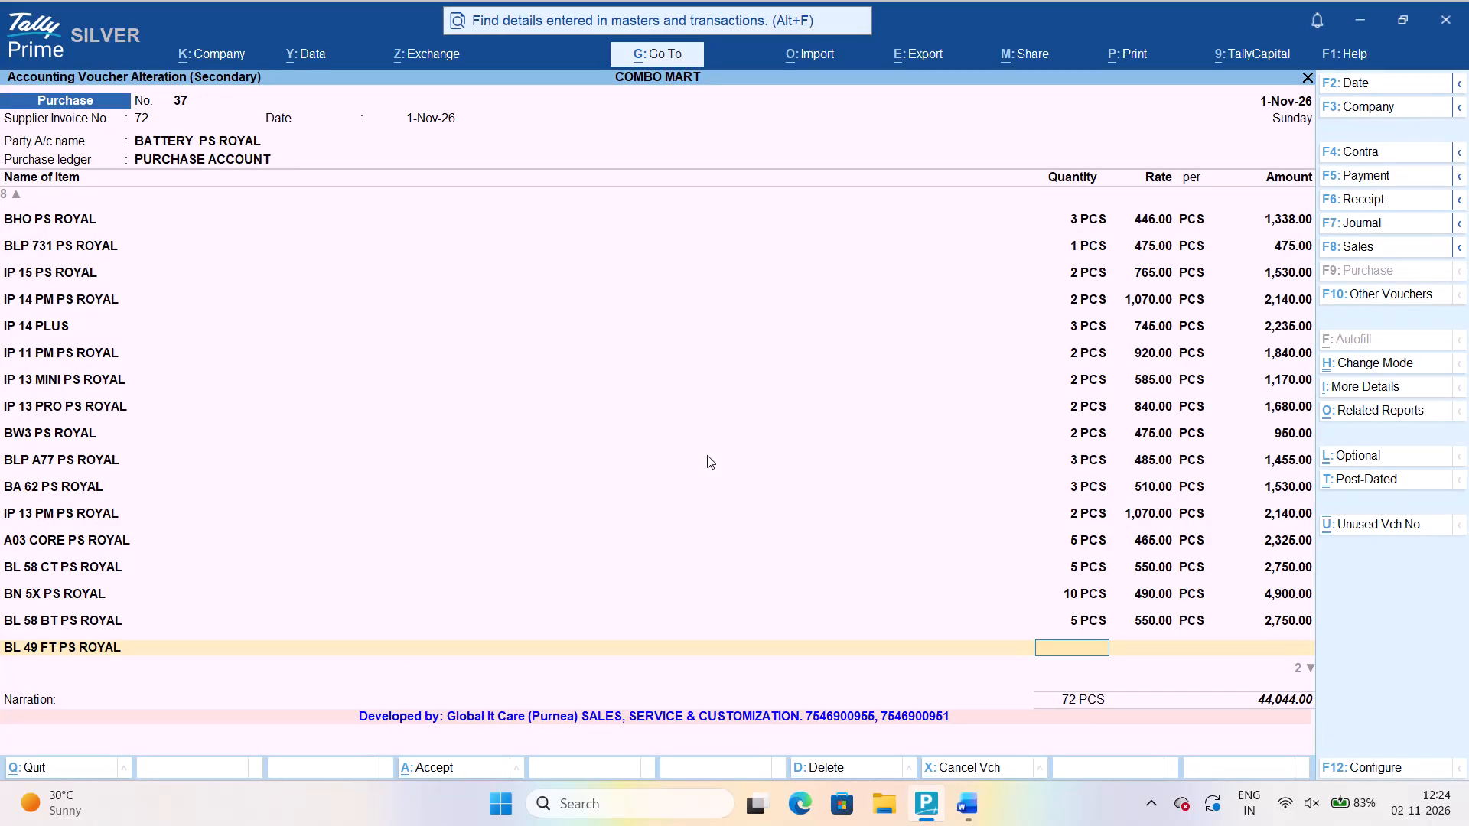
pyautogui.write('10')
pyautogui.press('Return')
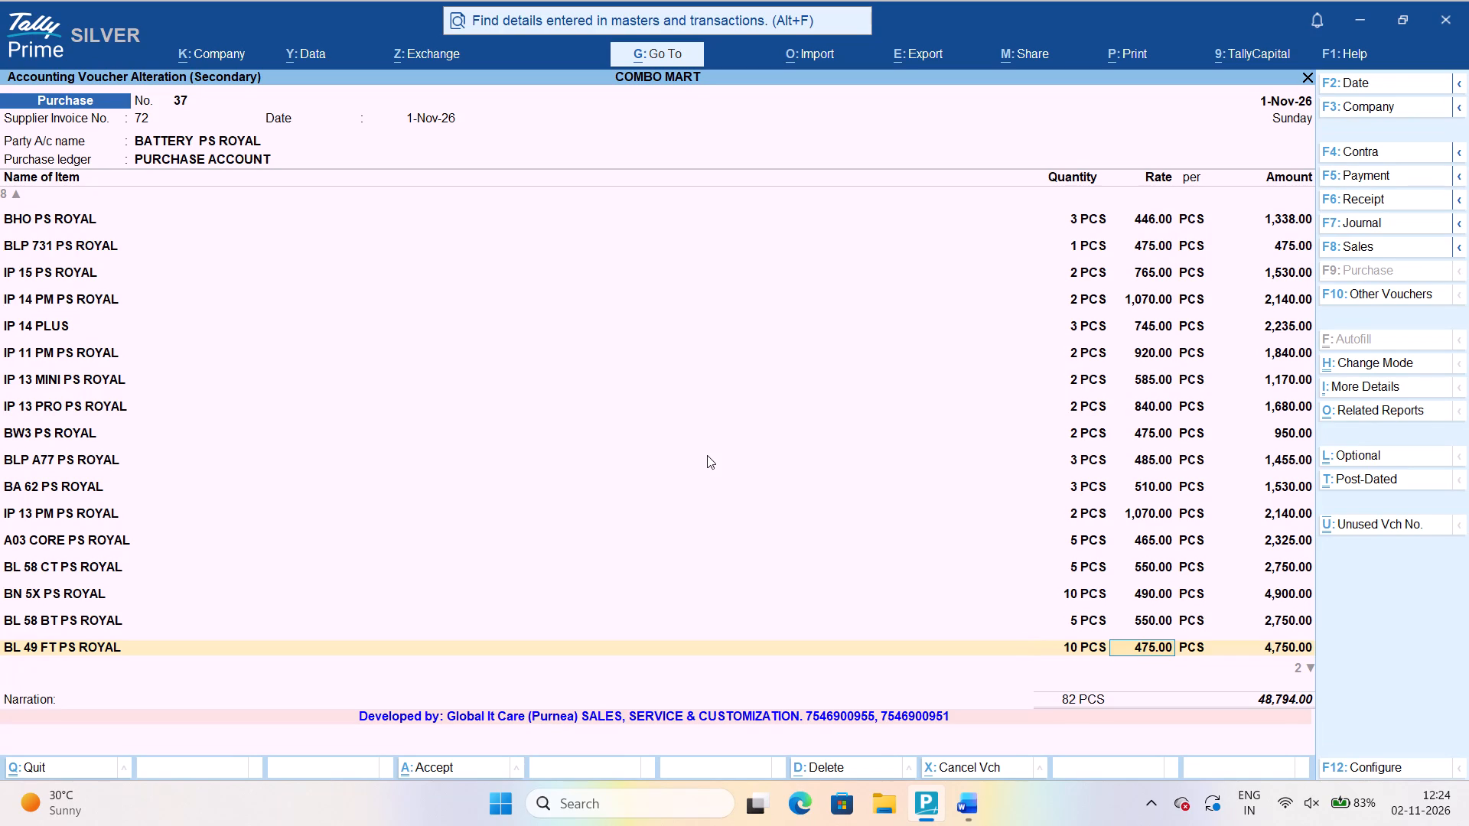
pyautogui.press('Return')
pyautogui.press('Return')
pyautogui.press('Return')
# Start a new stock item for the next purchase line and name it B F3 PS ROYAL.
pyautogui.write('BF3')
pyautogui.press('space')
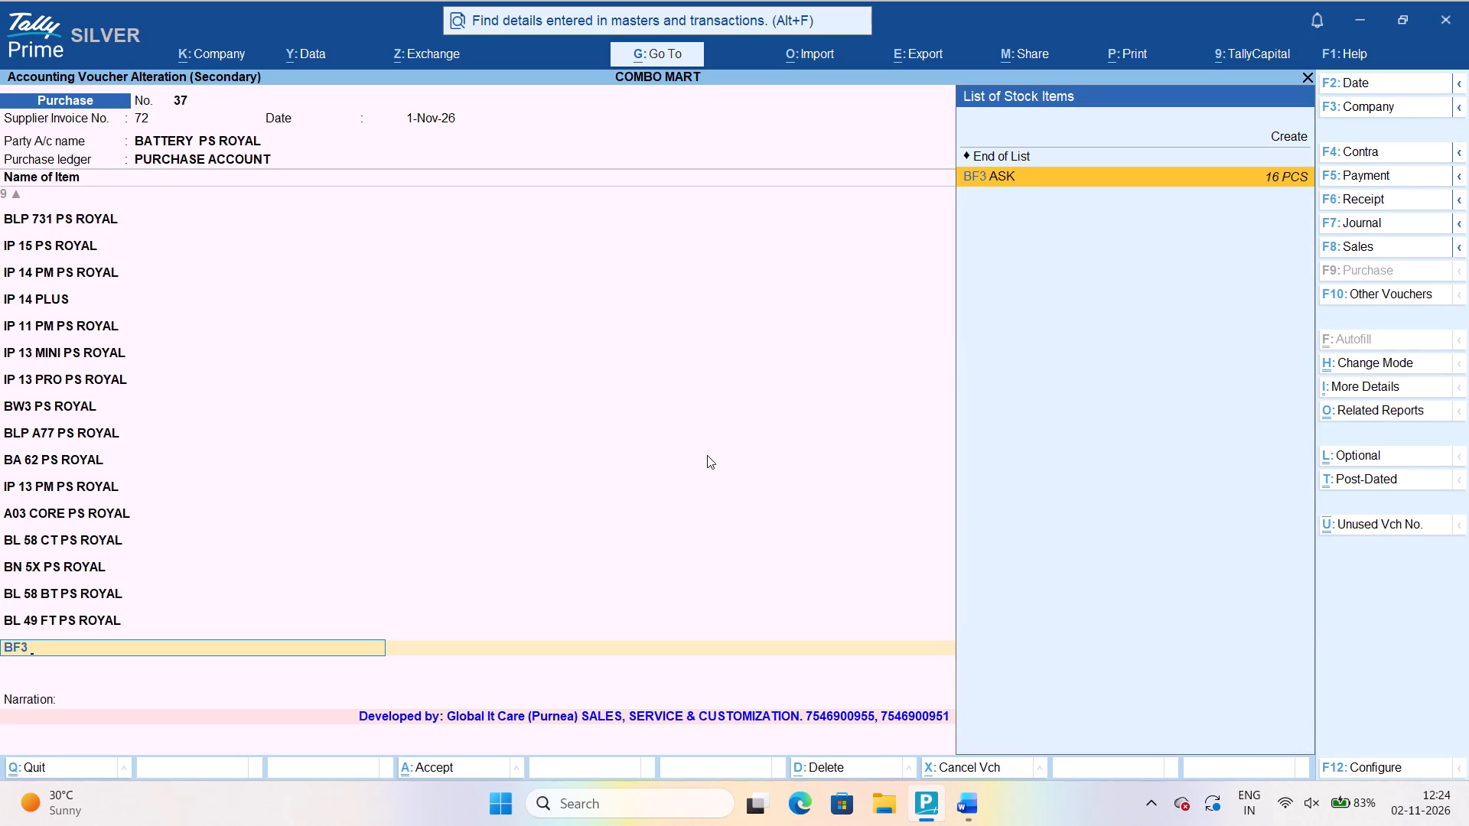
pyautogui.press('Up')
pyautogui.press('Up')
pyautogui.press('Up')
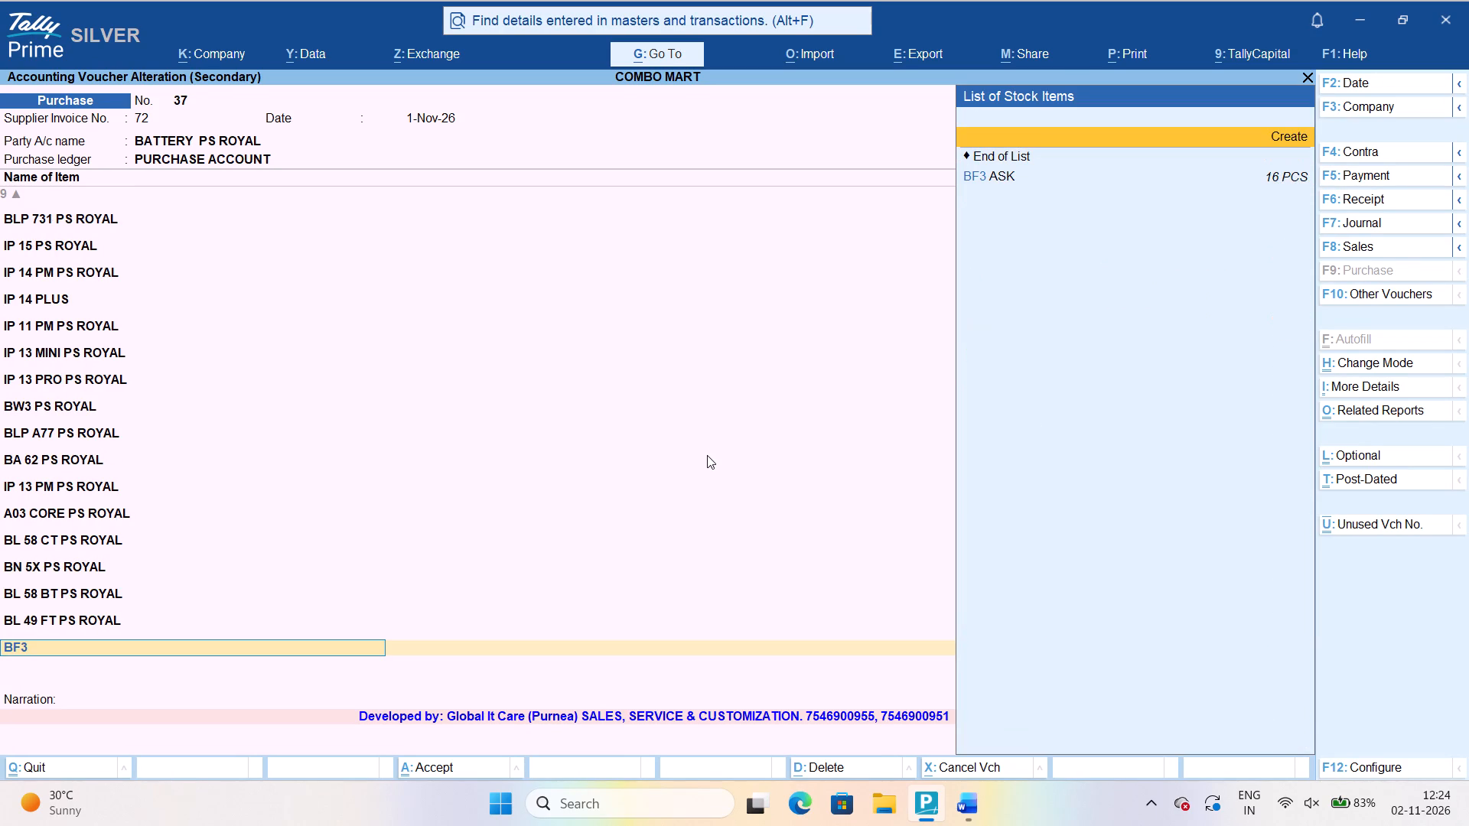
pyautogui.press('Return')
pyautogui.write('B F3')
pyautogui.press('space')
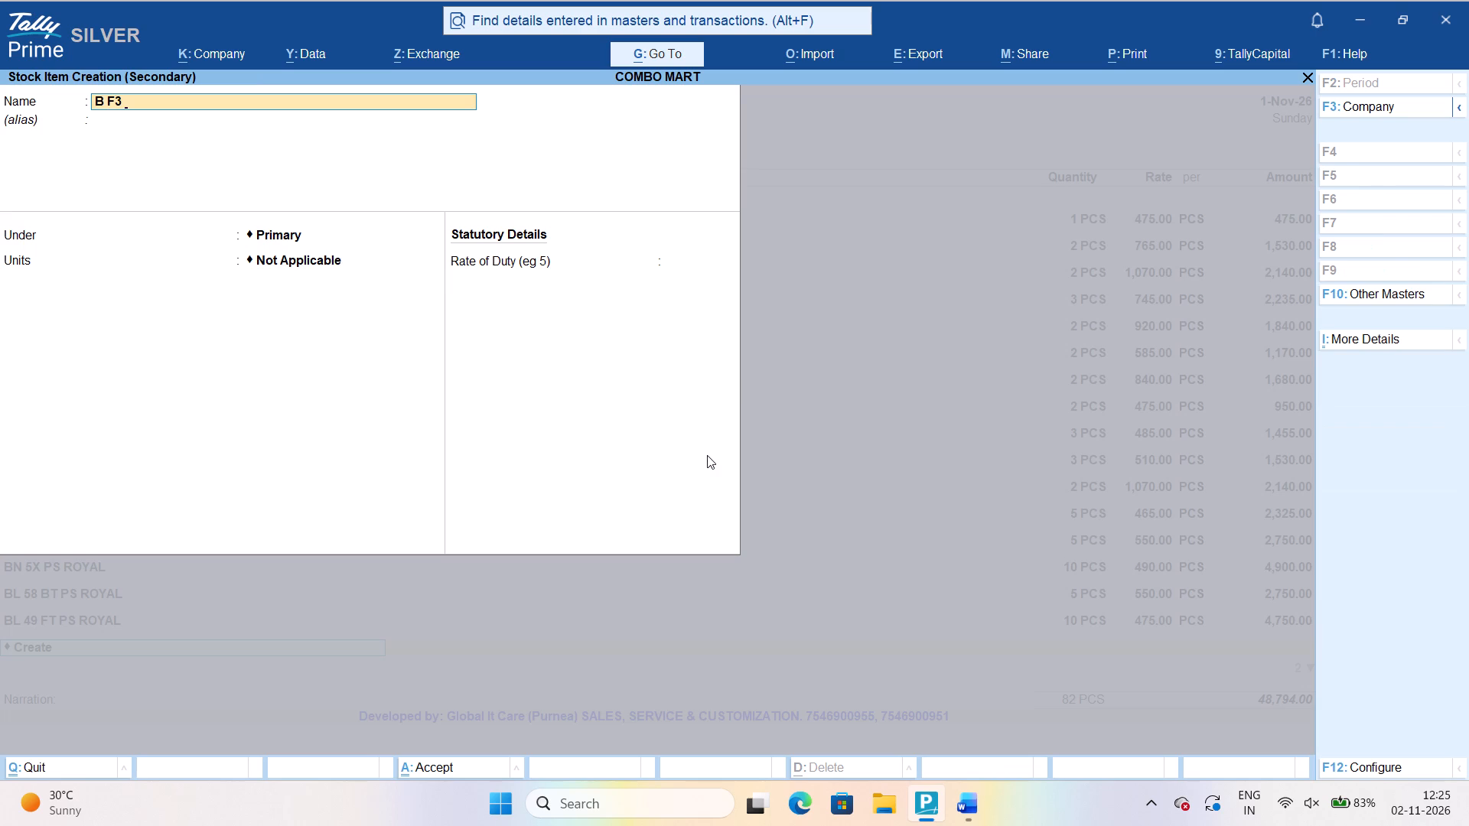
pyautogui.write('PS ROYAL')
pyautogui.press('space')
pyautogui.press('Return')
# Place B F3 PS ROYAL under the BATTERY group with units PCS, without an alias.
pyautogui.press('Return')
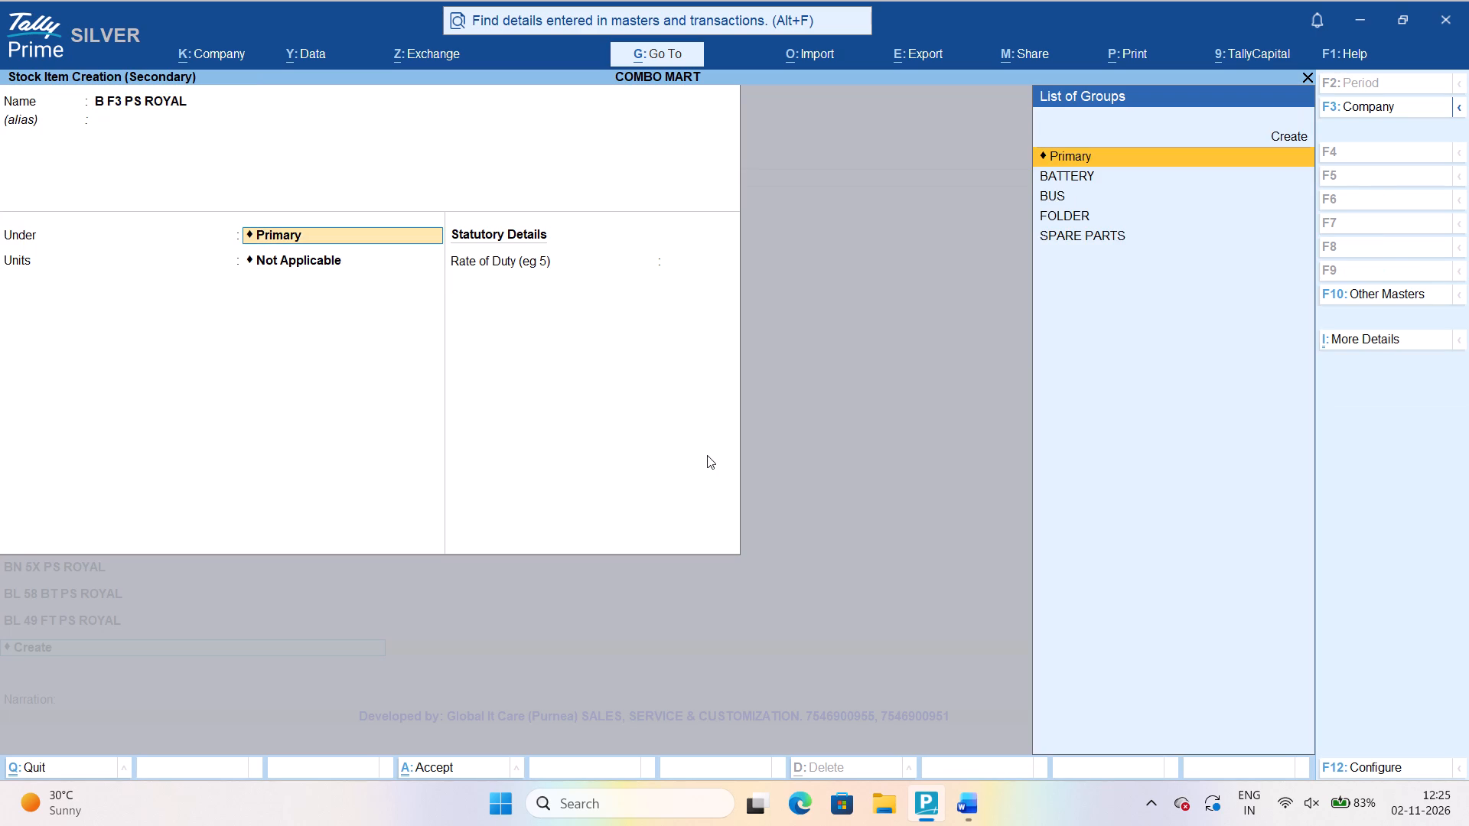
pyautogui.press('Down')
pyautogui.press('Return')
pyautogui.press('Return')
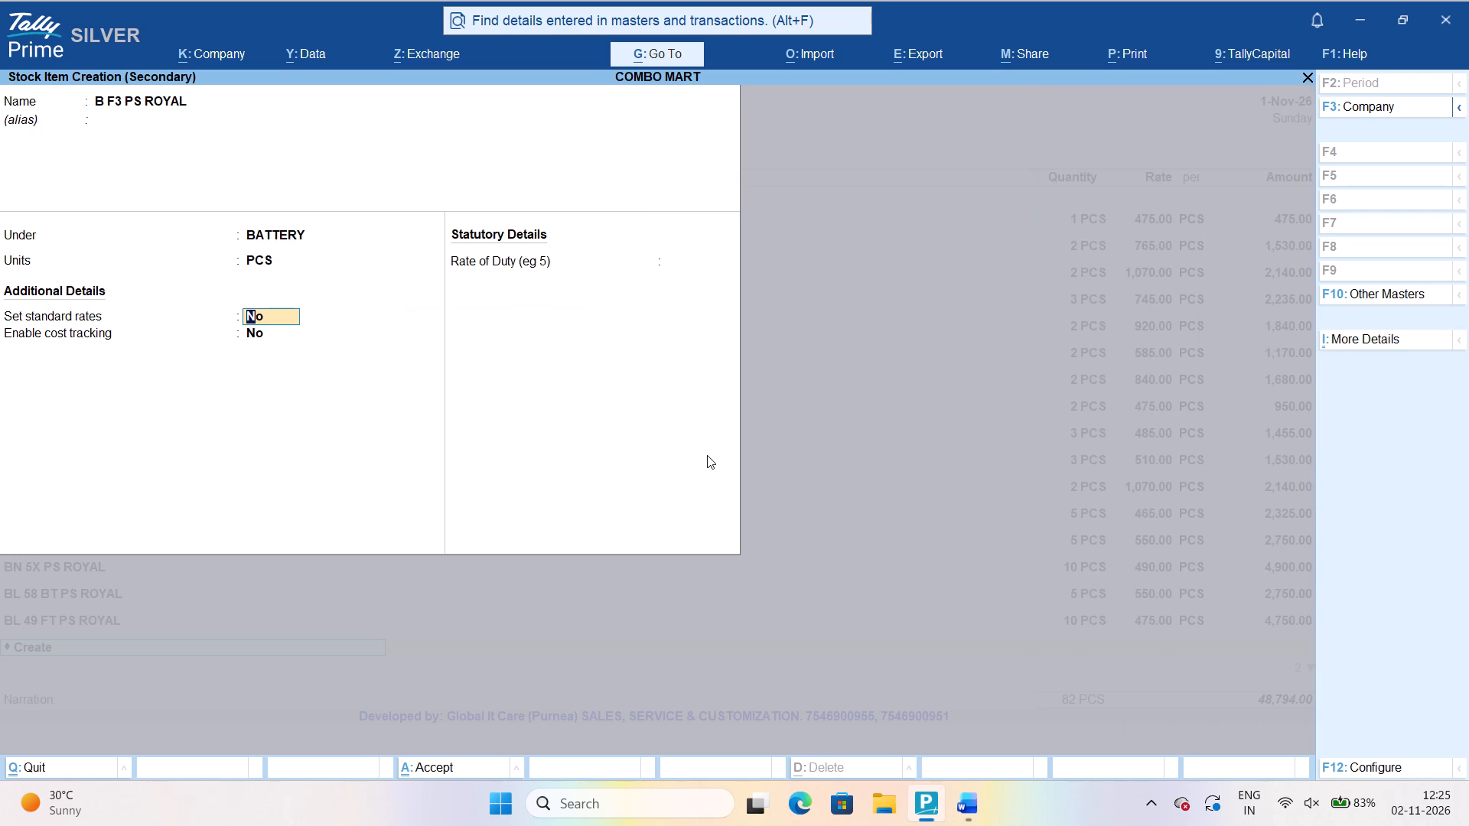
# Enable standard rates for B F3 PS ROYAL and set its standard cost to 420 per PCS from 1-Nov-26.
pyautogui.write('YES')
pyautogui.press('Return')
pyautogui.write('1-11')
pyautogui.press('Return')
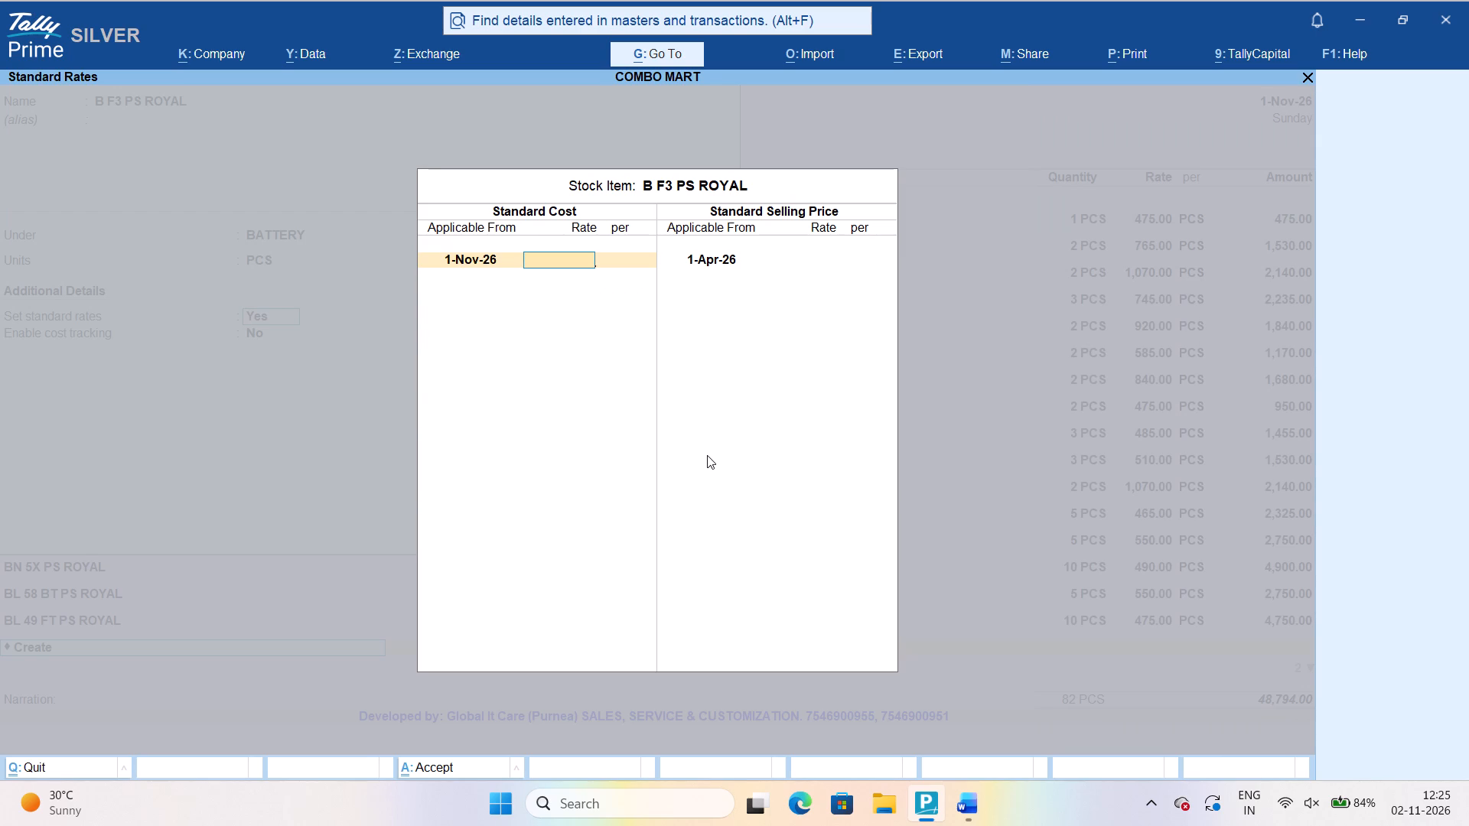
pyautogui.write('420')
pyautogui.press('Return')
pyautogui.press('Return')
pyautogui.press('Return')
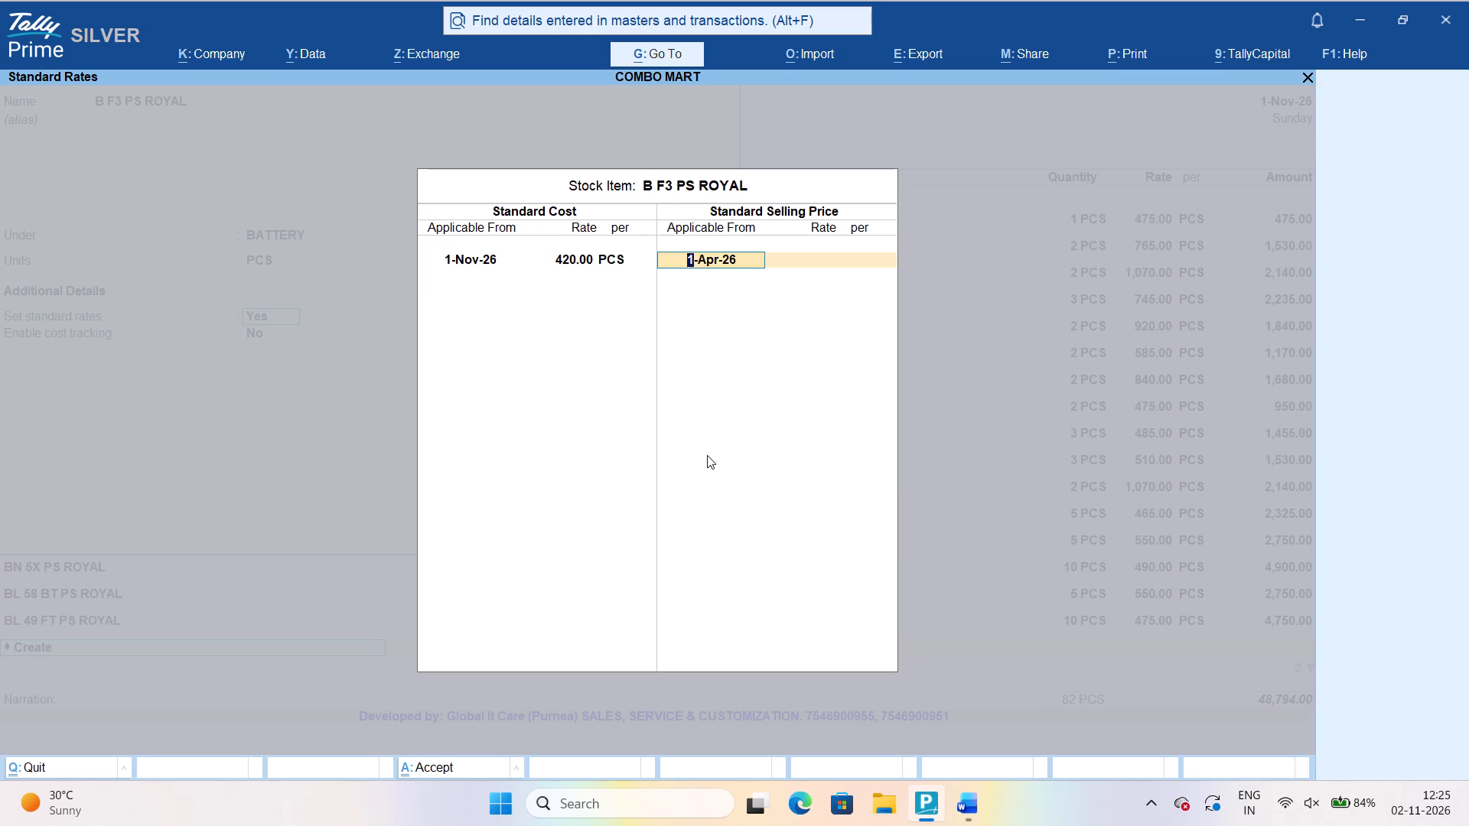
# Set the standard selling price of B F3 PS ROYAL to 440 per PCS from 1-Nov-26 and save the item.
pyautogui.write('1-11')
pyautogui.press('Return')
pyautogui.write('440')
pyautogui.press('Return')
pyautogui.press('Return')
pyautogui.press('Return')
pyautogui.press('Return')
pyautogui.press('Return')
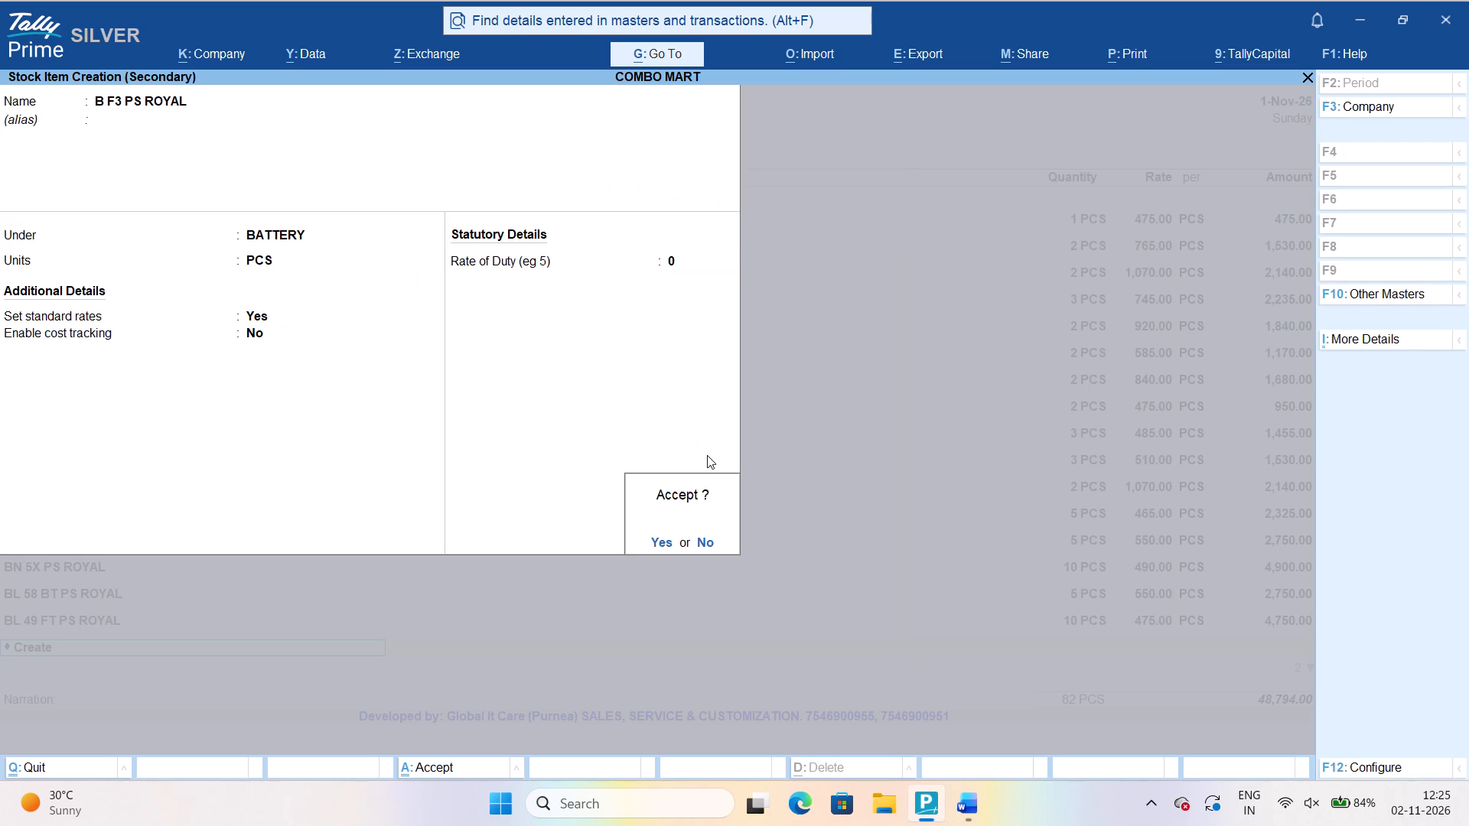
pyautogui.press('Return')
# Enter 5 PCS of B F3 PS ROYAL at rate 420.00 per PCS in the voucher, without a description.
pyautogui.press('Return')
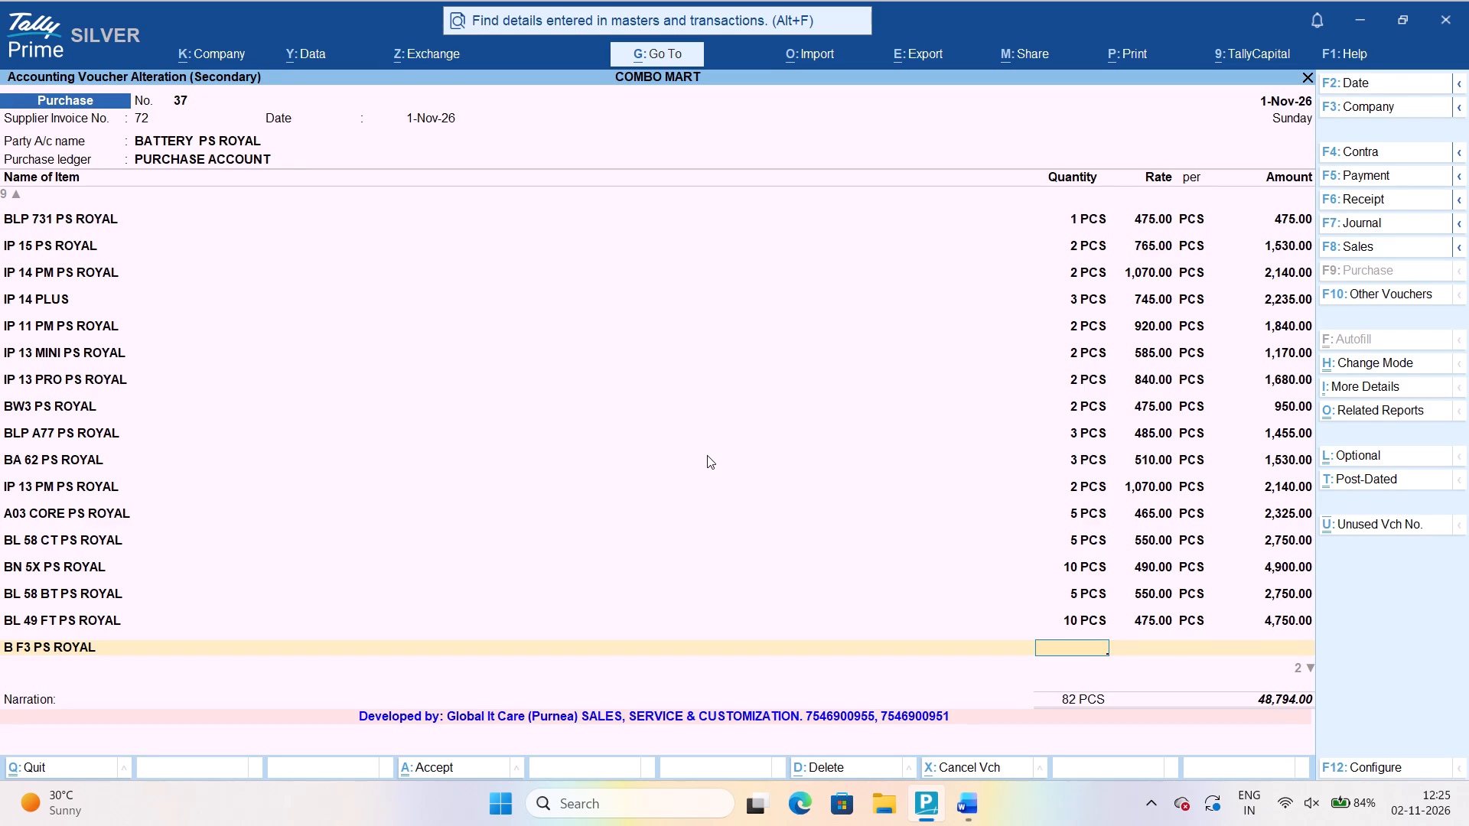
pyautogui.press('5')
pyautogui.press('Return')
pyautogui.press('Return')
pyautogui.press('Return')
pyautogui.press('Return')
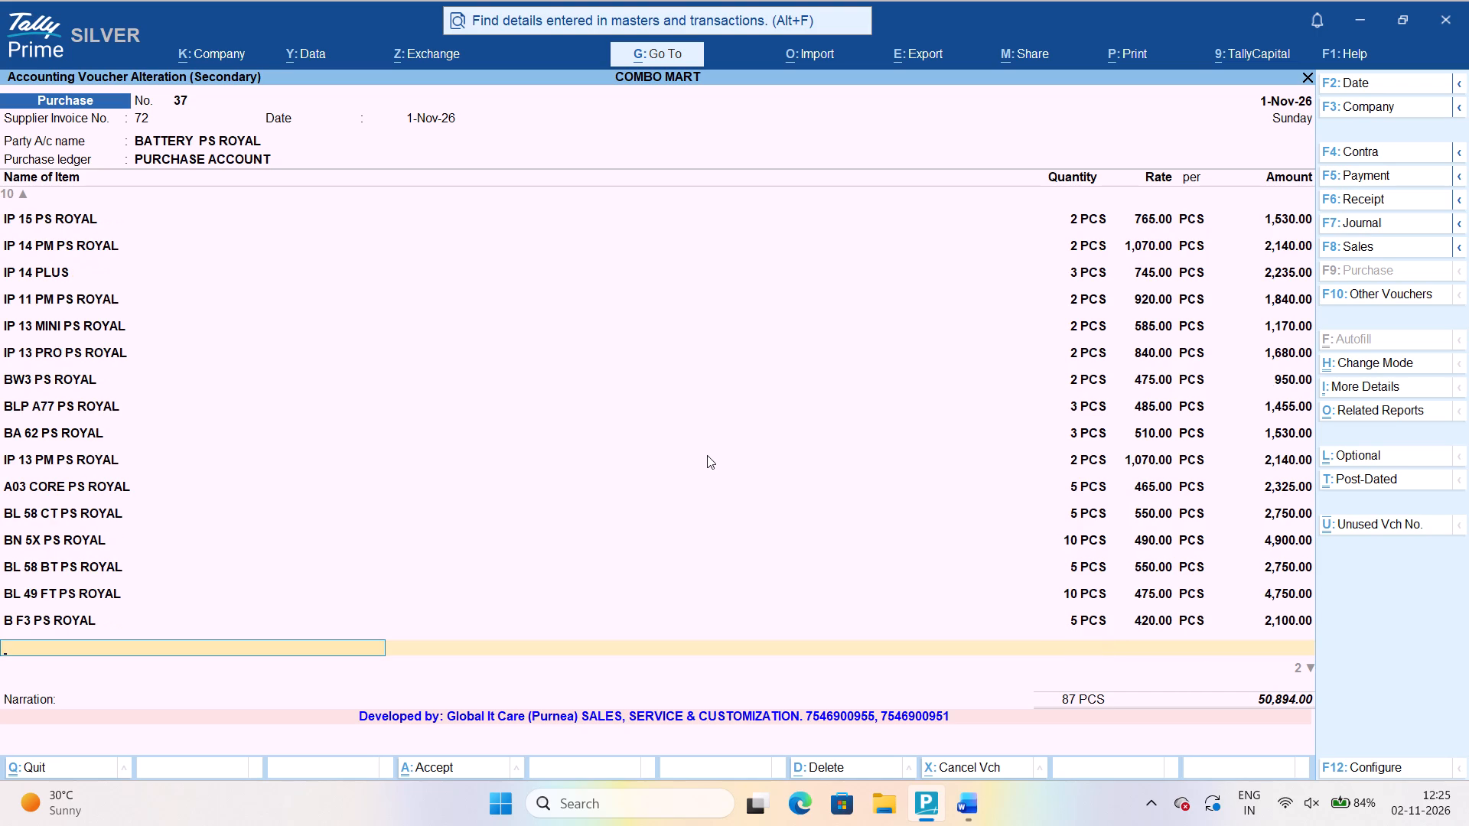
# Start a new stock item for the next purchase line and name it BLP A21 PS ROYAL.
pyautogui.write('BLP')
pyautogui.press('space')
pyautogui.write('A21')
pyautogui.press('space')
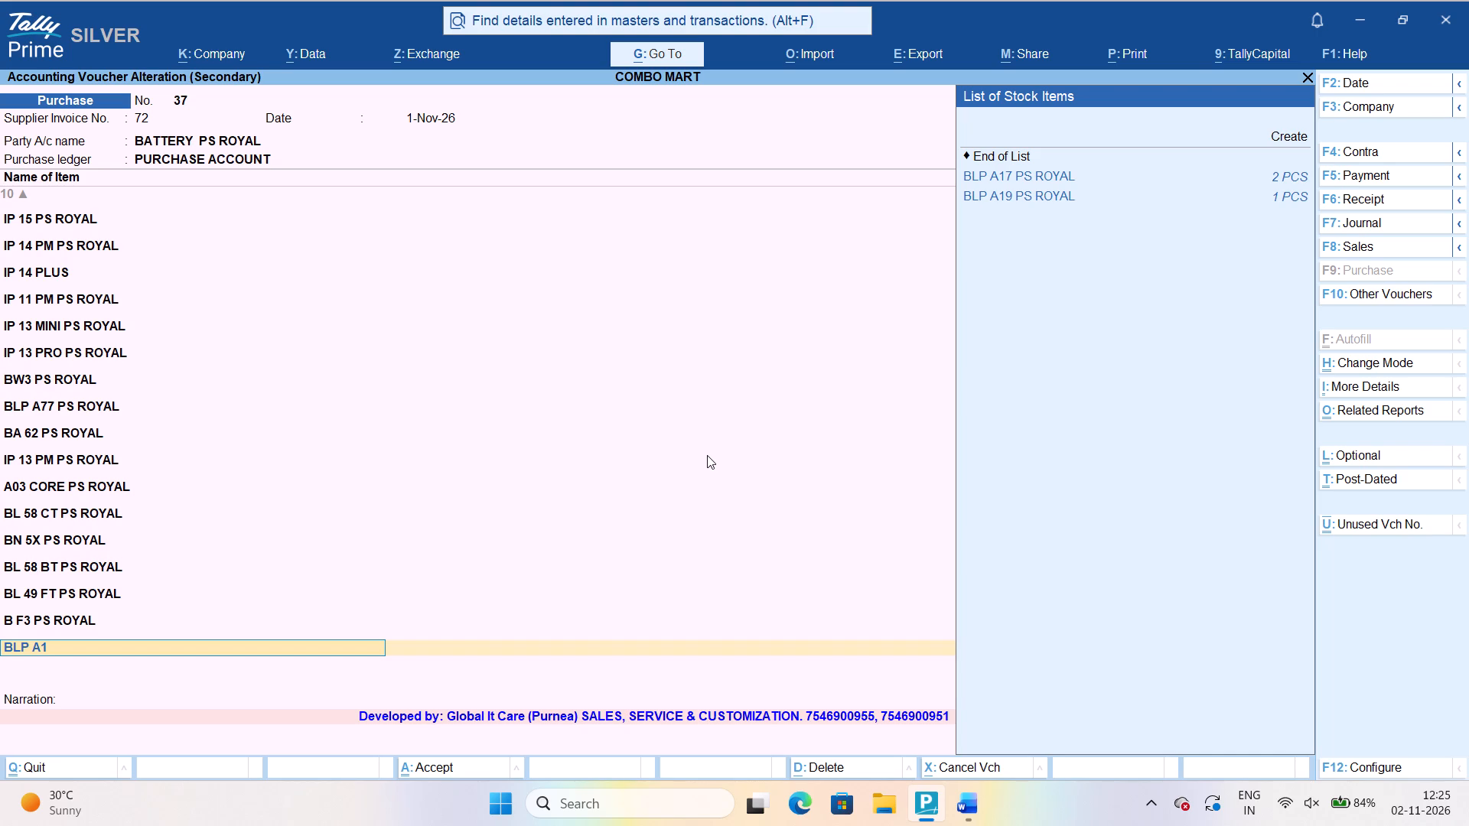
pyautogui.press('Up')
pyautogui.press('Up')
pyautogui.press('Up')
pyautogui.press('Up')
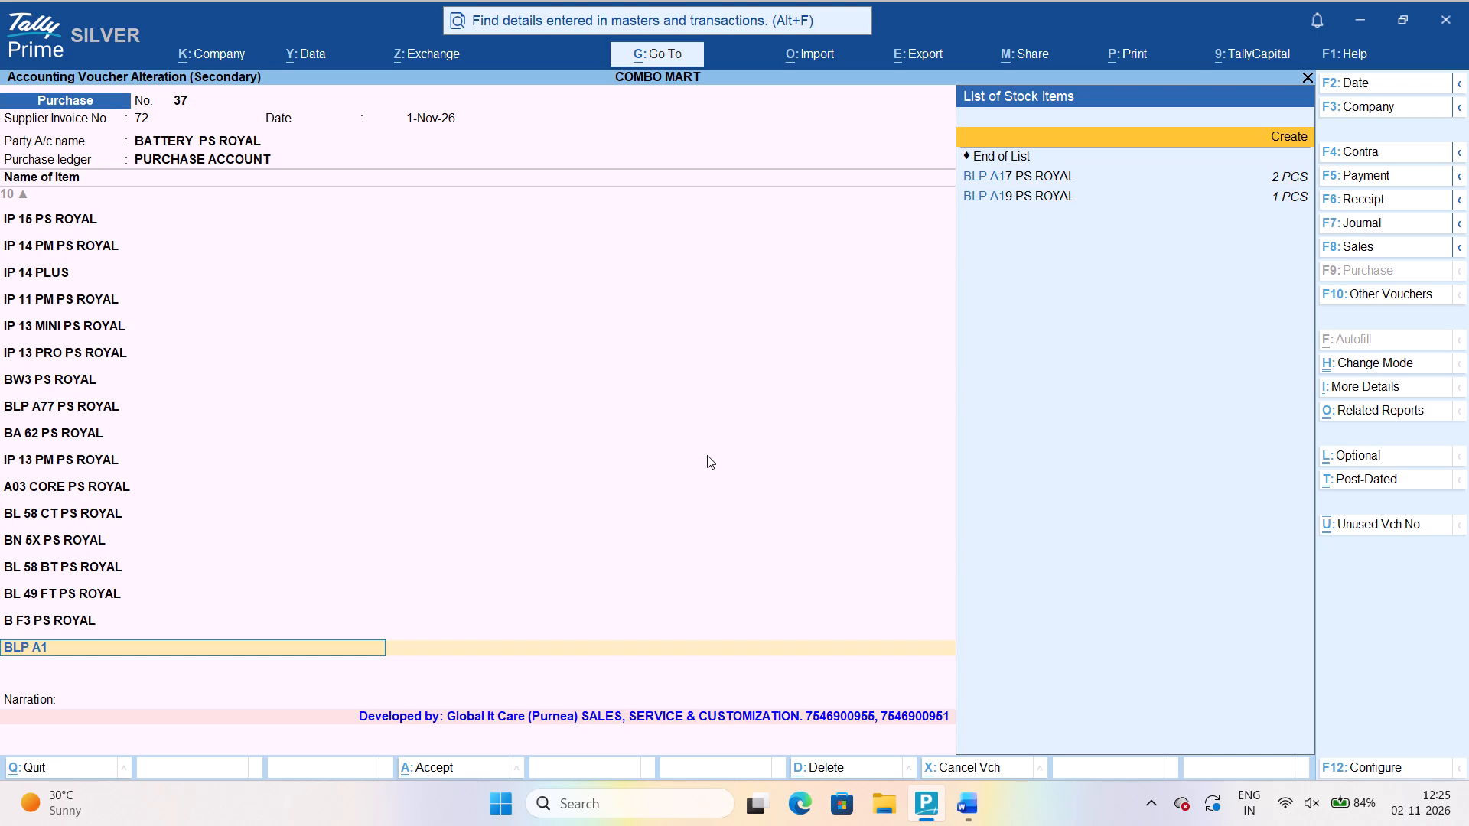
pyautogui.press('Return')
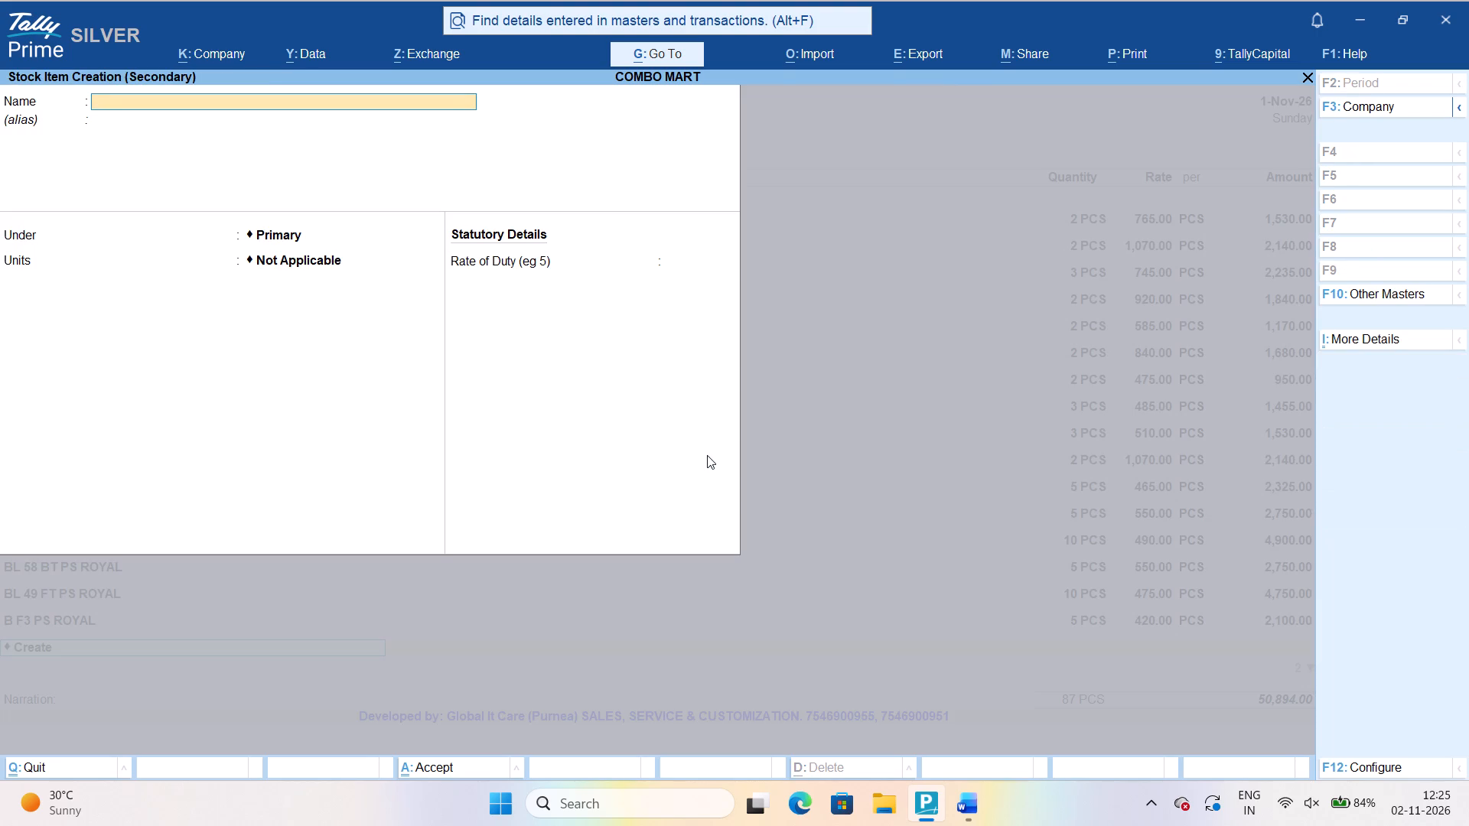
pyautogui.write('BLP')
pyautogui.press('space')
pyautogui.write('A21')
pyautogui.press('space')
pyautogui.write('PS ROYAL,')
pyautogui.press('Return')
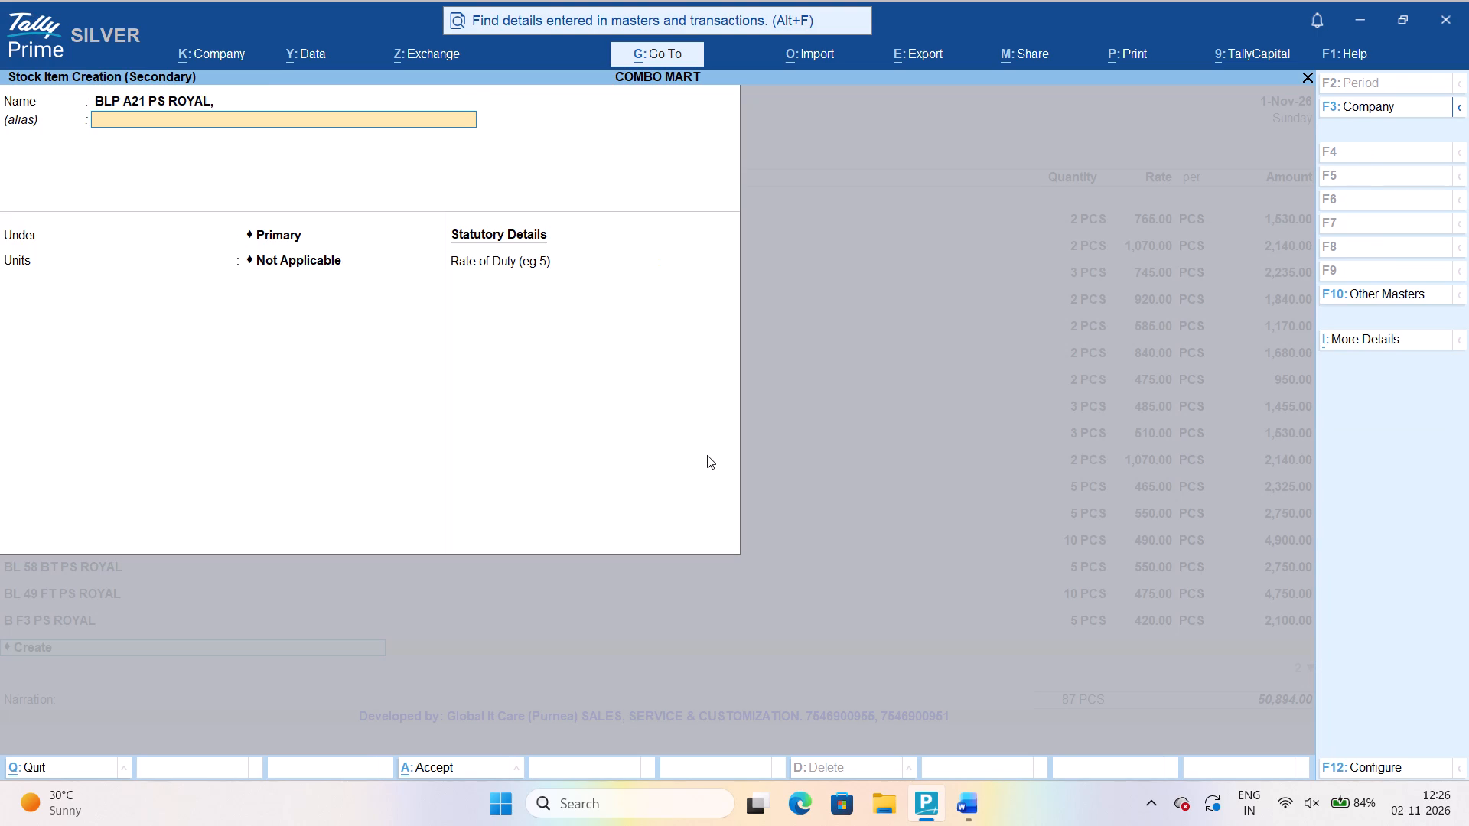
pyautogui.press('BackSpace')
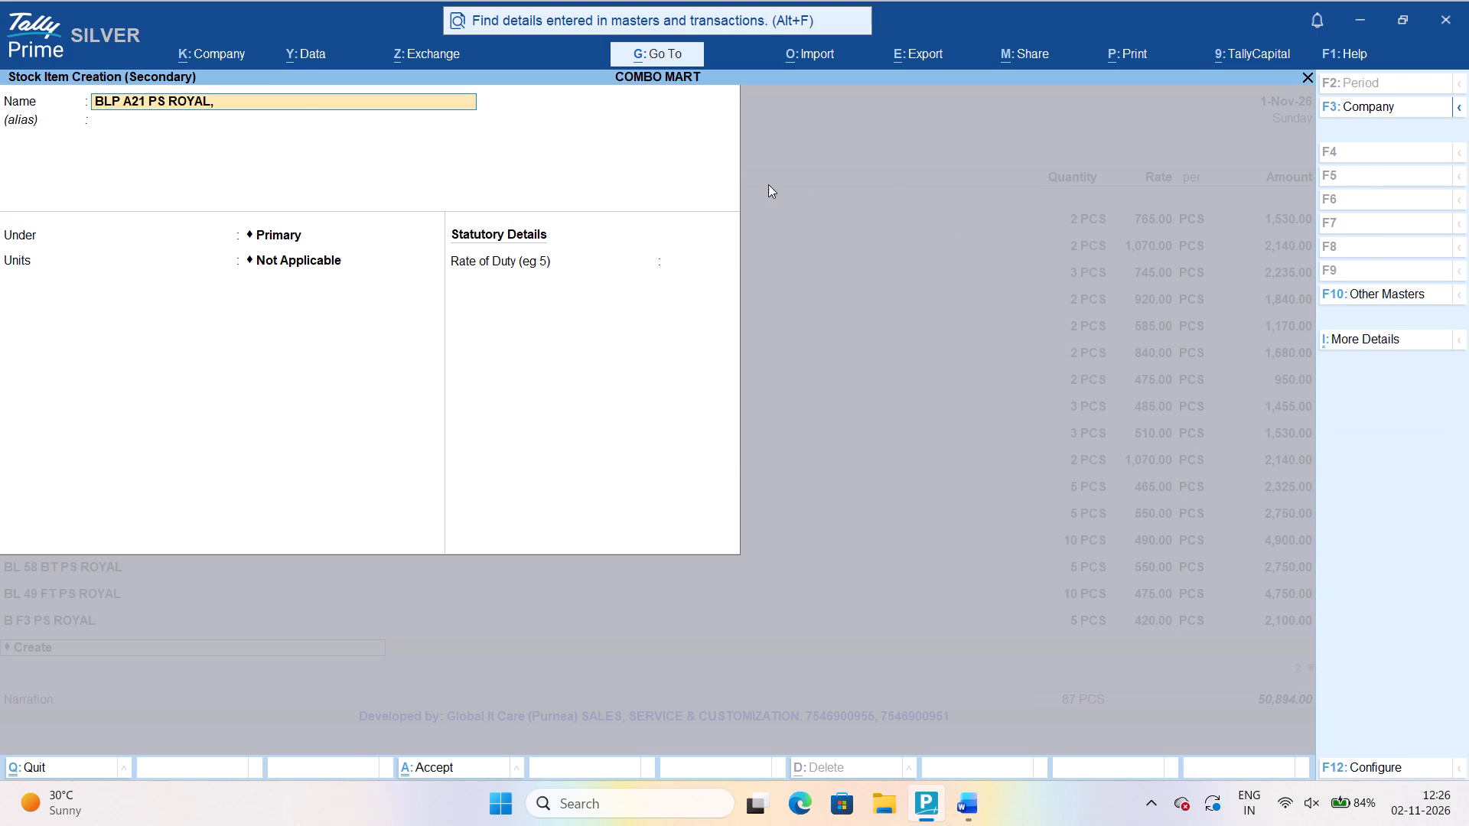
pyautogui.doubleClick(258, 98)
pyautogui.press('BackSpace')
pyautogui.press('Return')
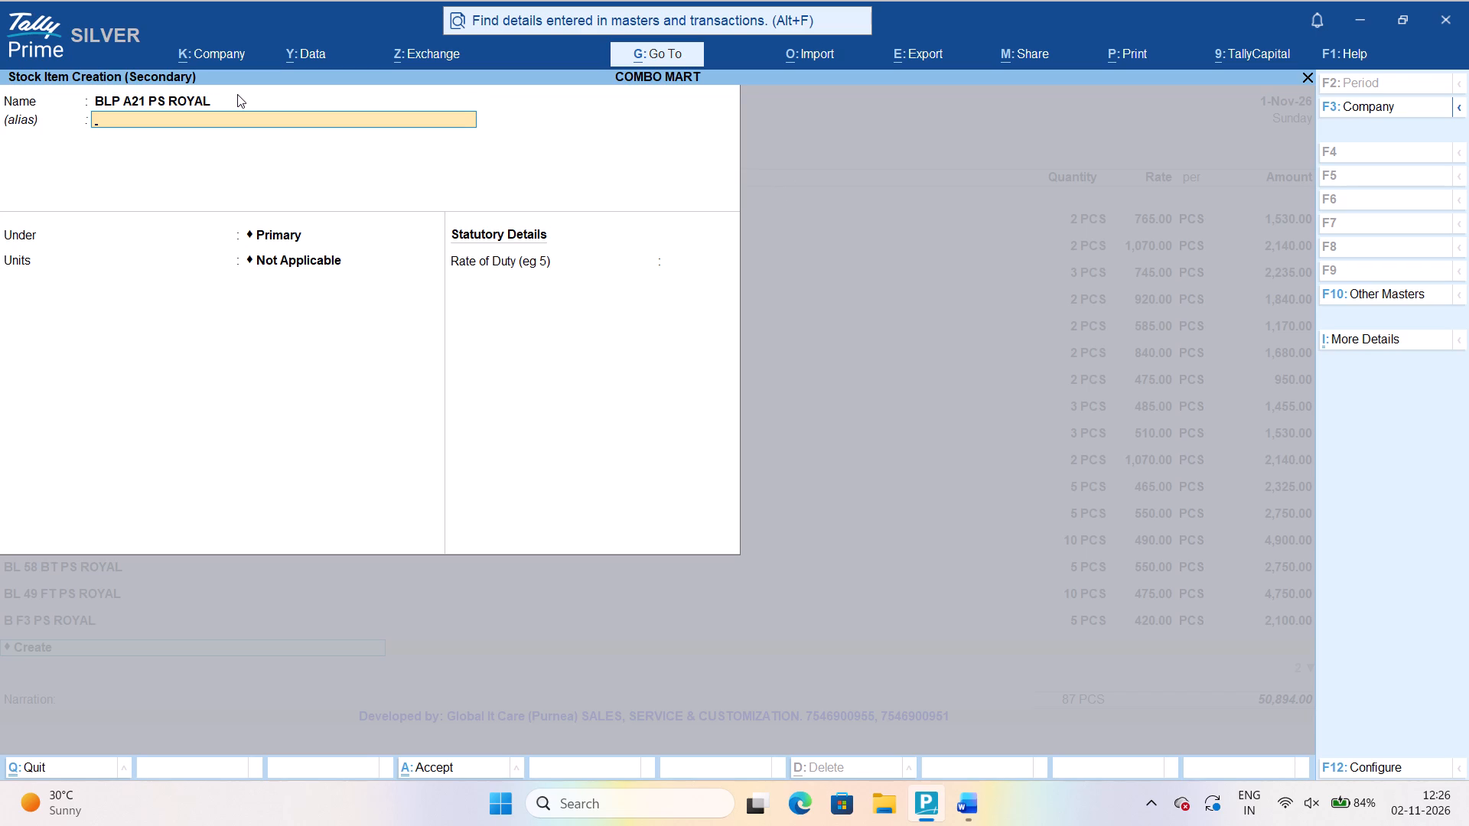
# Place BLP A21 PS ROYAL under the BATTERY group with units PCS, without an alias.
pyautogui.press('Return')
pyautogui.press('Down')
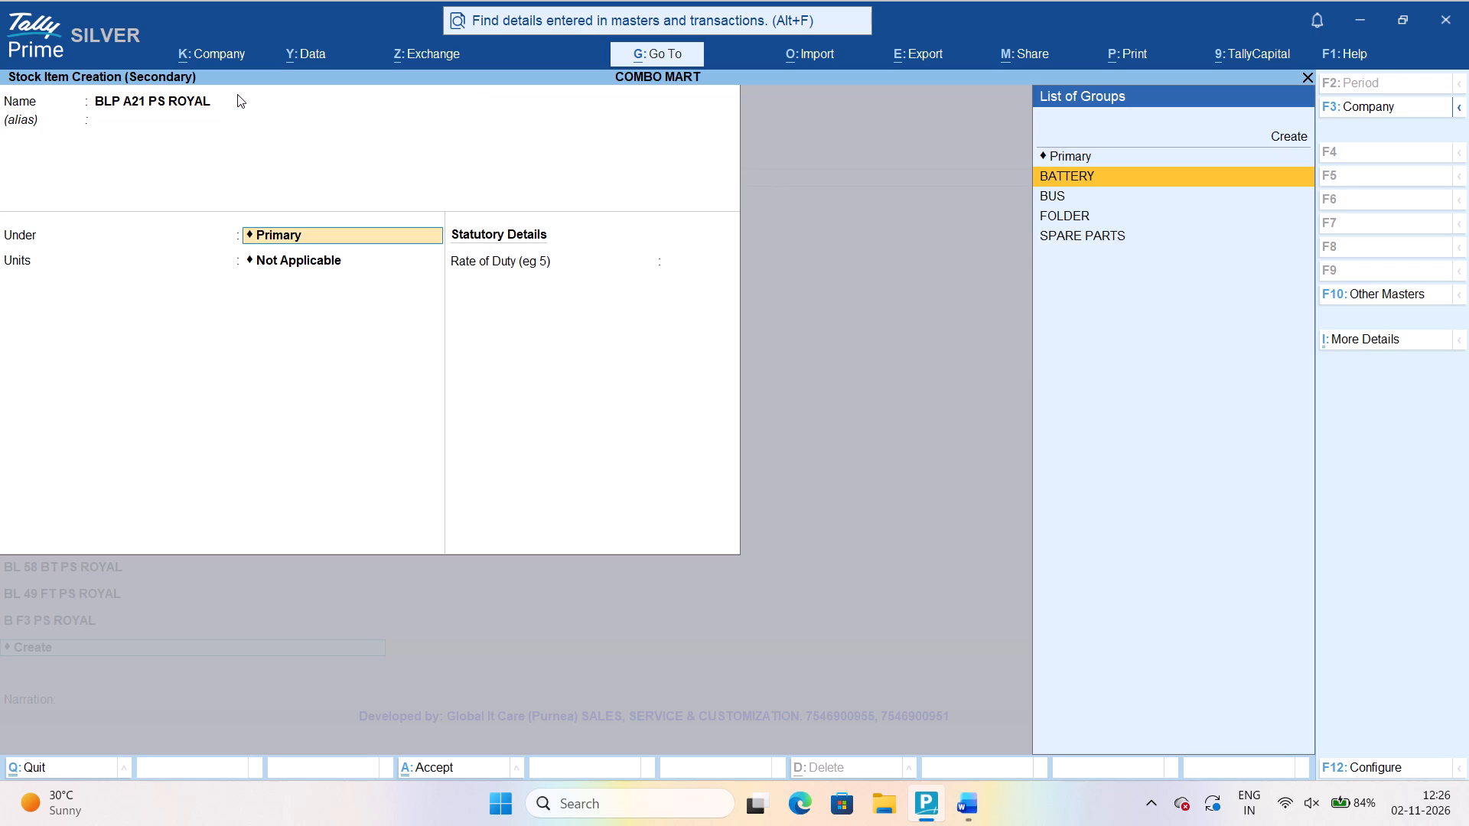
pyautogui.press('Return')
pyautogui.press('Return')
# Enable standard rates for BLP A21 PS ROYAL and set its standard cost to 475 per PCS from 1-Oct-26.
pyautogui.write('YES')
pyautogui.press('Return')
pyautogui.write('1-10')
pyautogui.press('Return')
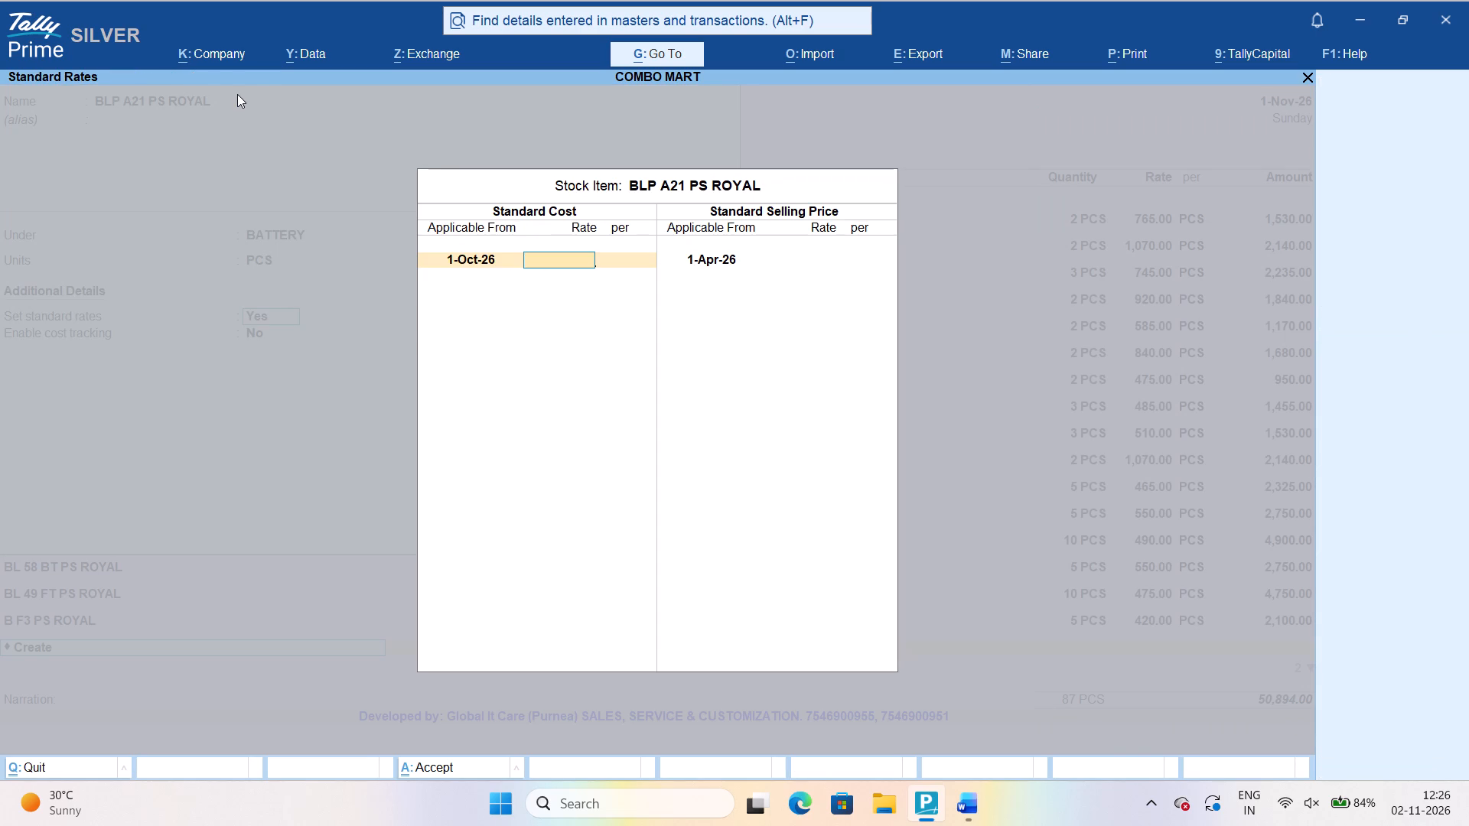
pyautogui.write('475')
pyautogui.press('Return')
pyautogui.press('Return')
pyautogui.press('Return')
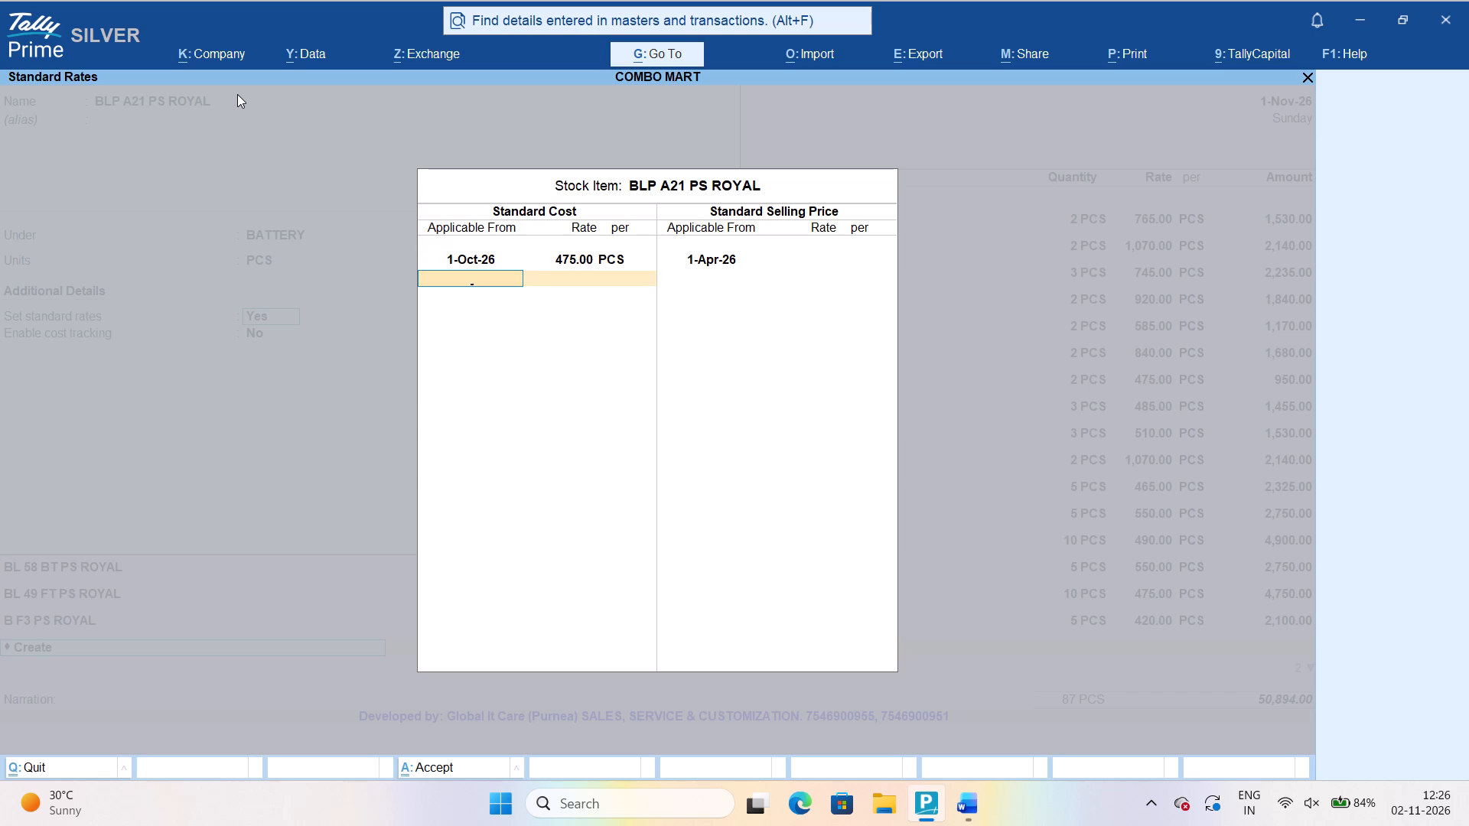
# Change the applicable date of the BLP A21 PS ROYAL standard cost to 1-Nov-26.
pyautogui.press('1')
pyautogui.press('BackSpace')
pyautogui.press('BackSpace')
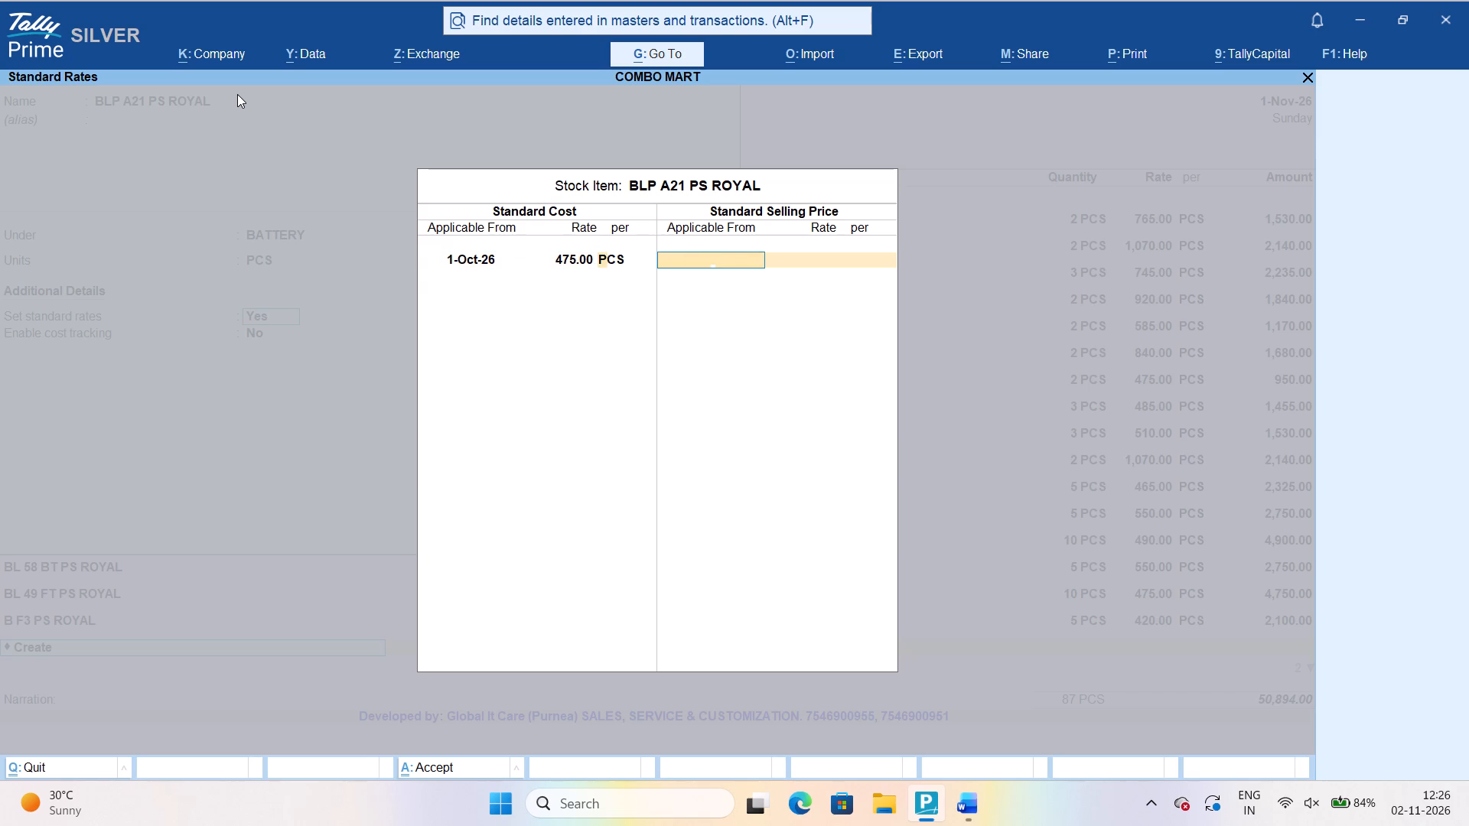
pyautogui.press('BackSpace')
pyautogui.press('BackSpace')
pyautogui.write('1-11')
pyautogui.press('Return')
pyautogui.press('Return')
pyautogui.press('Return')
pyautogui.press('Return')
# Set the standard selling price of BLP A21 PS ROYAL to 495 per PCS from 1-Nov-26 and save the item.
pyautogui.write('1-11')
pyautogui.press('Return')
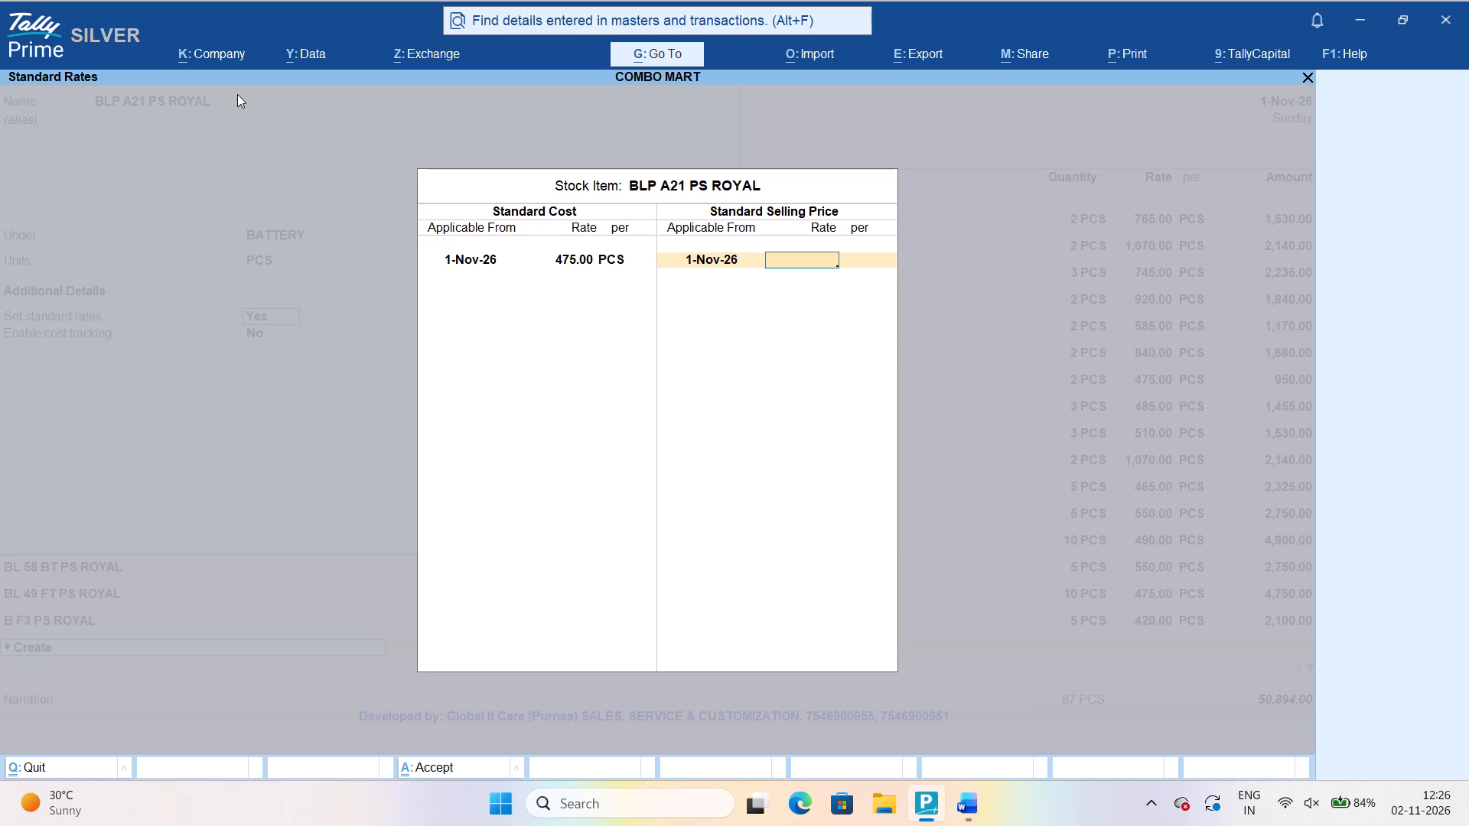
pyautogui.write('495')
pyautogui.press('Return')
pyautogui.press('Return')
pyautogui.press('Return')
pyautogui.press('Return')
pyautogui.press('Return')
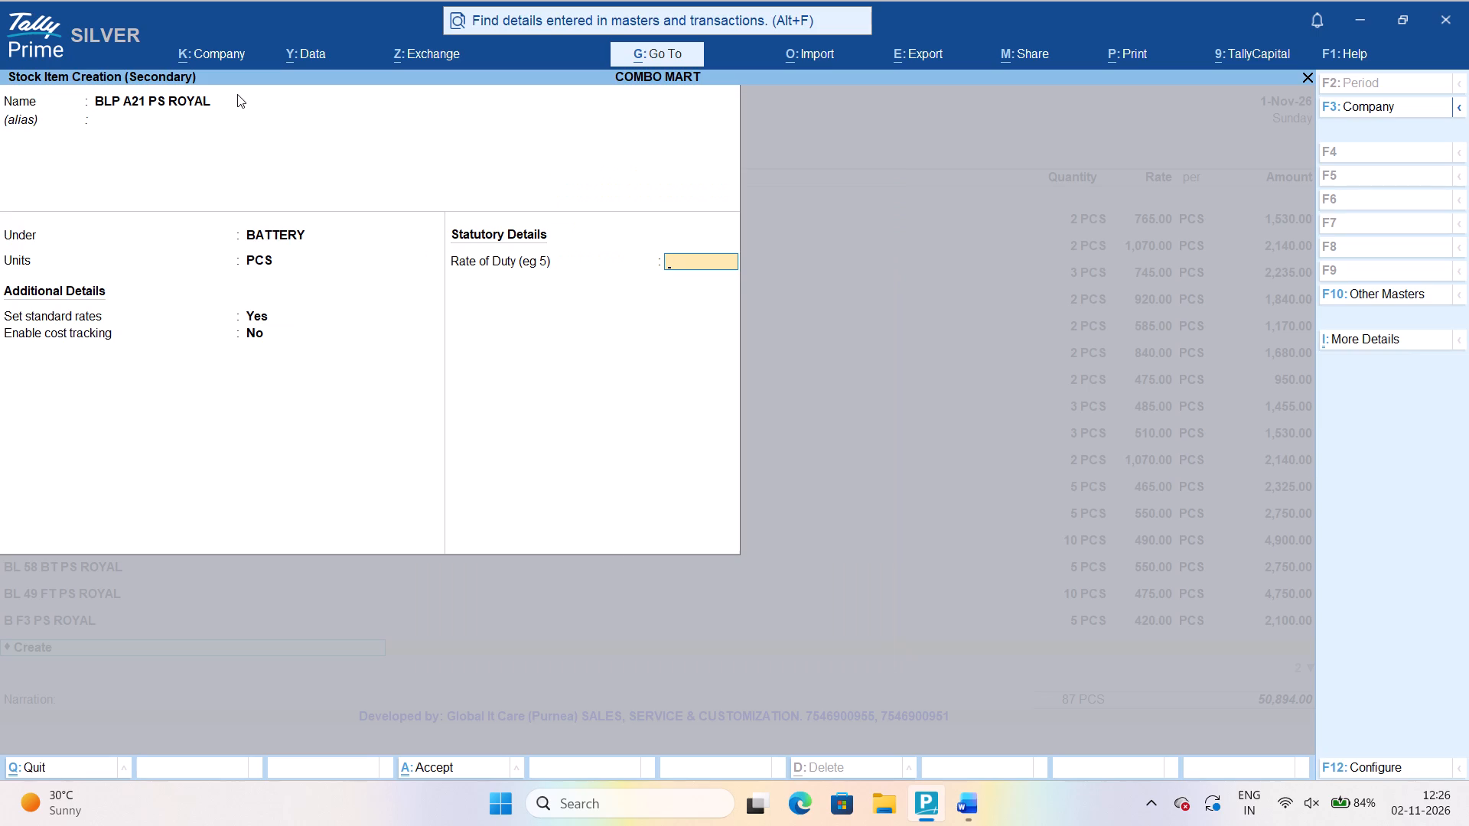
pyautogui.press('Return')
# Enter 5 PCS of BLP A21 PS ROYAL at rate 475.00 per PCS in the voucher, without a description.
pyautogui.press('Return')
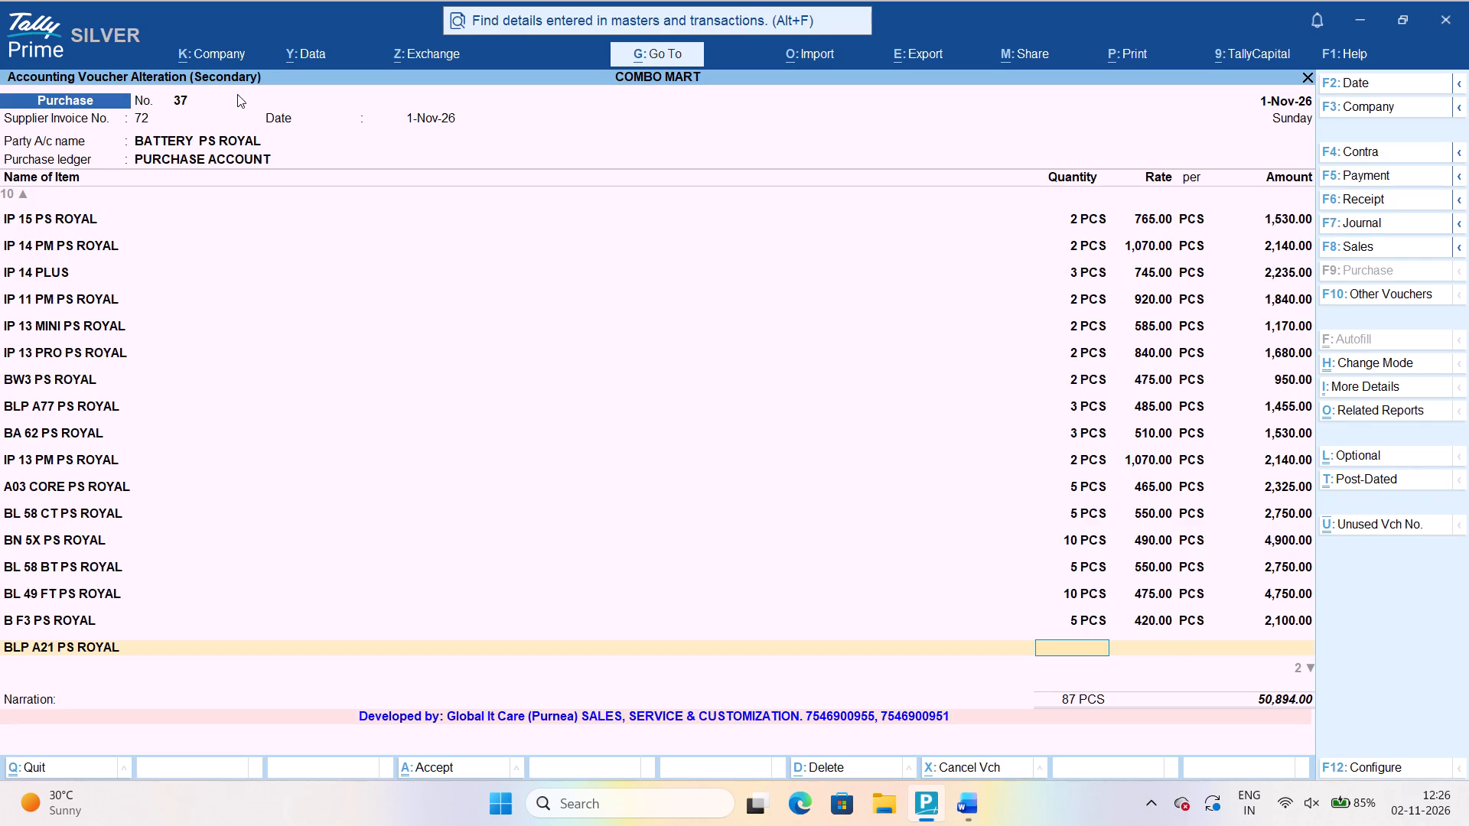
pyautogui.press('5')
pyautogui.press('Return')
pyautogui.press('Return')
pyautogui.press('Return')
pyautogui.press('Return')
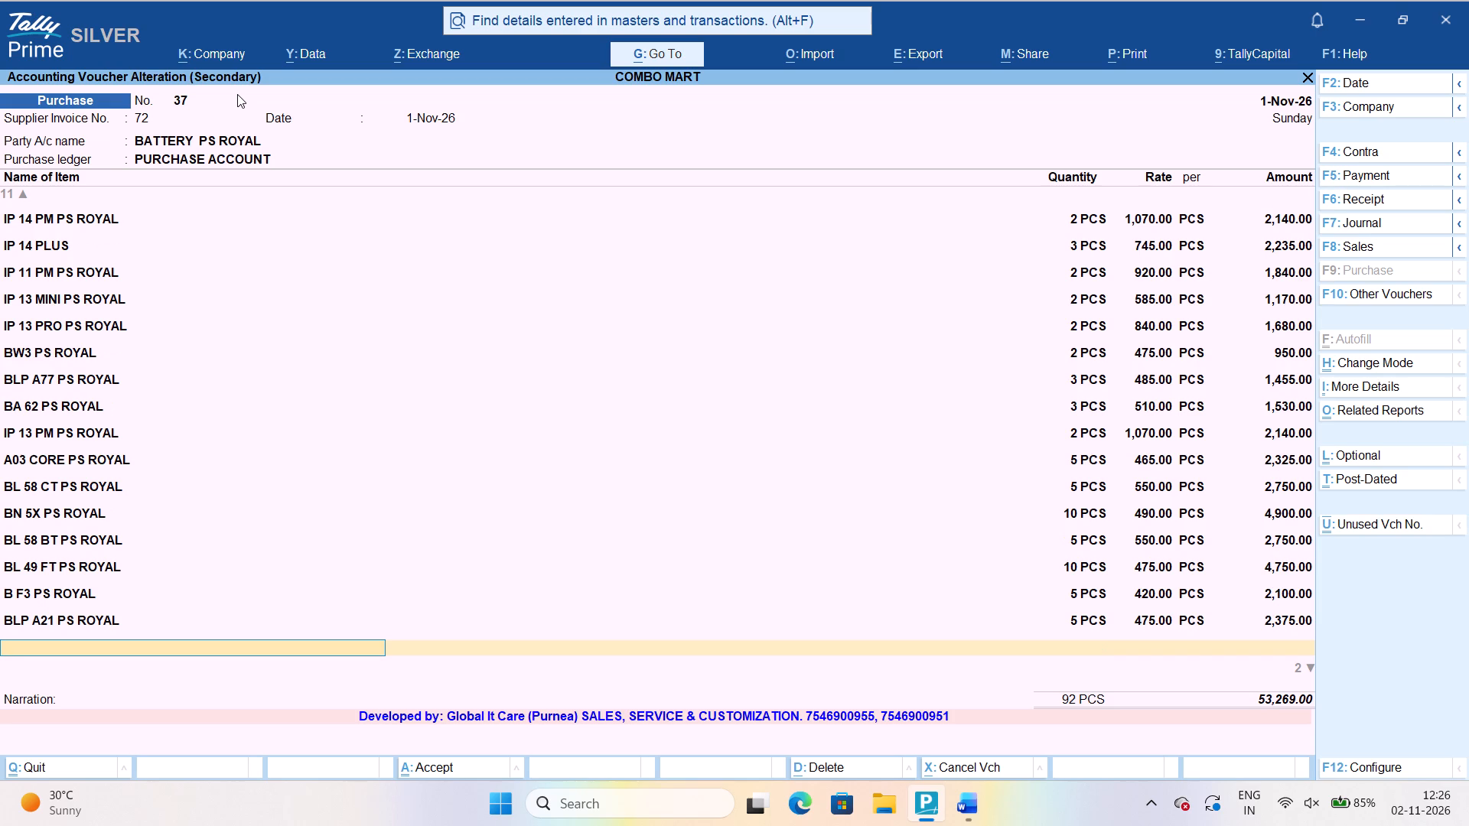
# Start a new stock item for the next purchase line and name it BLP 911 PS ROYAL.
pyautogui.write('BLP')
pyautogui.press('space')
pyautogui.write('911')
pyautogui.press('space')
pyautogui.press('Up')
pyautogui.press('Up')
pyautogui.press('Up')
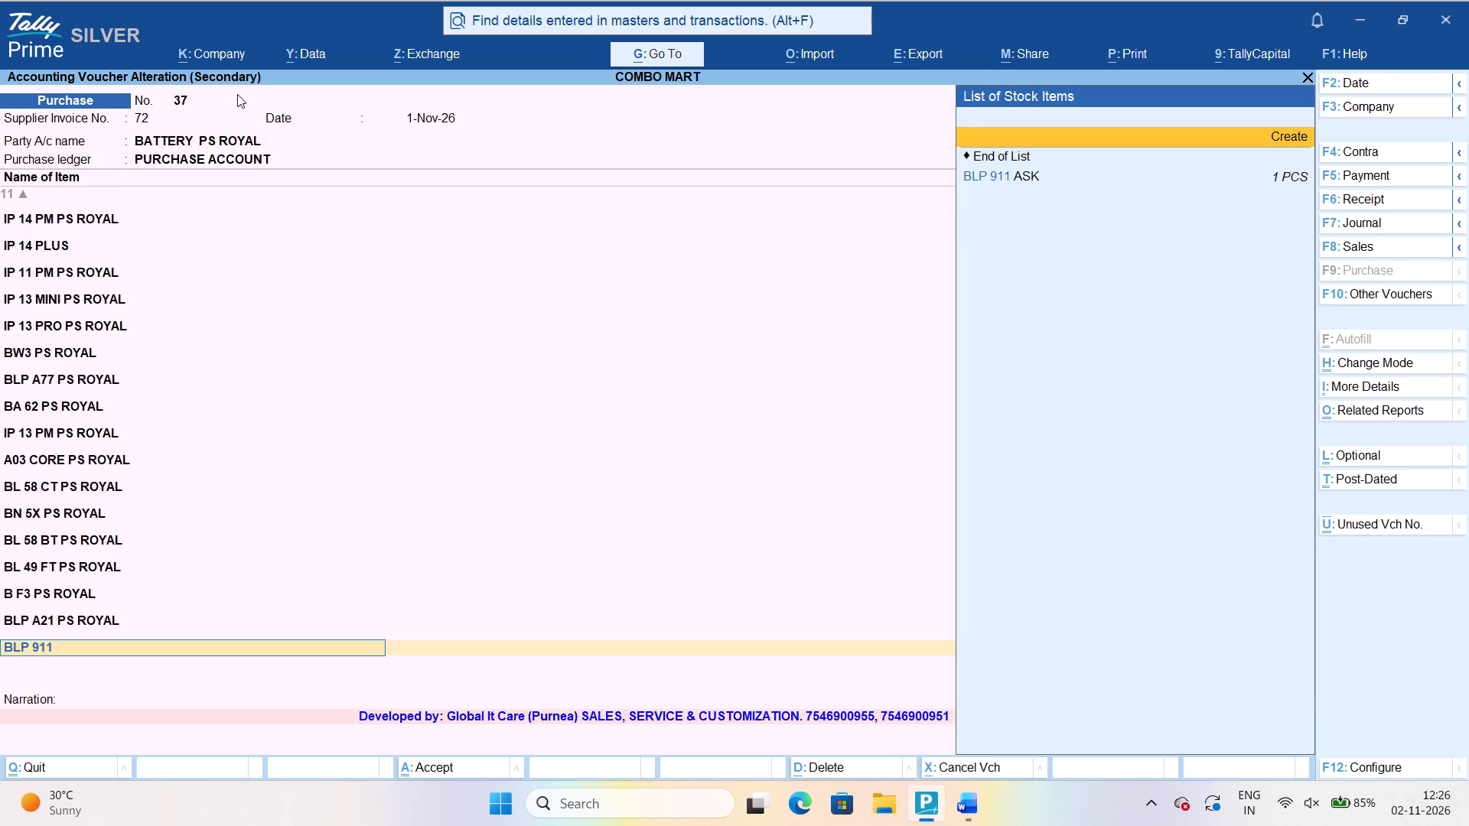
pyautogui.press('Return')
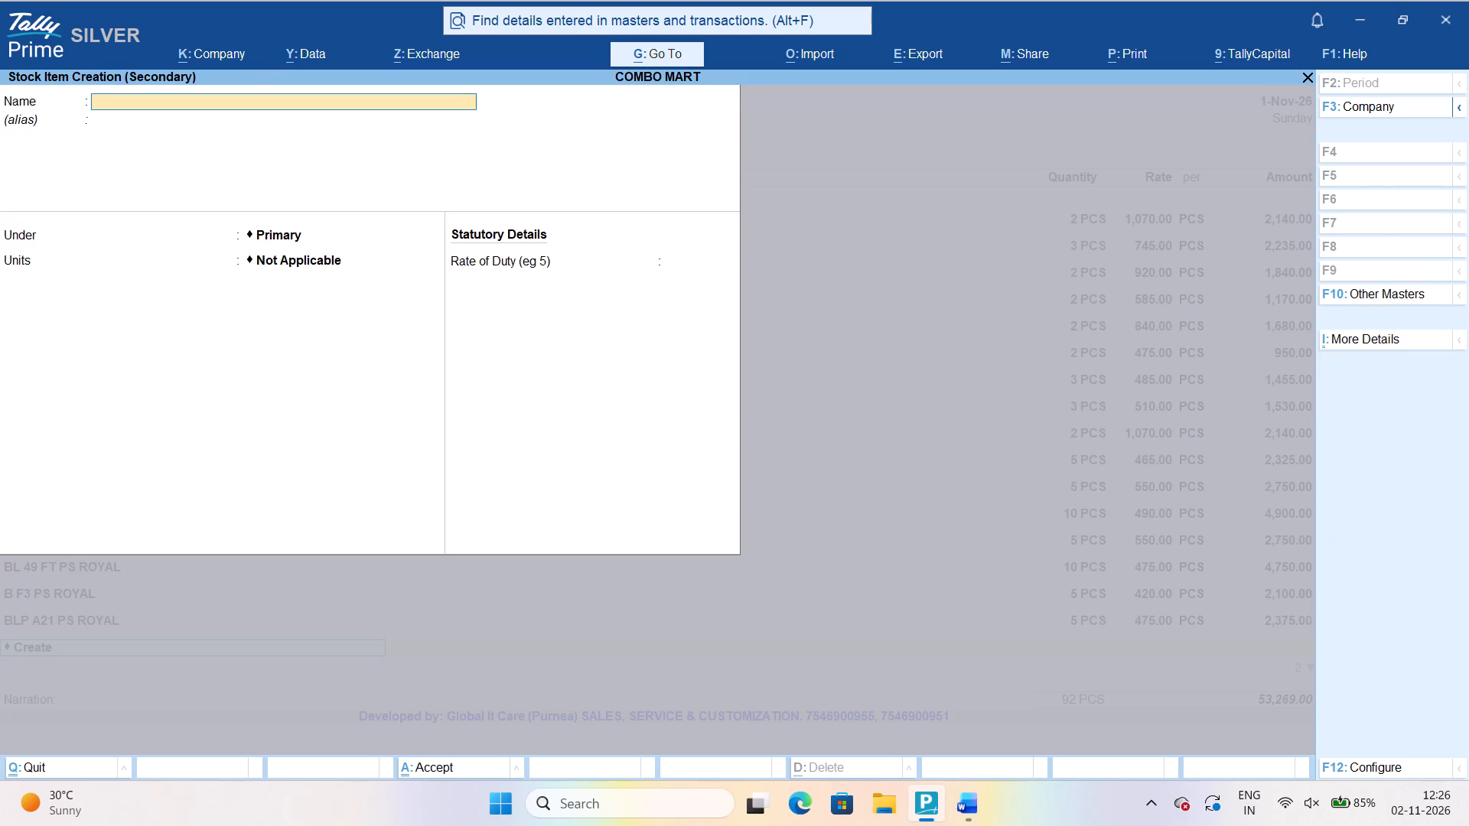
pyautogui.write('BLP 911')
pyautogui.press('space')
pyautogui.write('PS ROYAL')
pyautogui.press('Return')
# Place BLP 911 PS ROYAL under the BATTERY group with units PCS, without an alias.
pyautogui.press('Return')
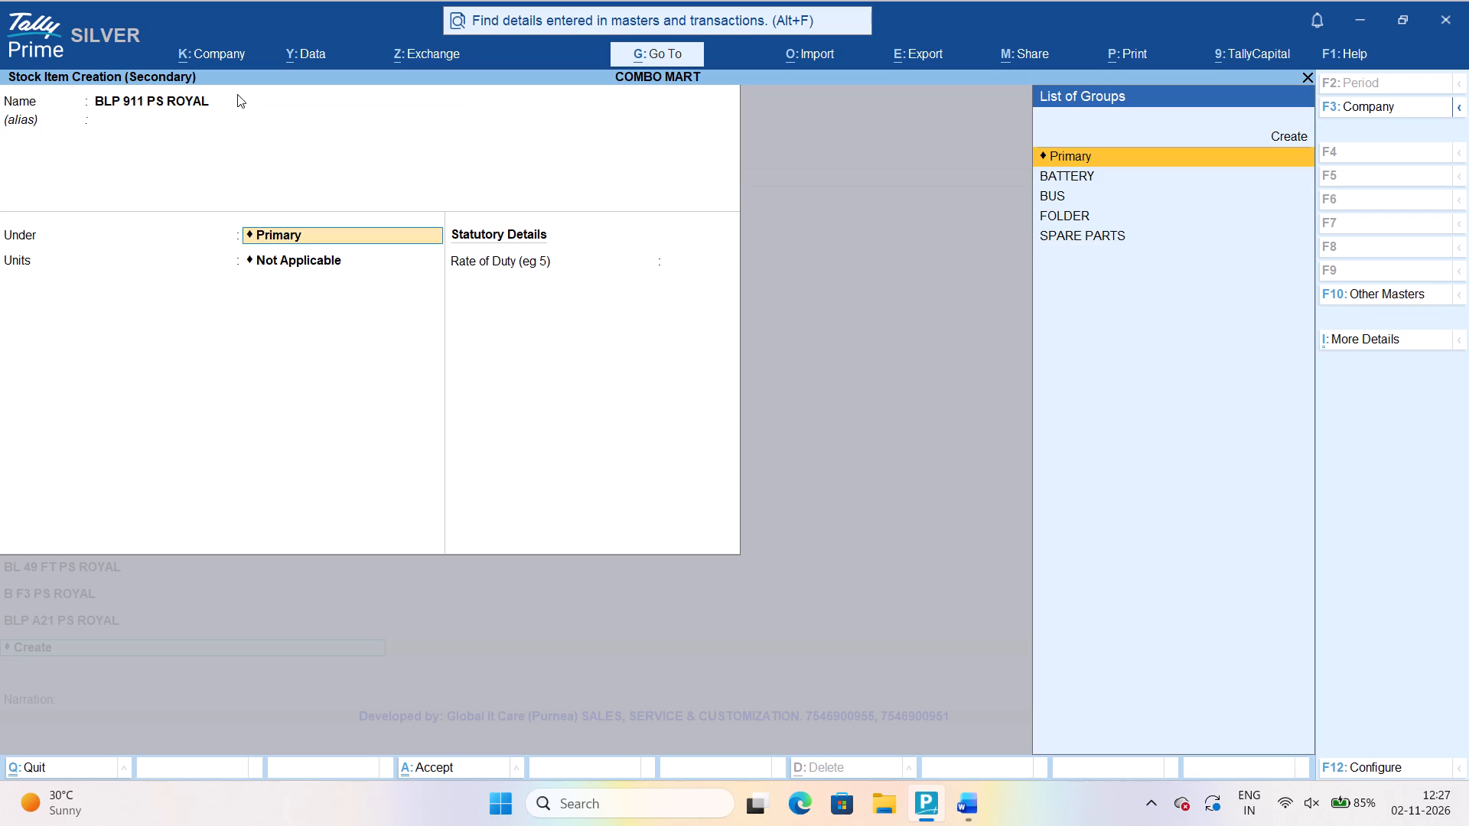
pyautogui.press('Down')
pyautogui.press('Return')
pyautogui.press('Return')
# Enable standard rates for BLP 911 PS ROYAL and set its standard cost to 595 per PCS from 1-Nov-26.
pyautogui.write('YES')
pyautogui.press('Return')
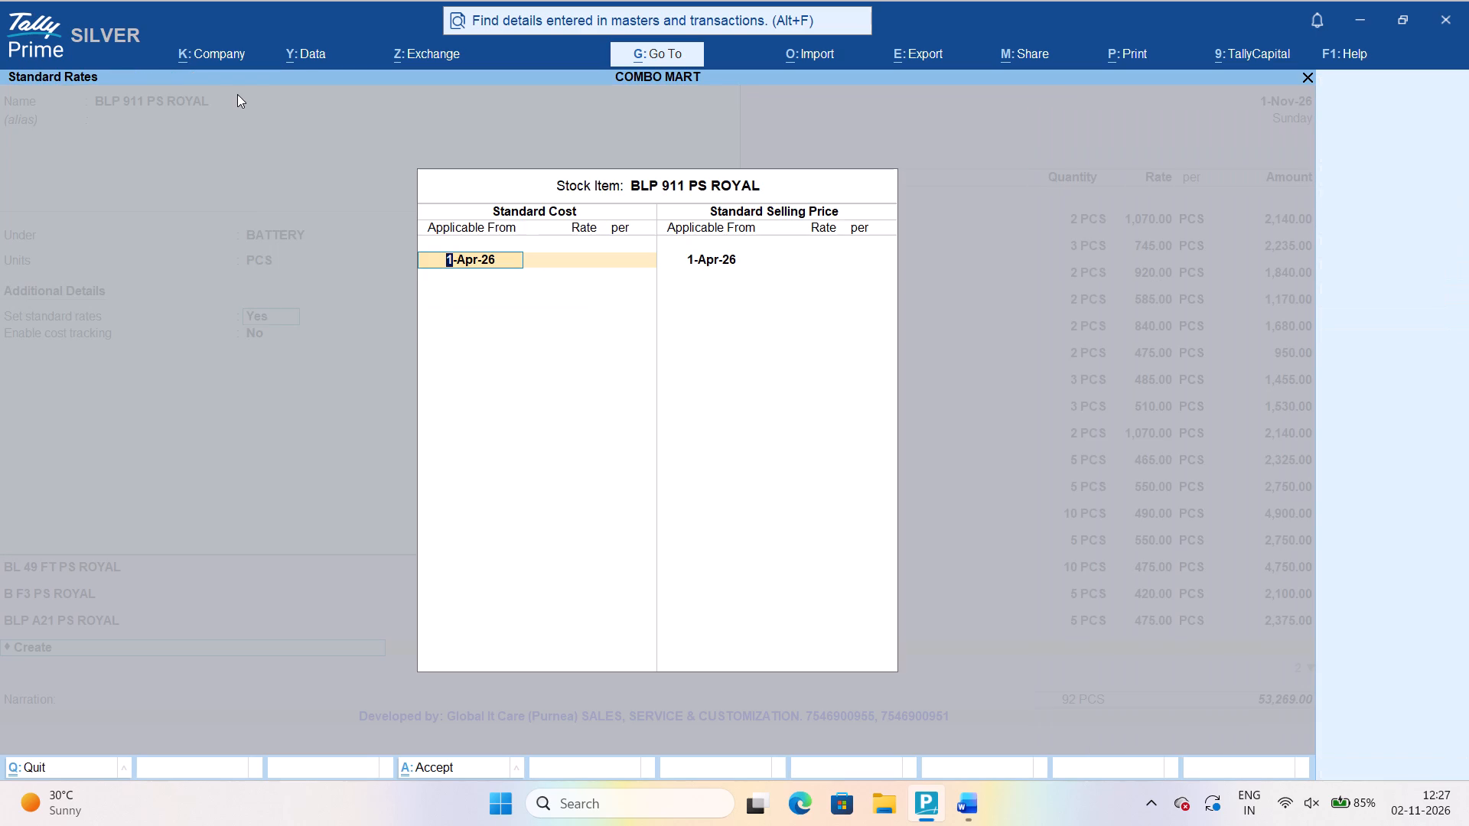
pyautogui.press('1')
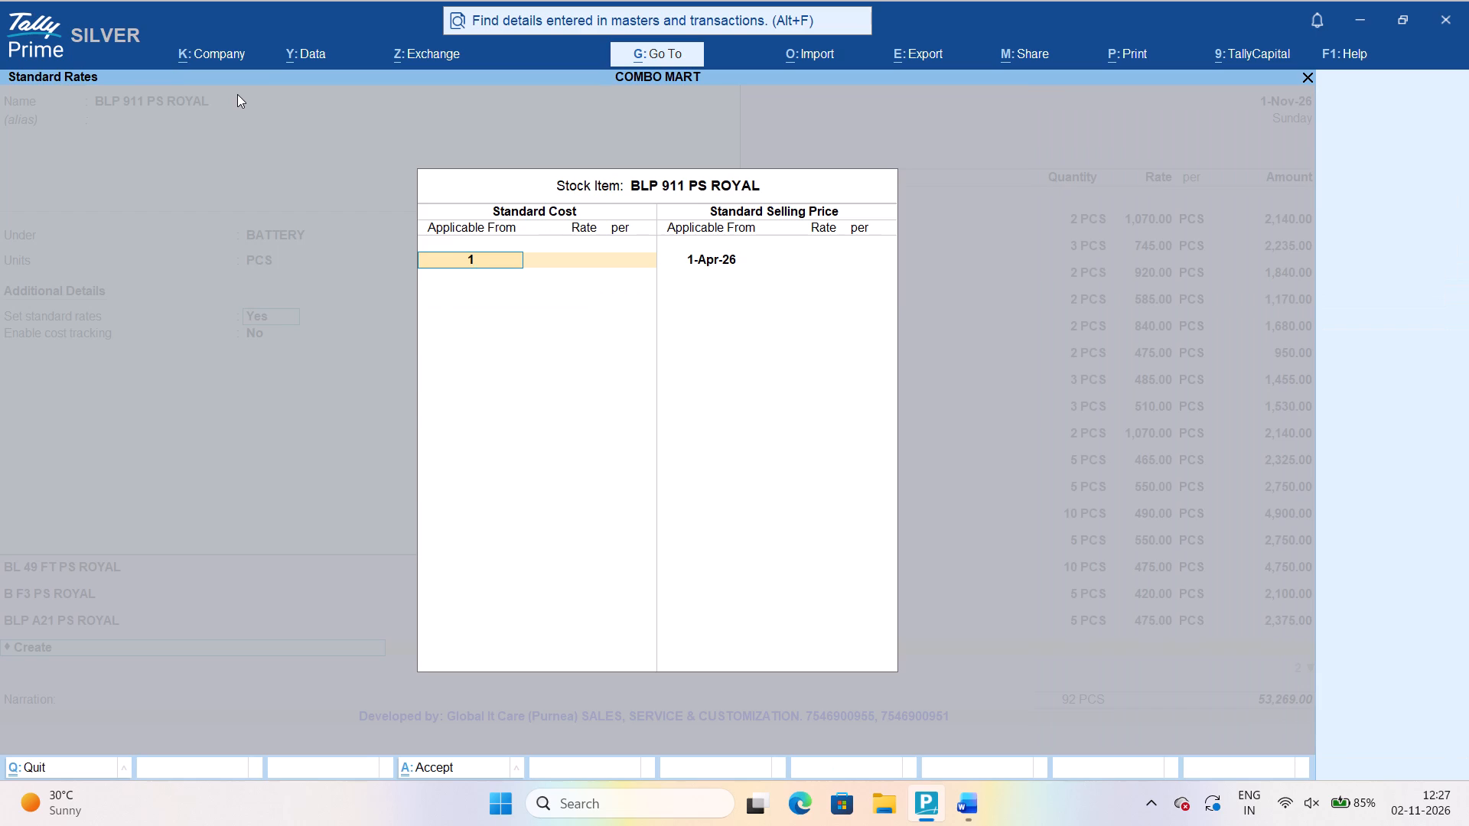
pyautogui.write('+-')
pyautogui.press('BackSpace')
pyautogui.press('-')
pyautogui.press('BackSpace')
pyautogui.press('BackSpace')
pyautogui.write('-11')
pyautogui.press('Return')
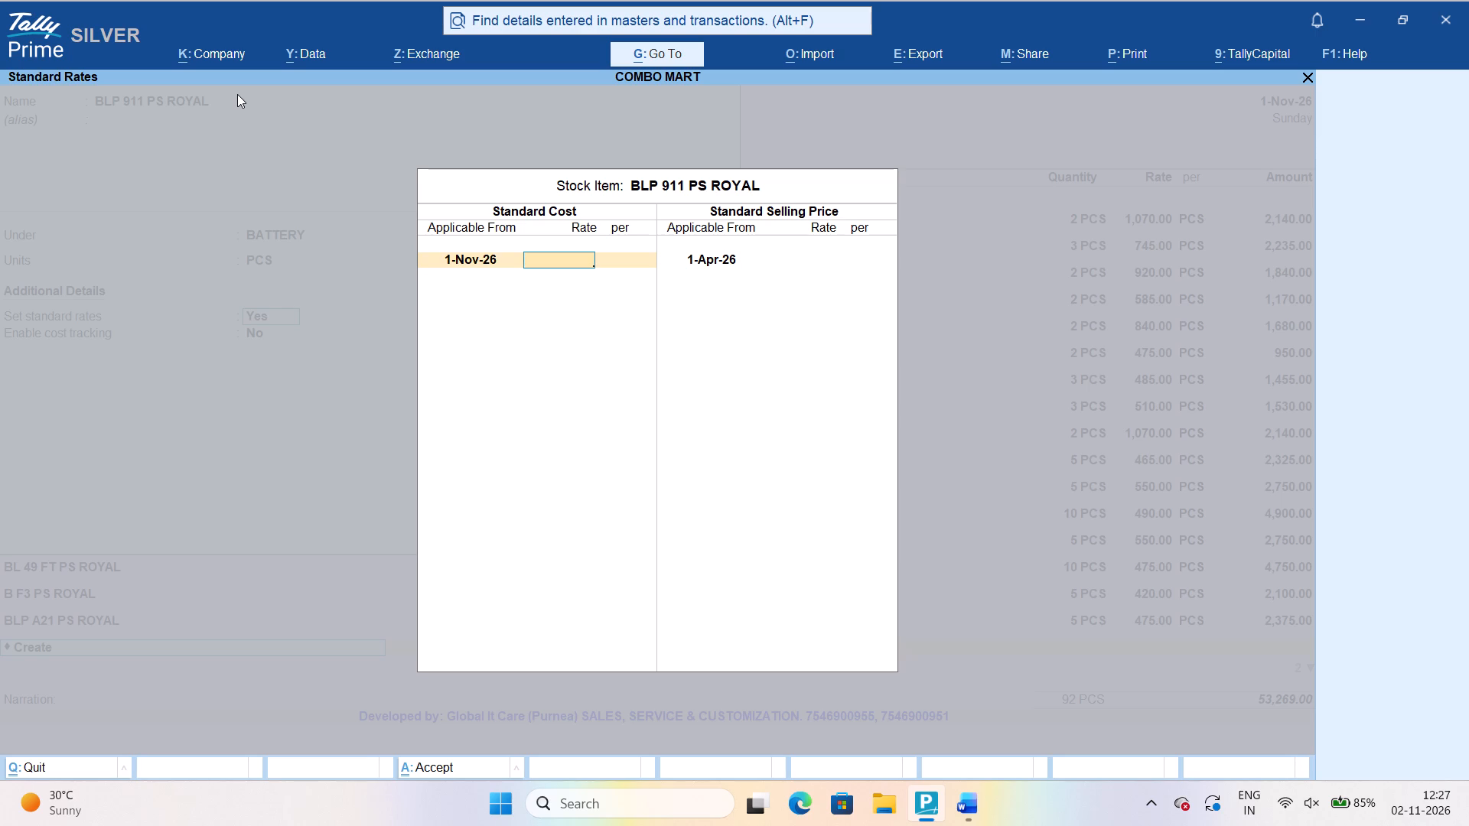
pyautogui.write('595')
pyautogui.press('Return')
pyautogui.press('Return')
pyautogui.press('Return')
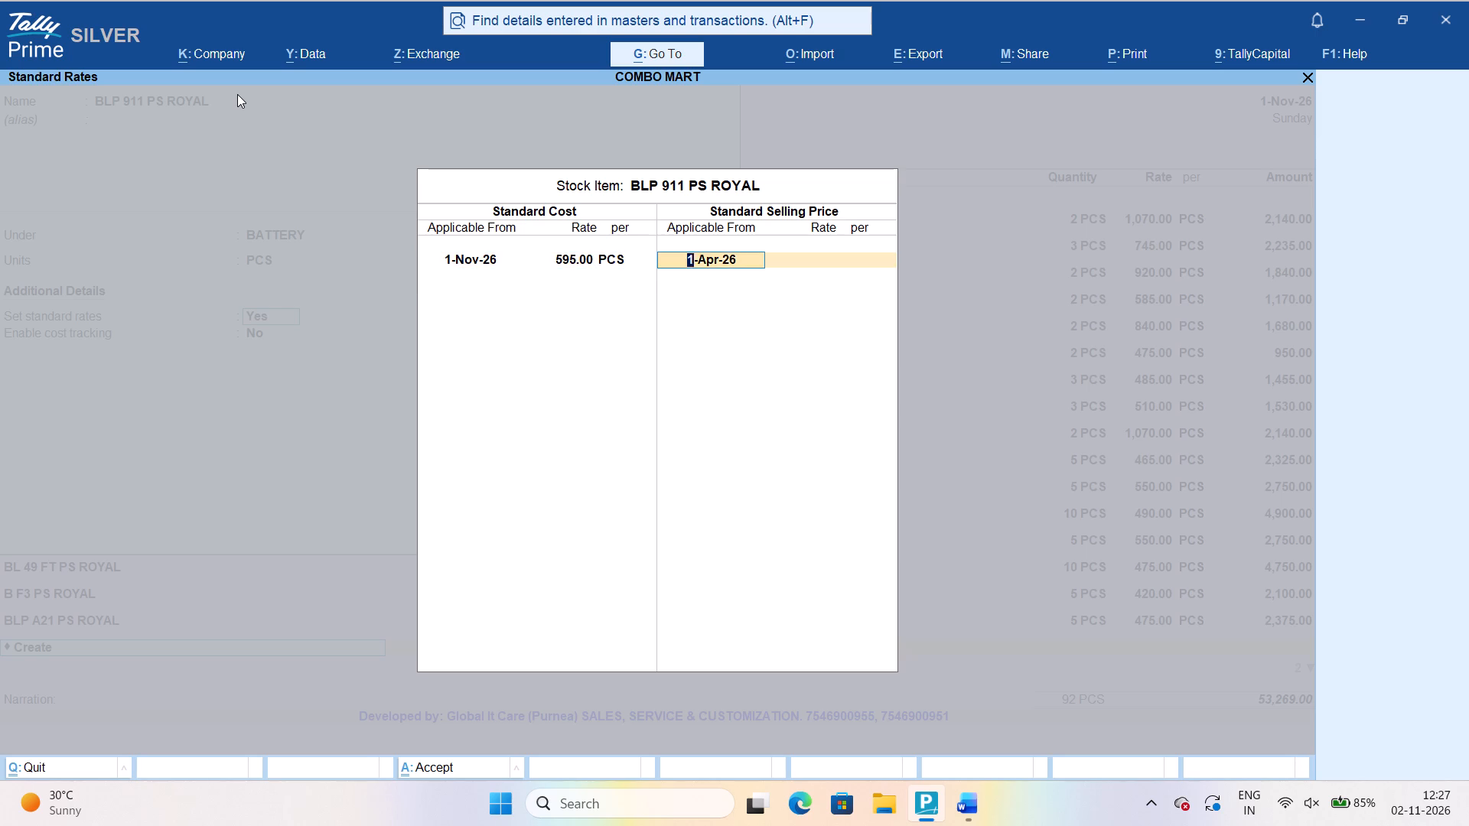
# Set the standard selling price of BLP 911 PS ROYAL to 615 per PCS from 1-Nov-26 and save the item.
pyautogui.write('1-10')
pyautogui.press('BackSpace')
pyautogui.press('1')
pyautogui.press('Return')
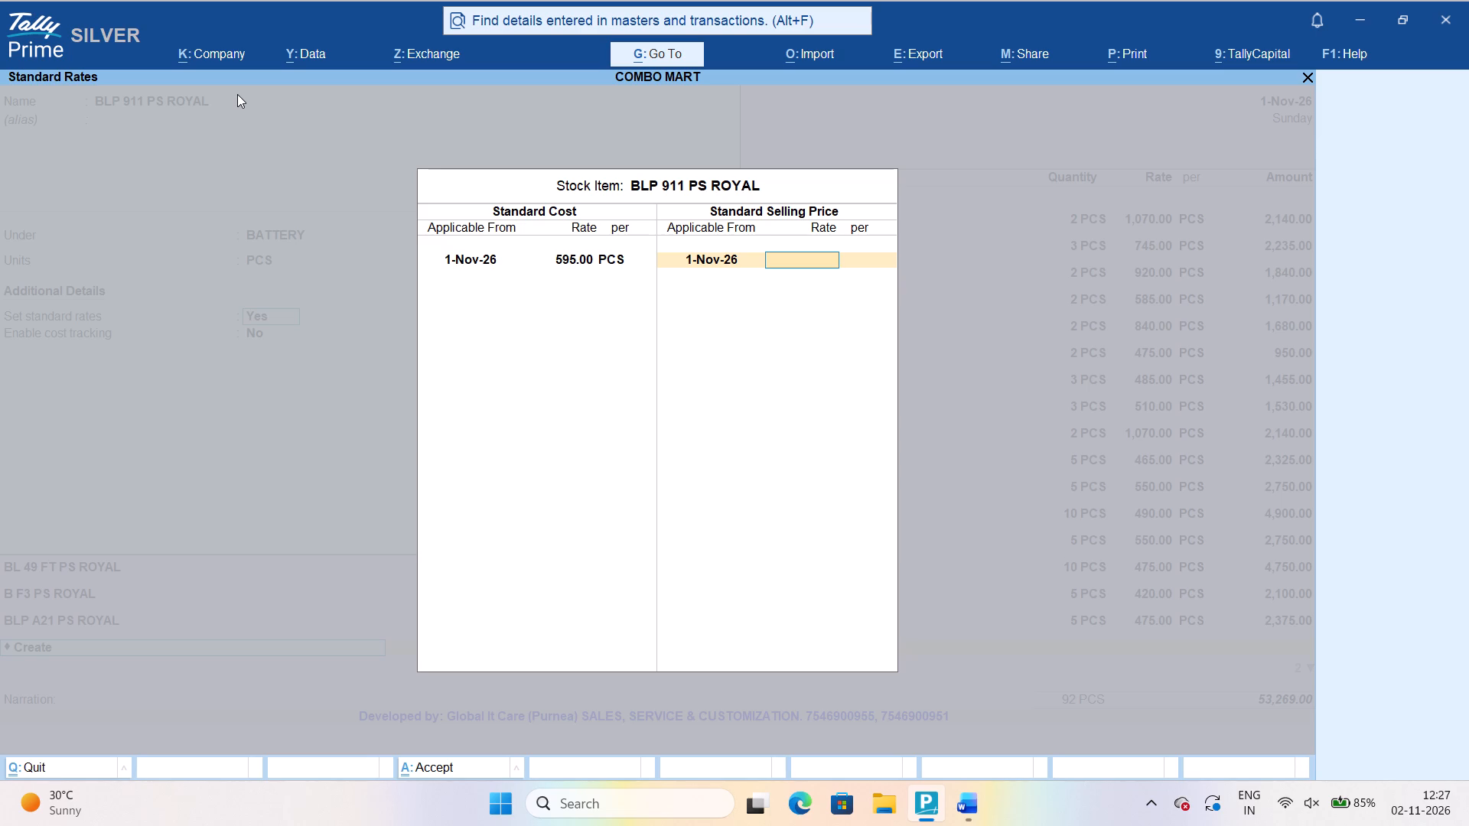
pyautogui.write('615')
pyautogui.press('Return')
pyautogui.press('Return')
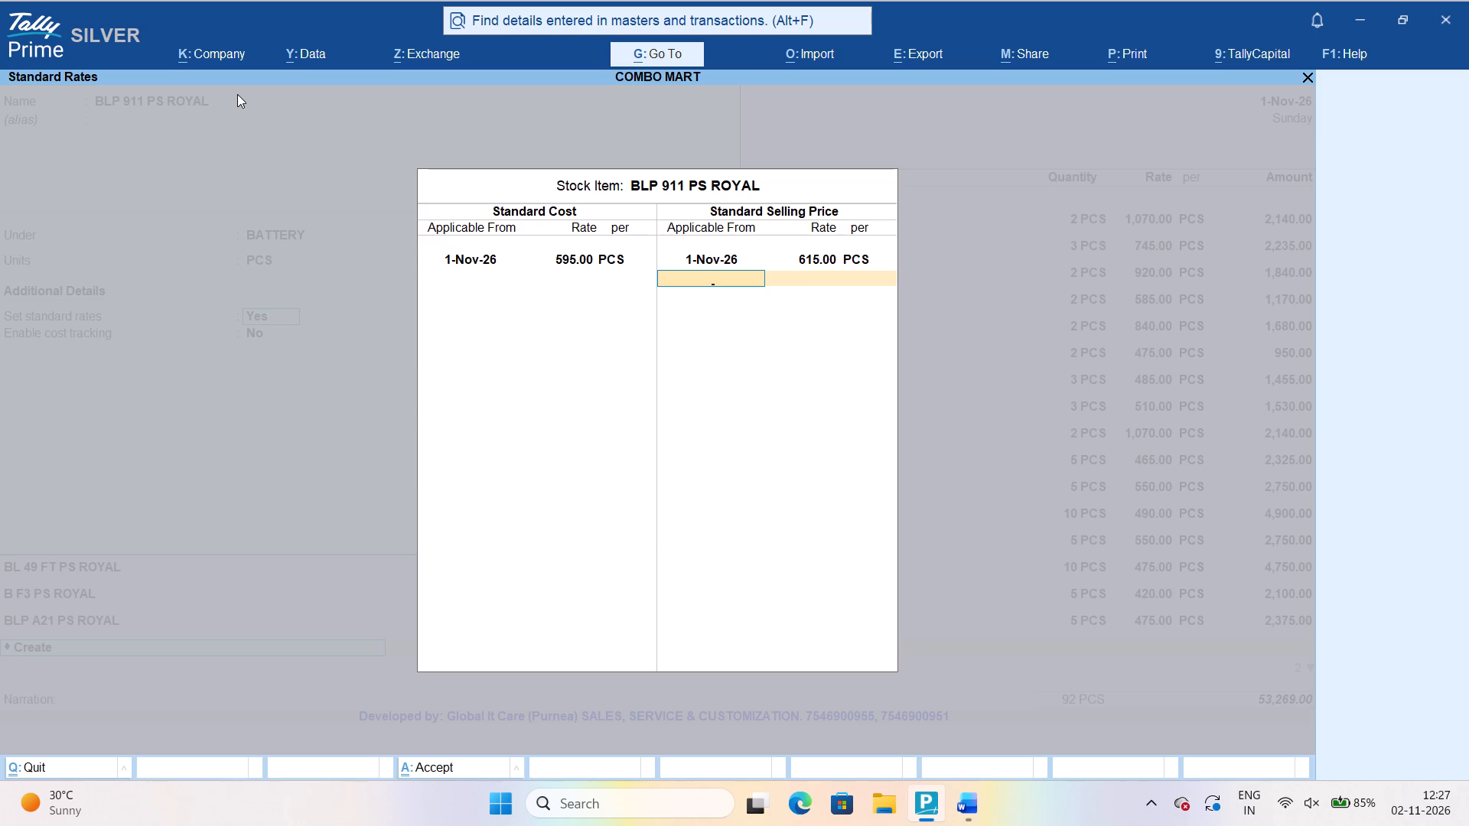
pyautogui.press('Return')
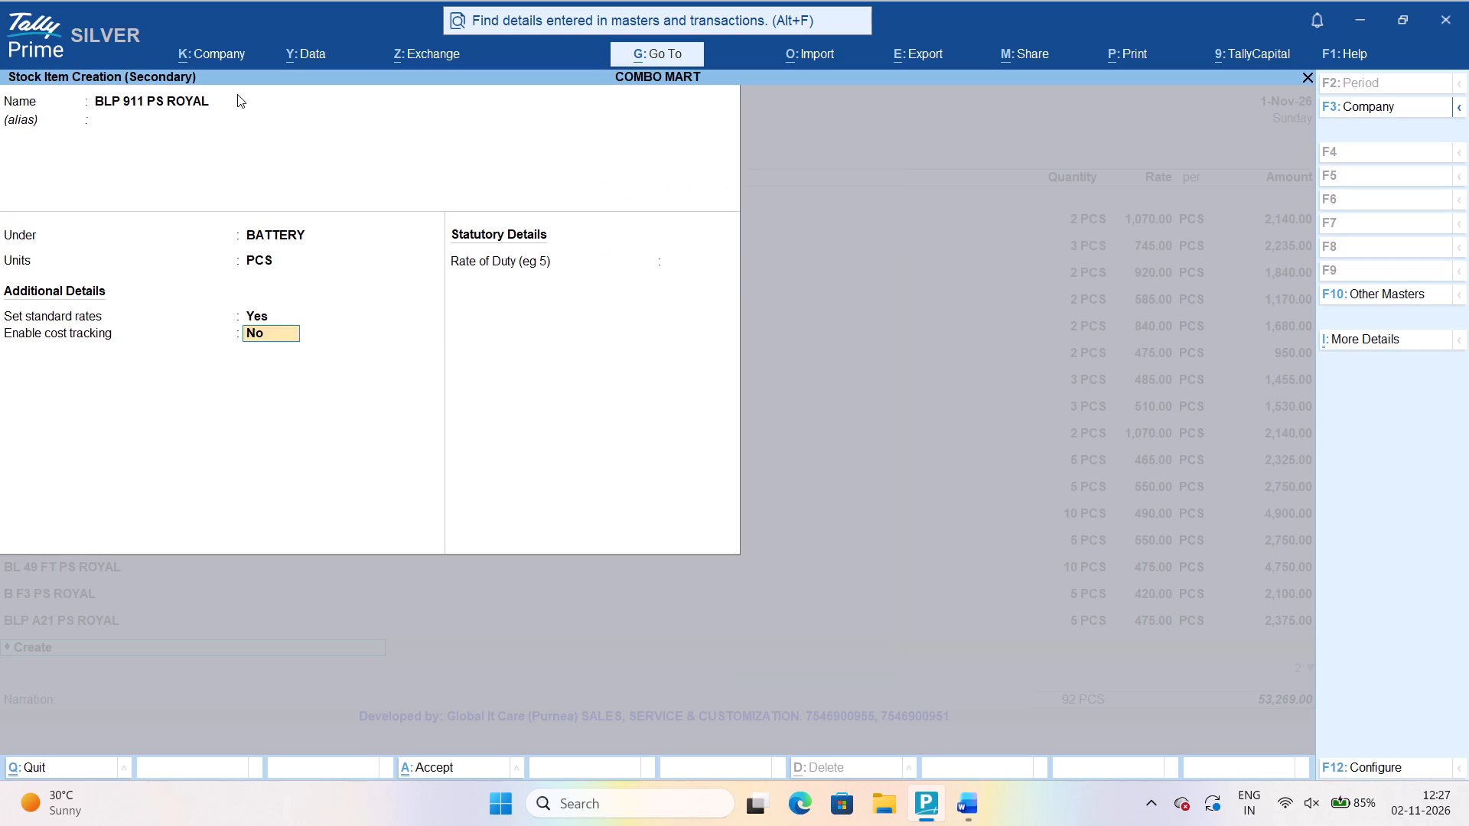
pyautogui.press('Return')
pyautogui.press('Return')
pyautogui.press('Return')
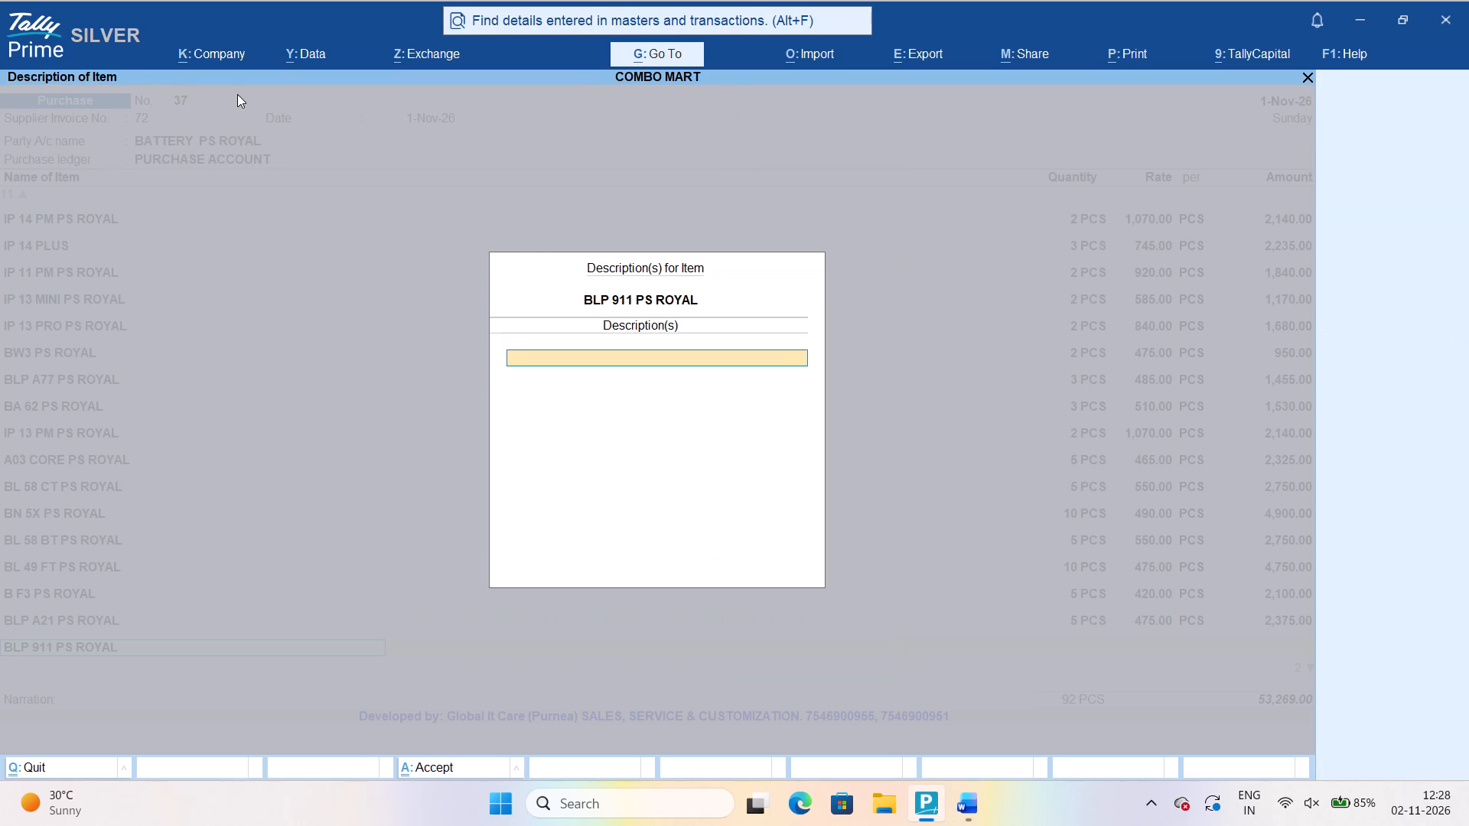
# Complete the BLP 911 PS ROYAL purchase line without a description, with quantity 5 PCS at the 595 rate.
pyautogui.press('Return')
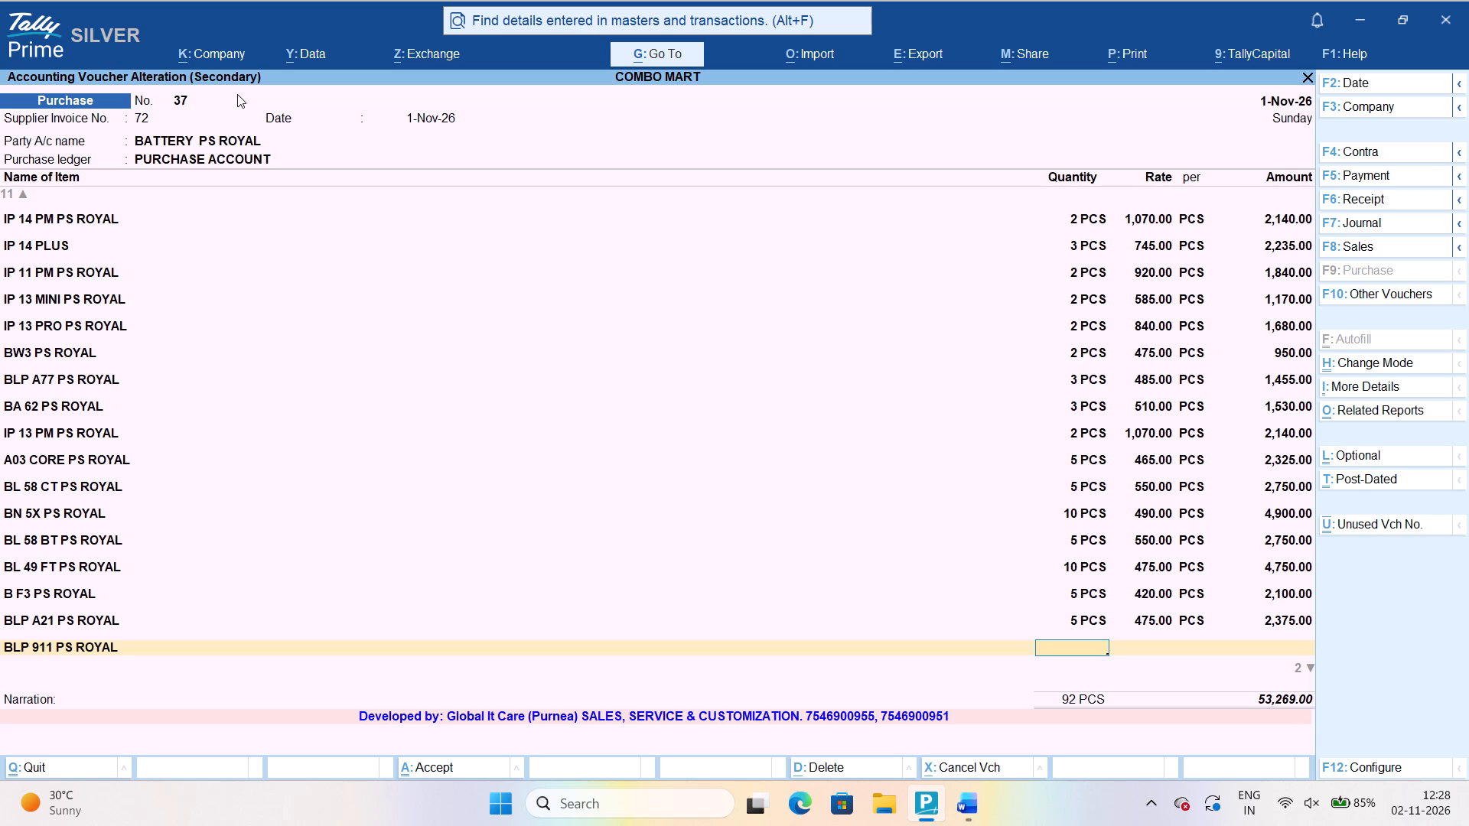
pyautogui.press('5')
pyautogui.press('Return')
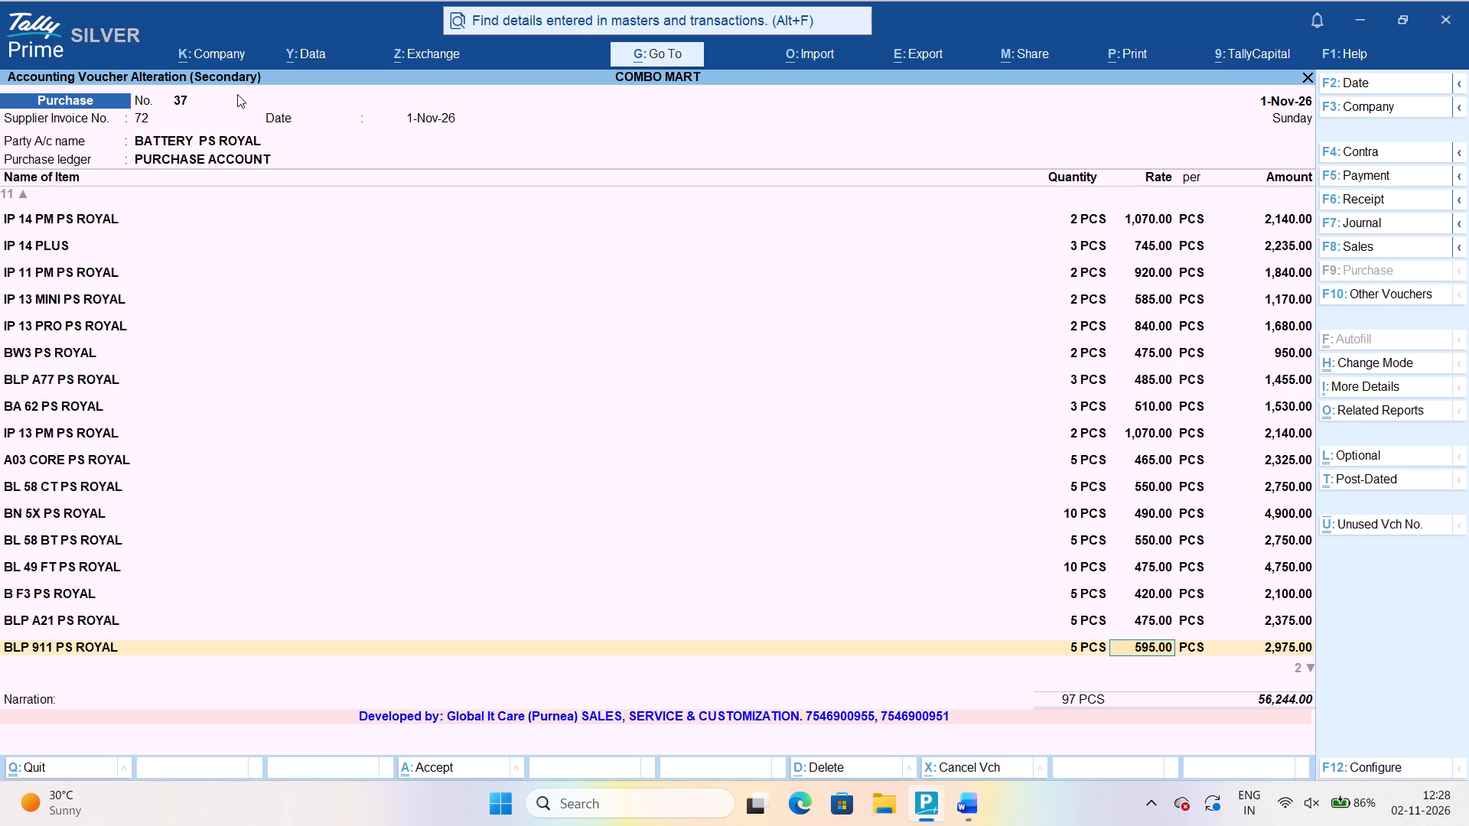
pyautogui.press('Return')
pyautogui.press('Return')
pyautogui.press('Return')
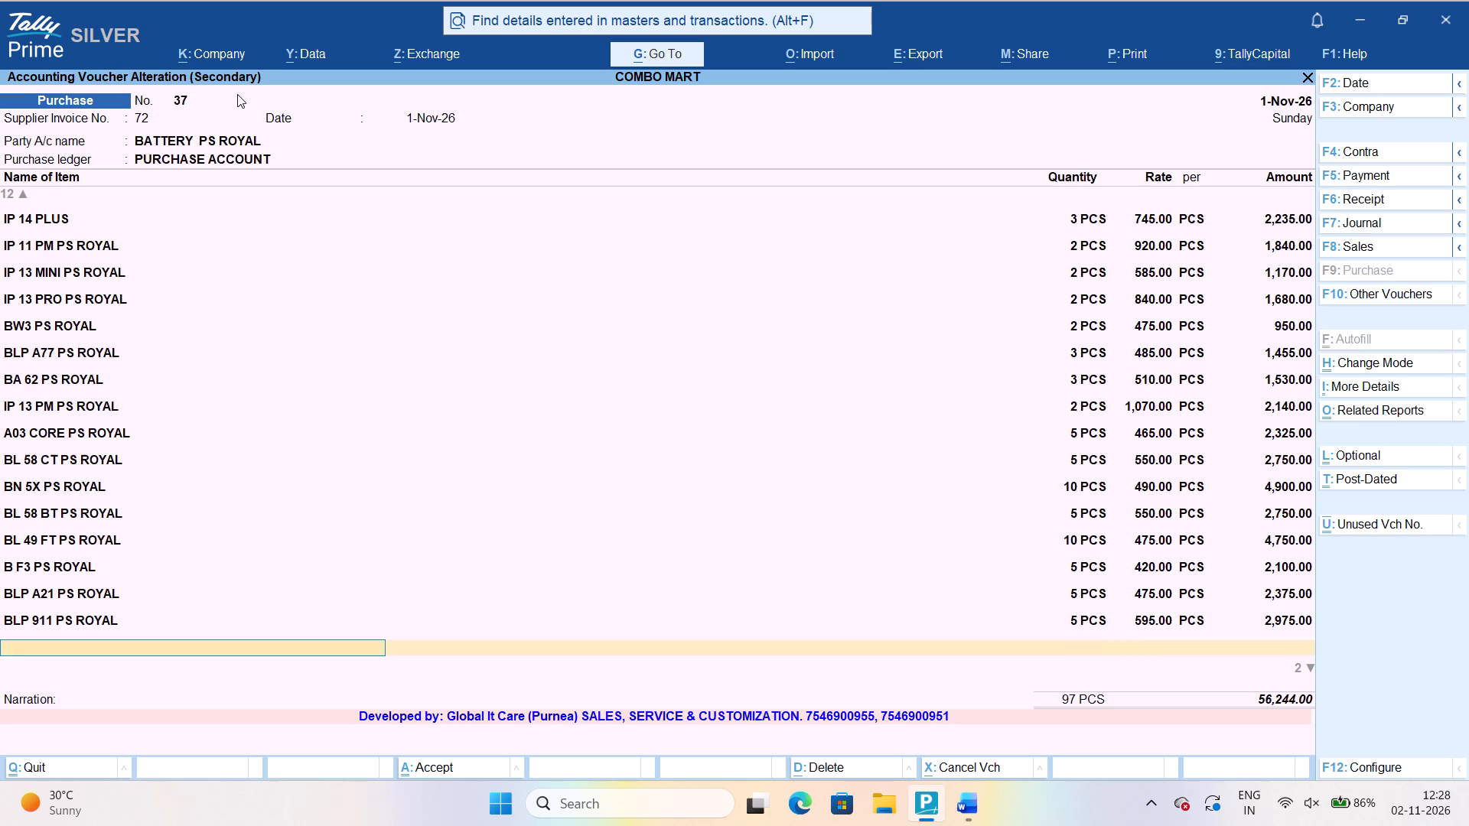
# Add the existing item BLP 771 PS ROYAL as the next purchase line, without a description, with quantity 5 PCS.
pyautogui.write('BLP')
pyautogui.press('space')
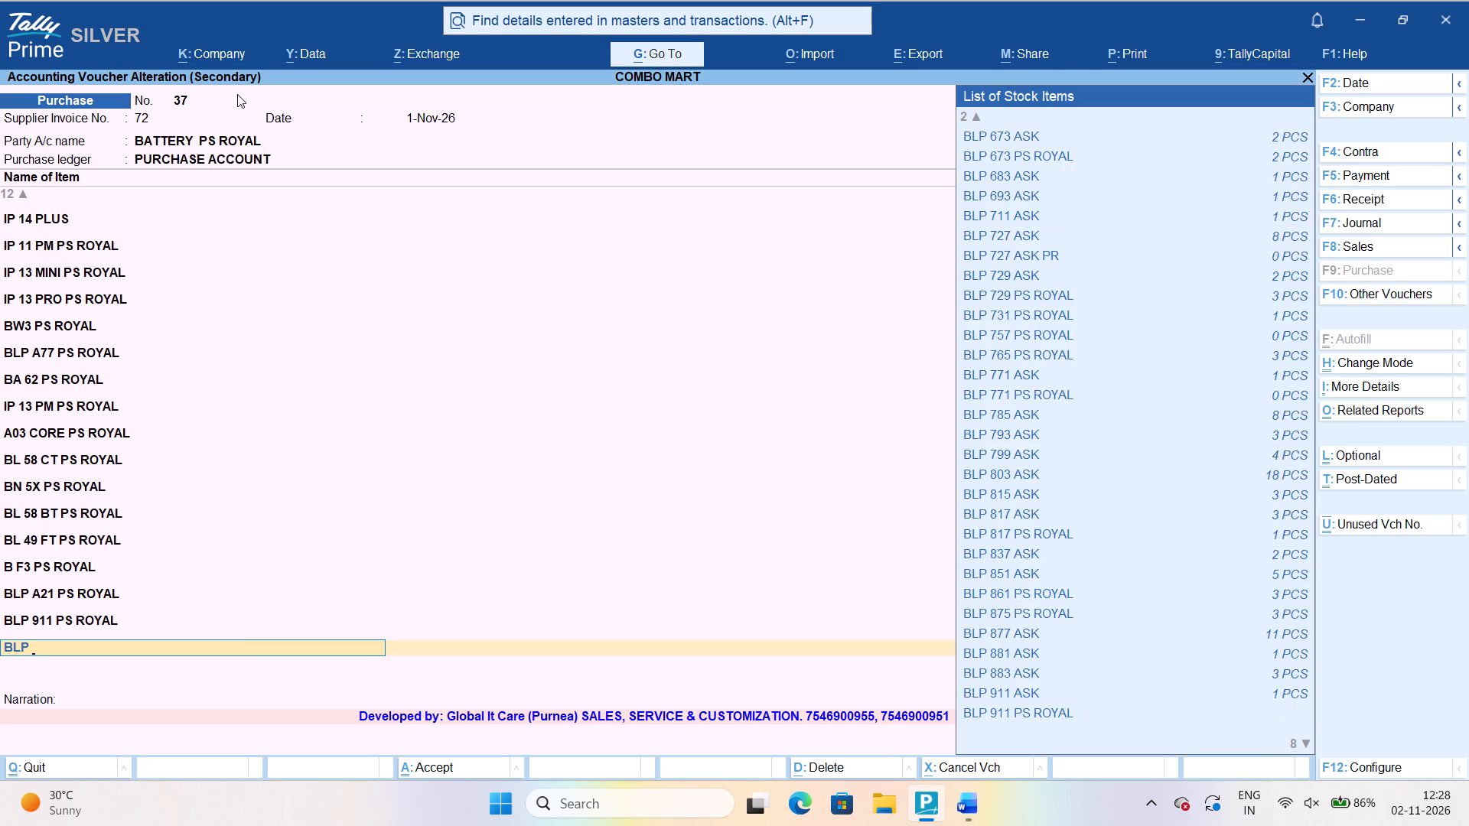
pyautogui.write('771')
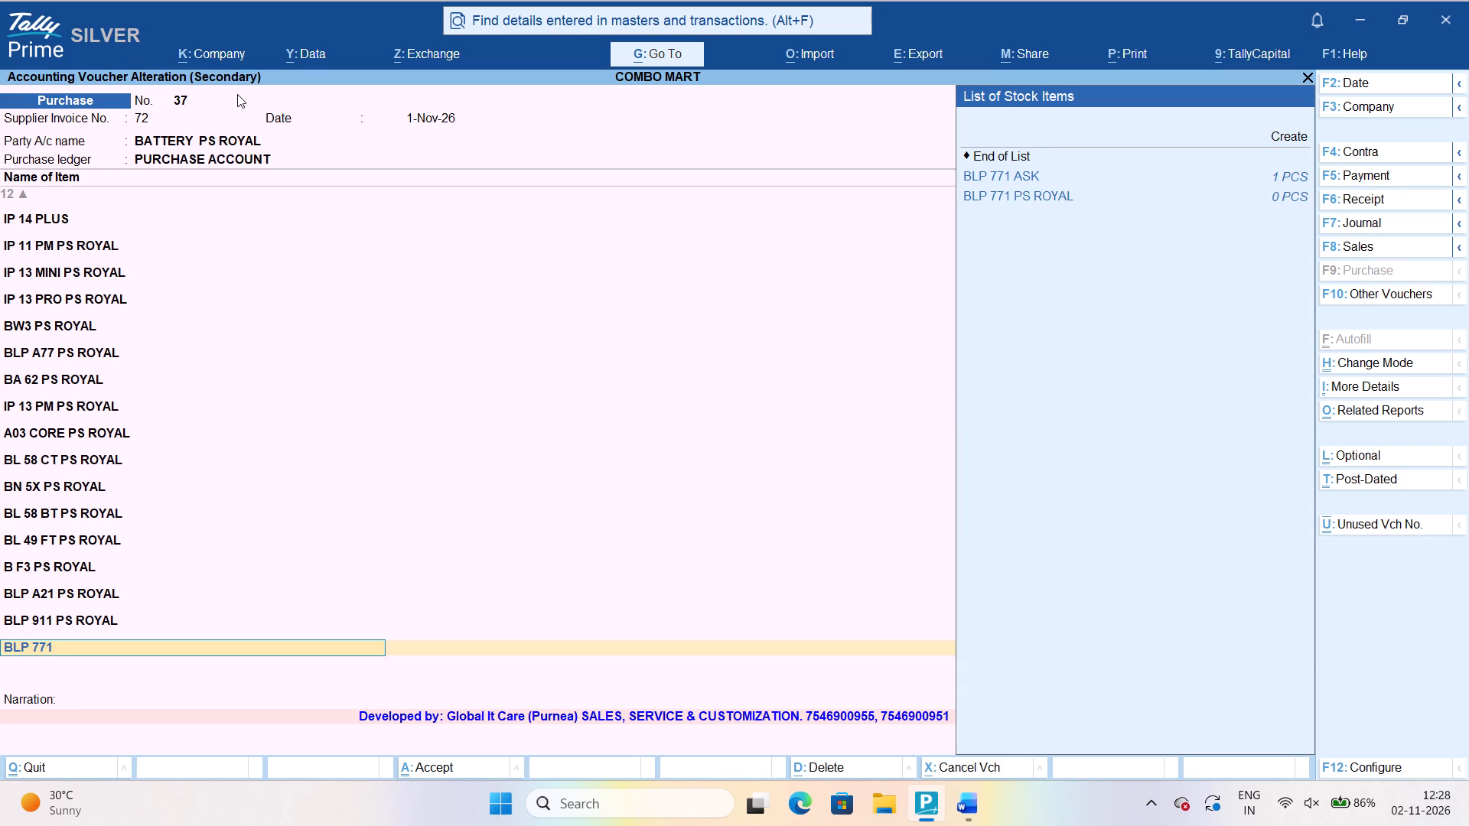
pyautogui.press('Down')
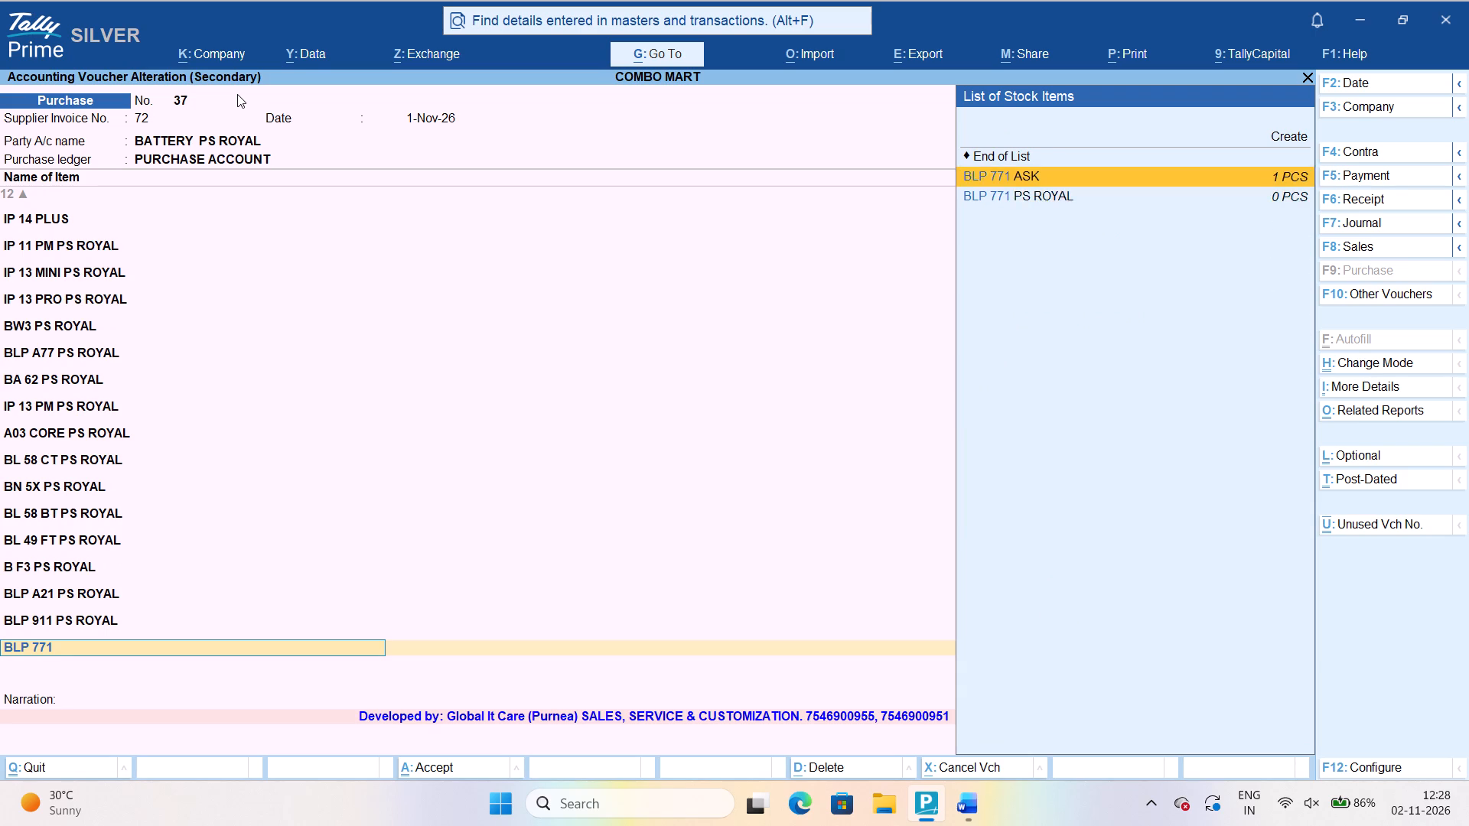
pyautogui.press('Down')
pyautogui.press('Return')
pyautogui.press('Return')
pyautogui.press('5')
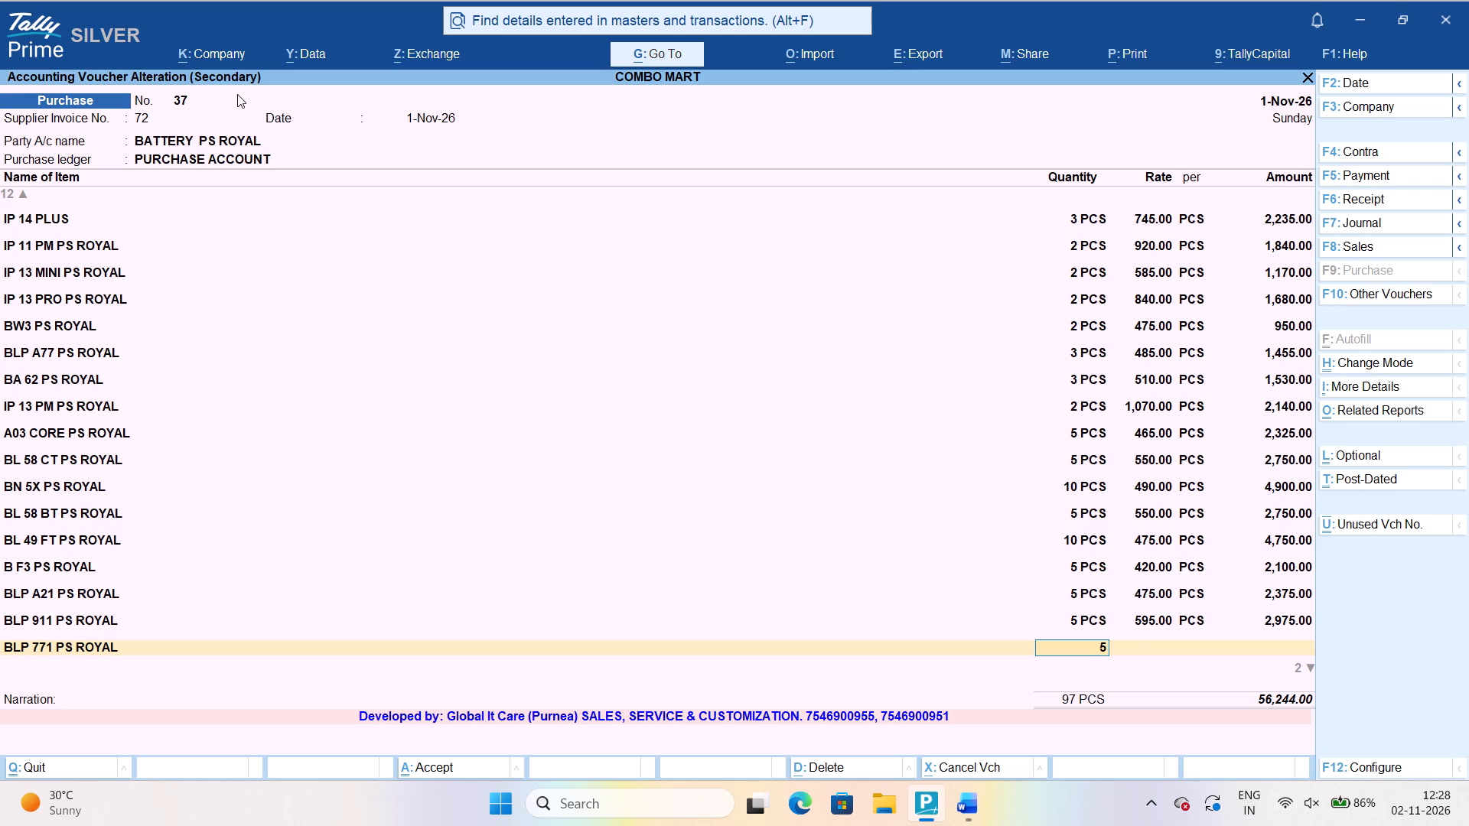
pyautogui.press('Return')
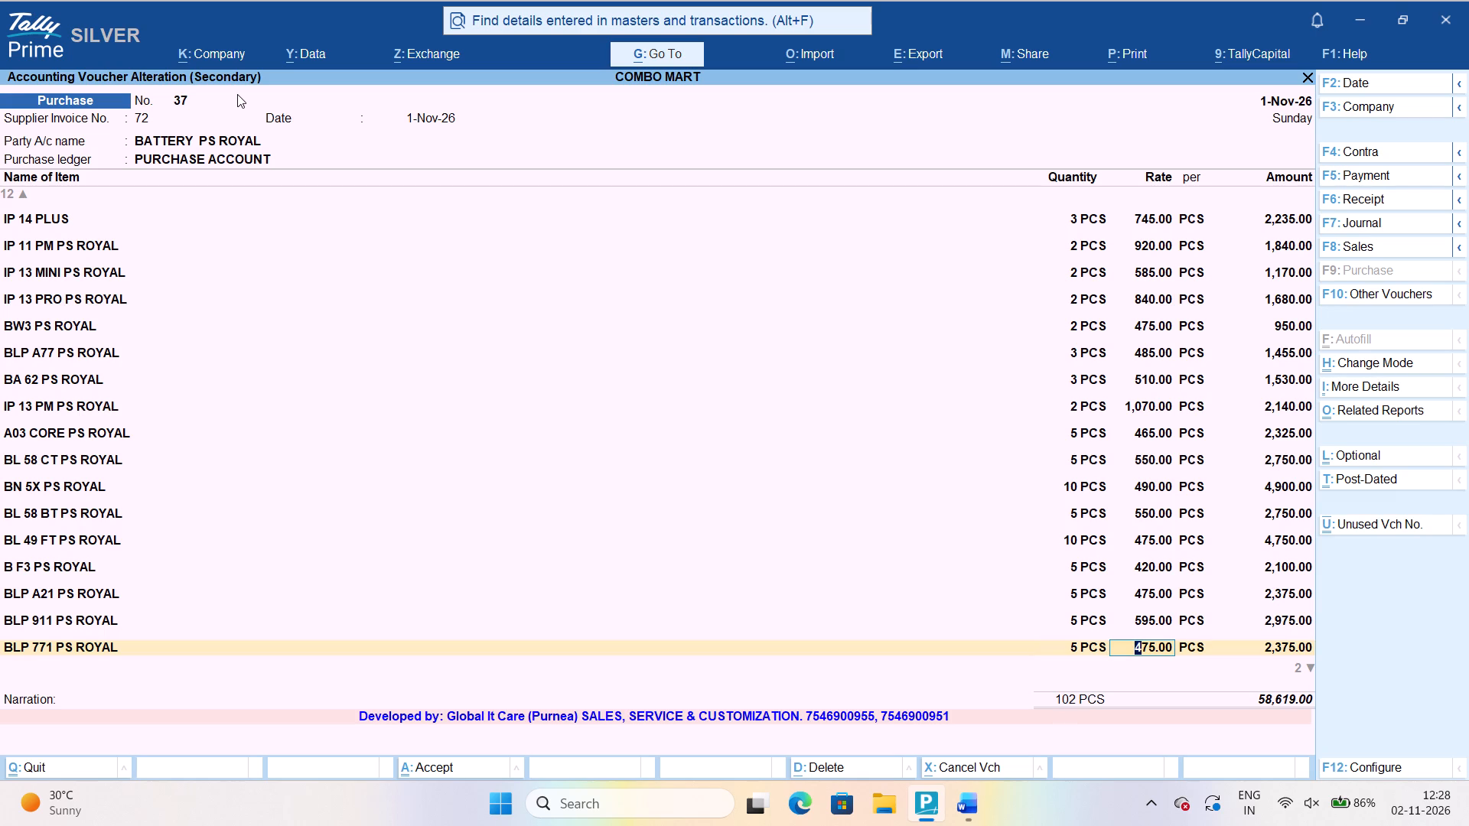
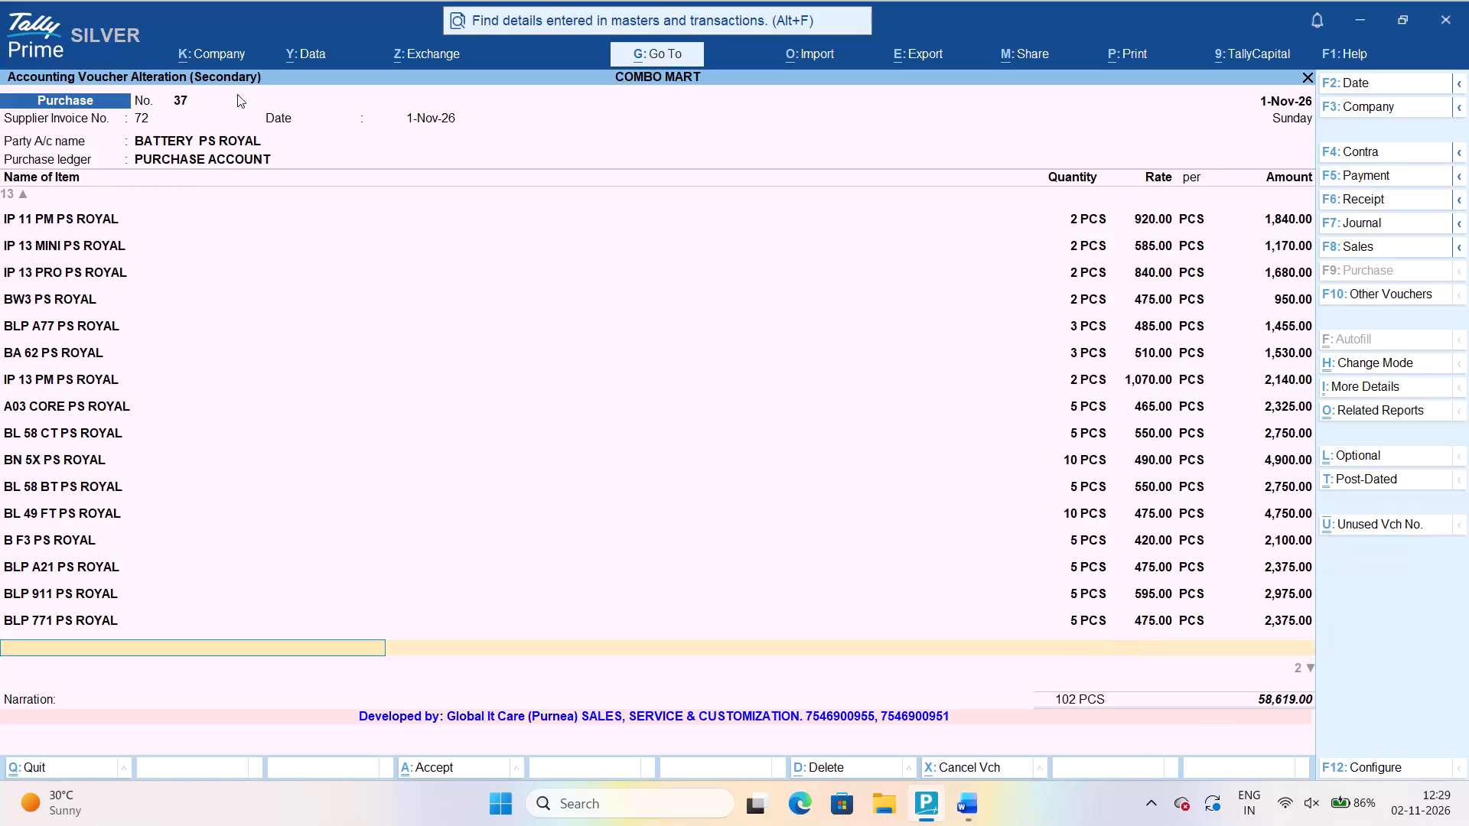
# Start creating a new stock item for the next purchase line and name it BLP 793 PS ROYAL.
pyautogui.write('BLP')
pyautogui.press('space')
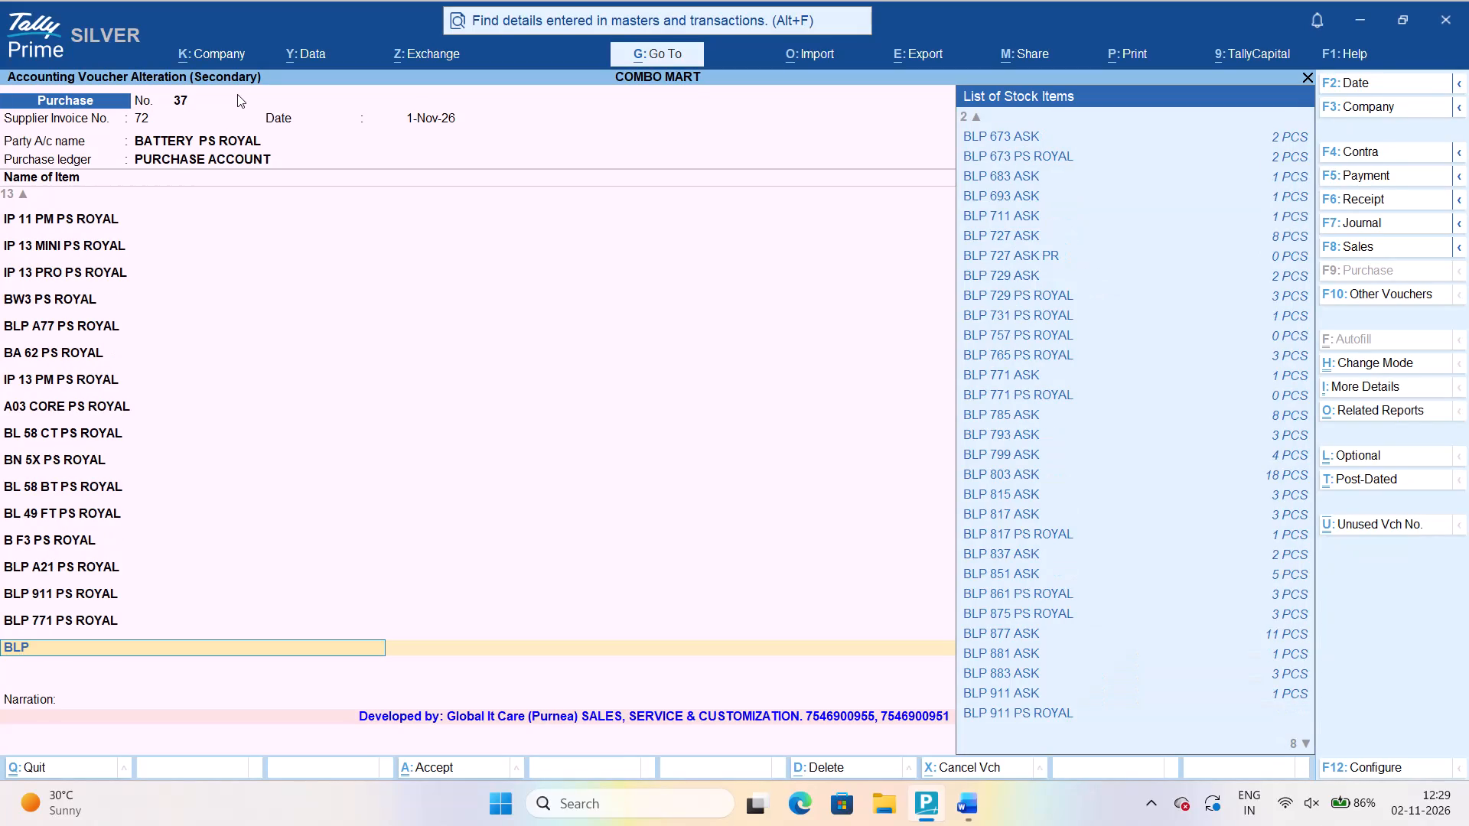
pyautogui.write('793')
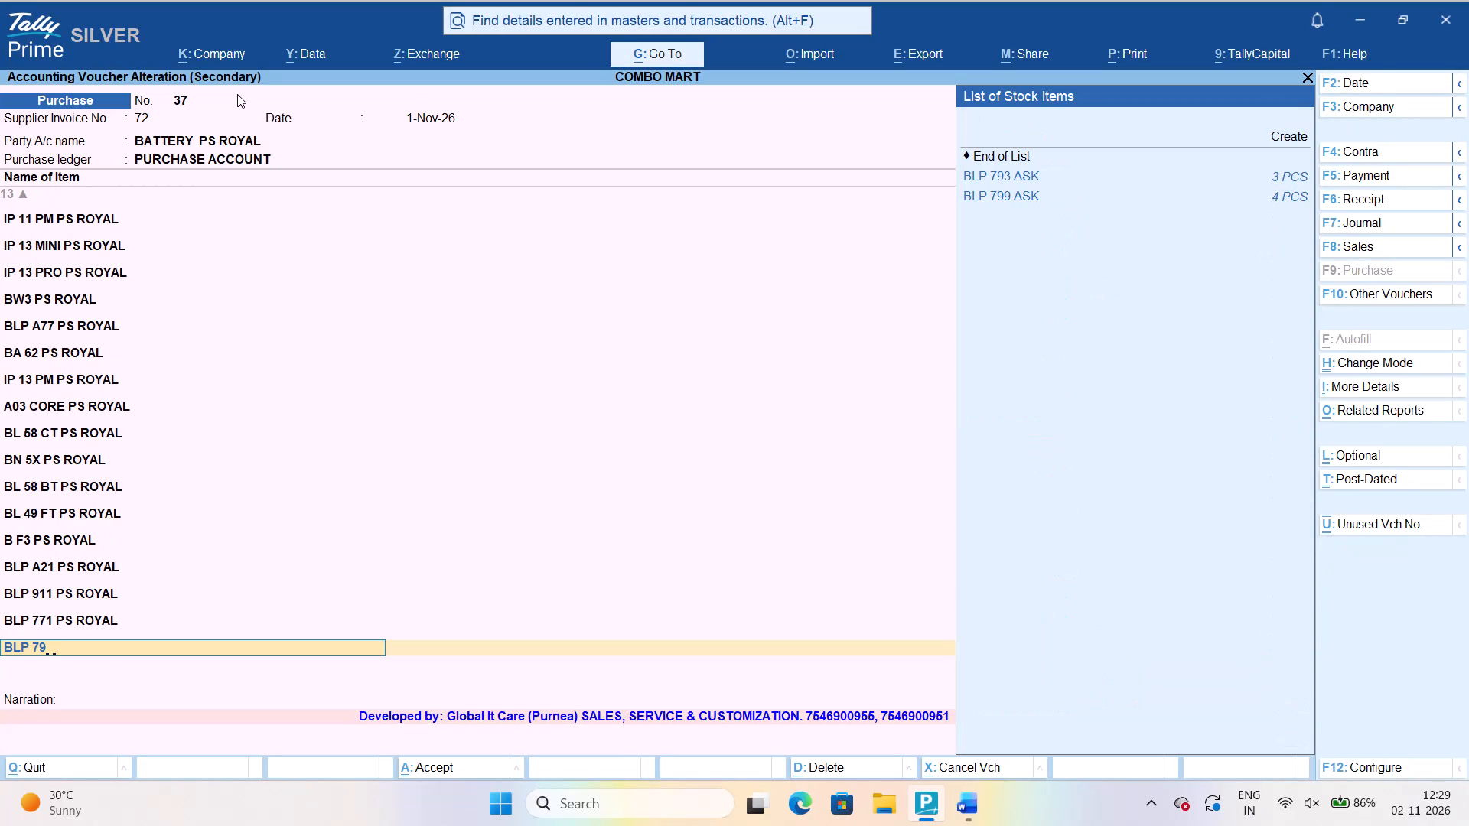
pyautogui.press('Up')
pyautogui.press('Up')
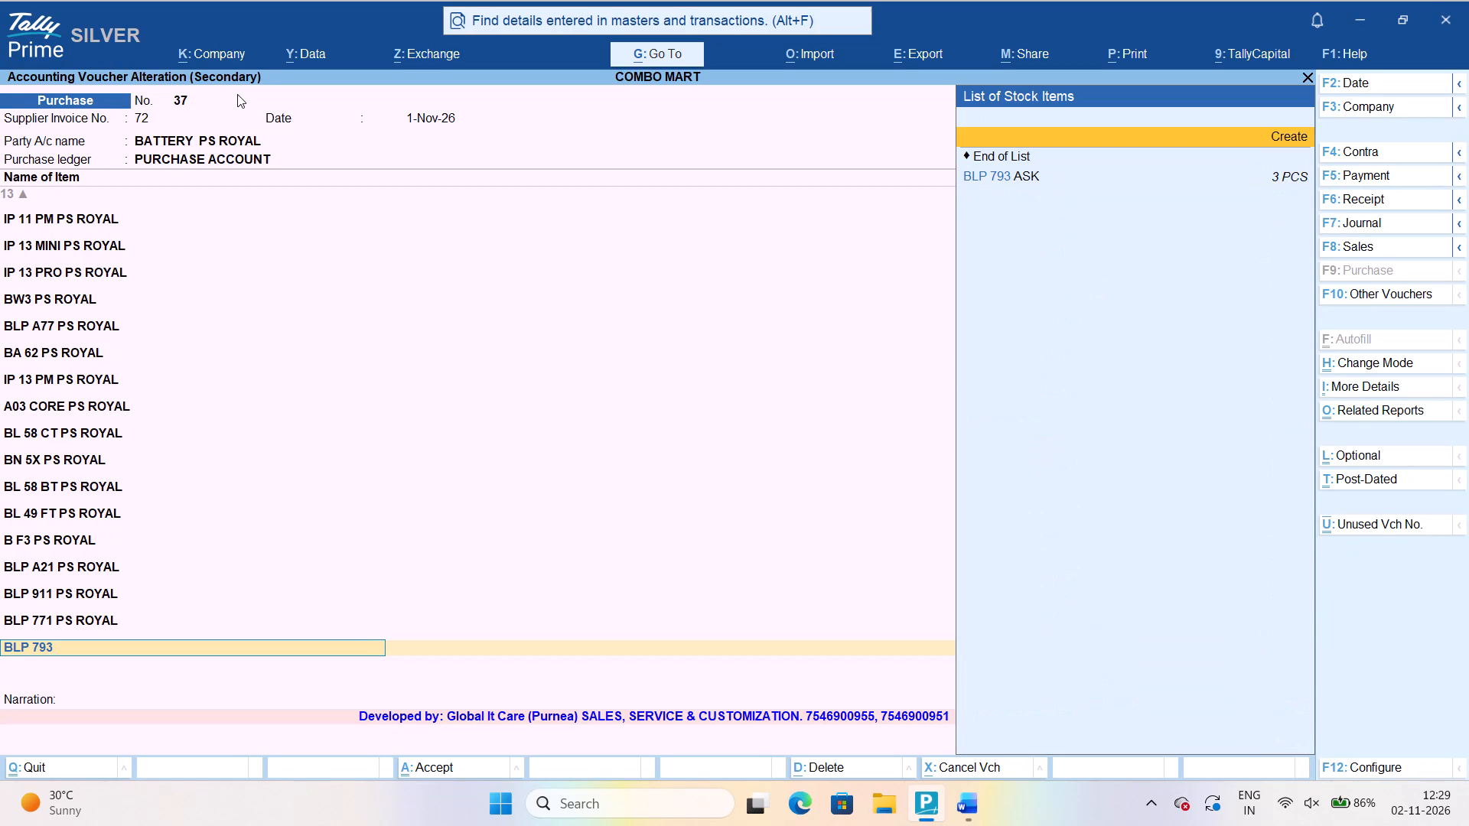
pyautogui.press('Return')
pyautogui.write('BLP')
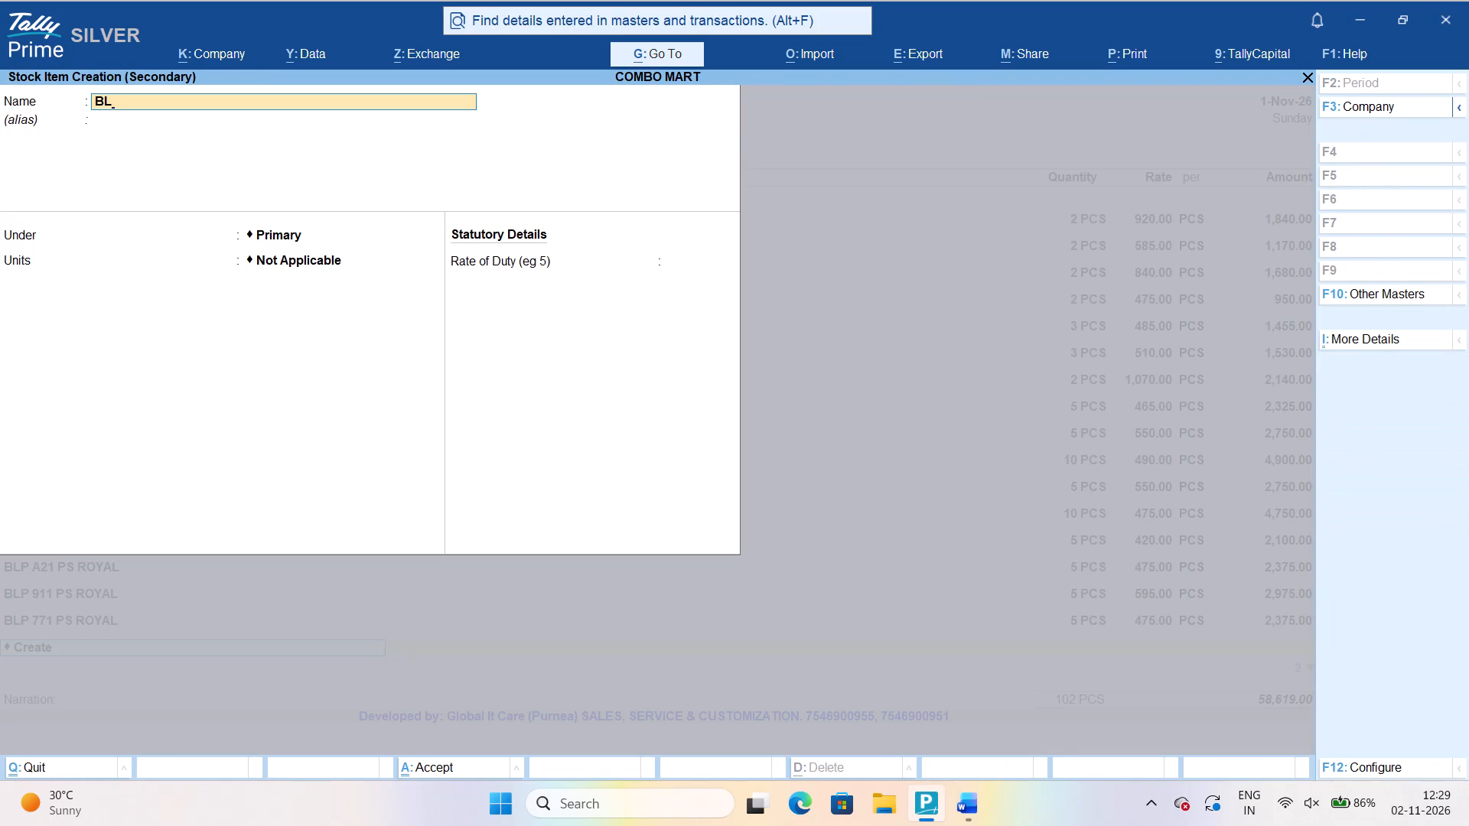
pyautogui.press('space')
pyautogui.write('7993')
pyautogui.press('BackSpace')
pyautogui.press('BackSpace')
pyautogui.write('3 PS')
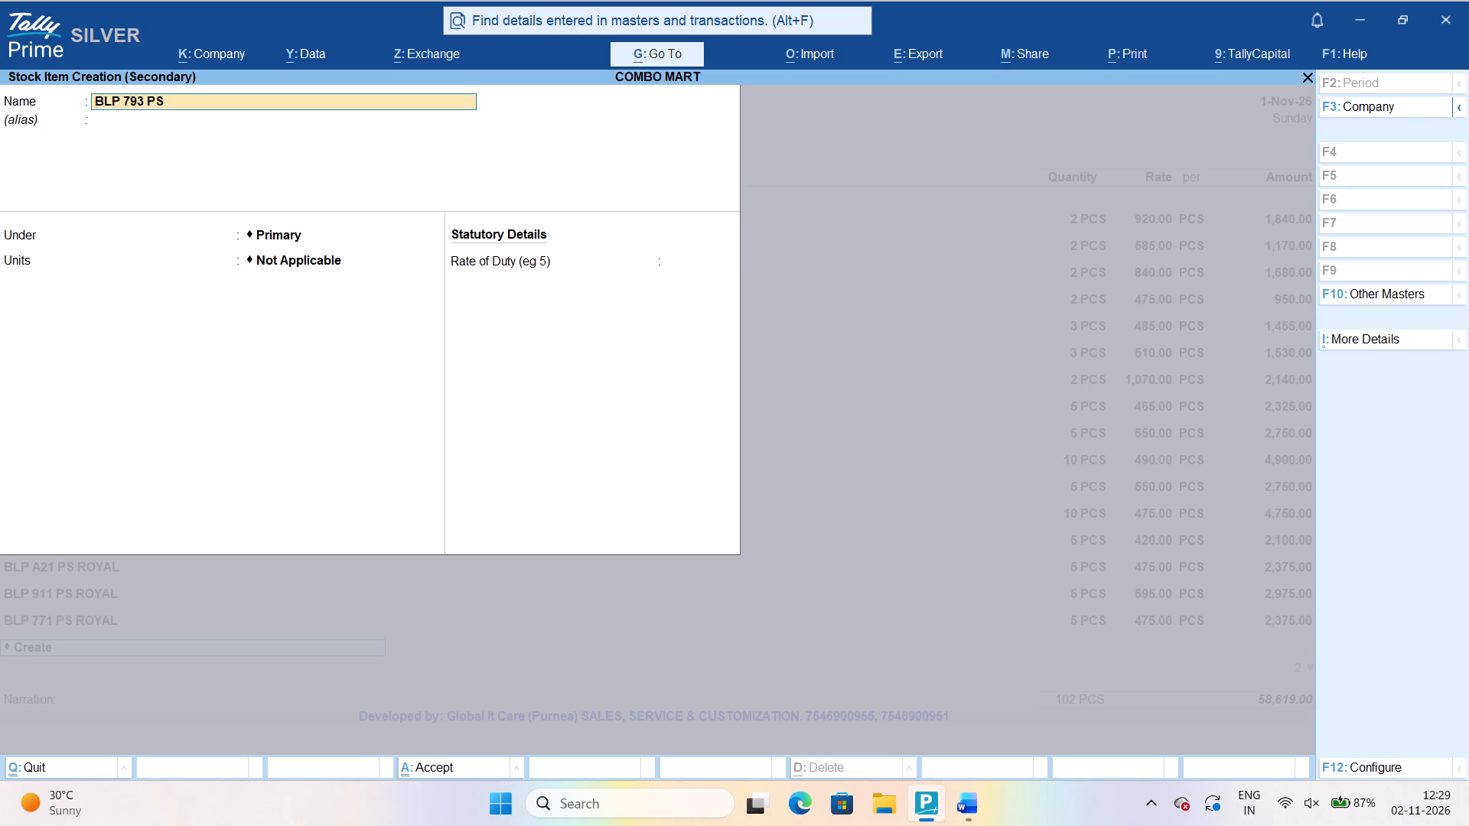
pyautogui.press('space')
pyautogui.write('ROYAL')
pyautogui.press('Return')
# Leave the alias of BLP 793 PS ROYAL blank, place it under the BATTERY group and use PCS as its unit.
pyautogui.press('Return')
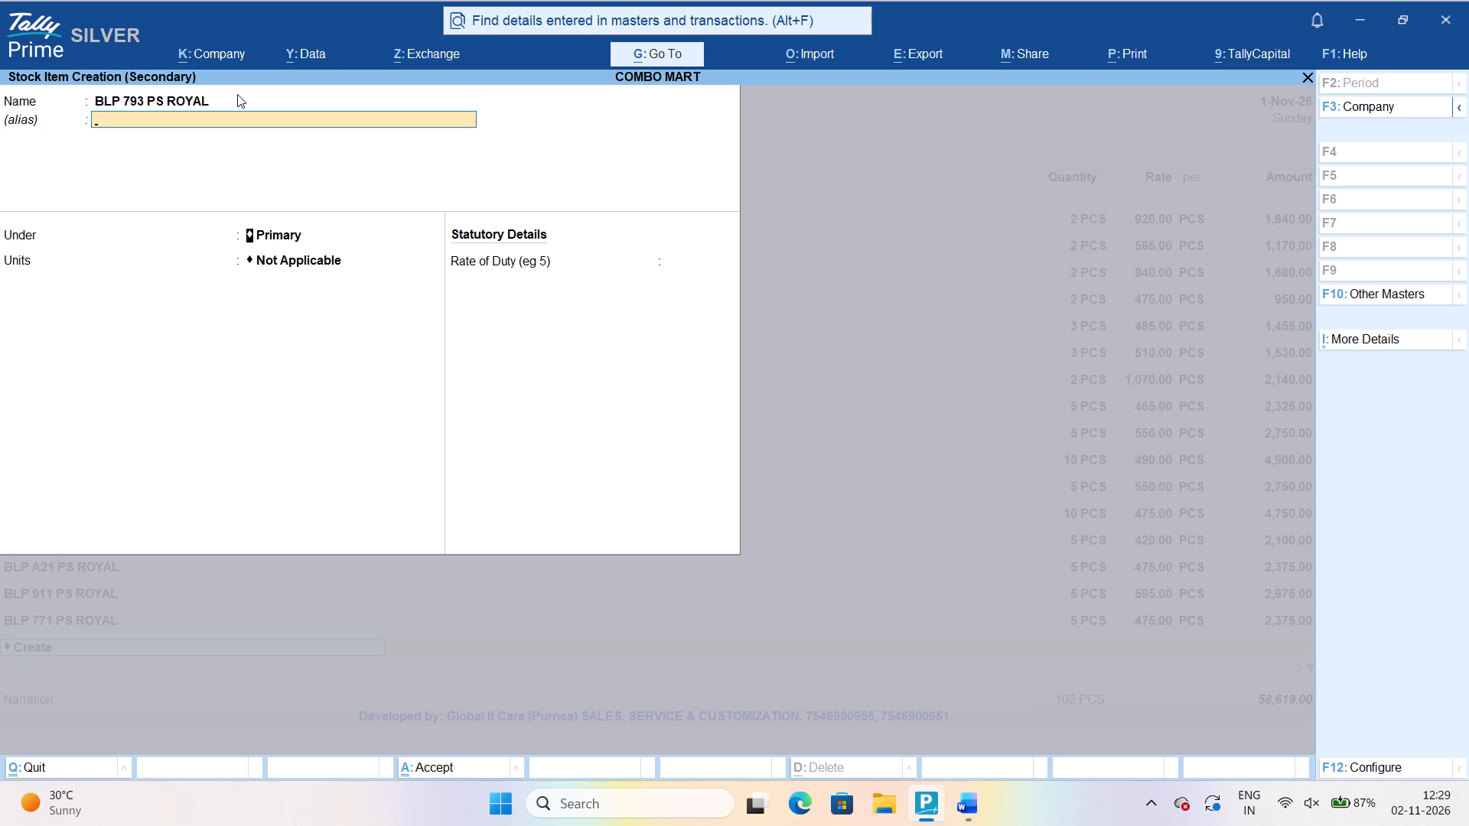
pyautogui.press('Down')
pyautogui.press('Return')
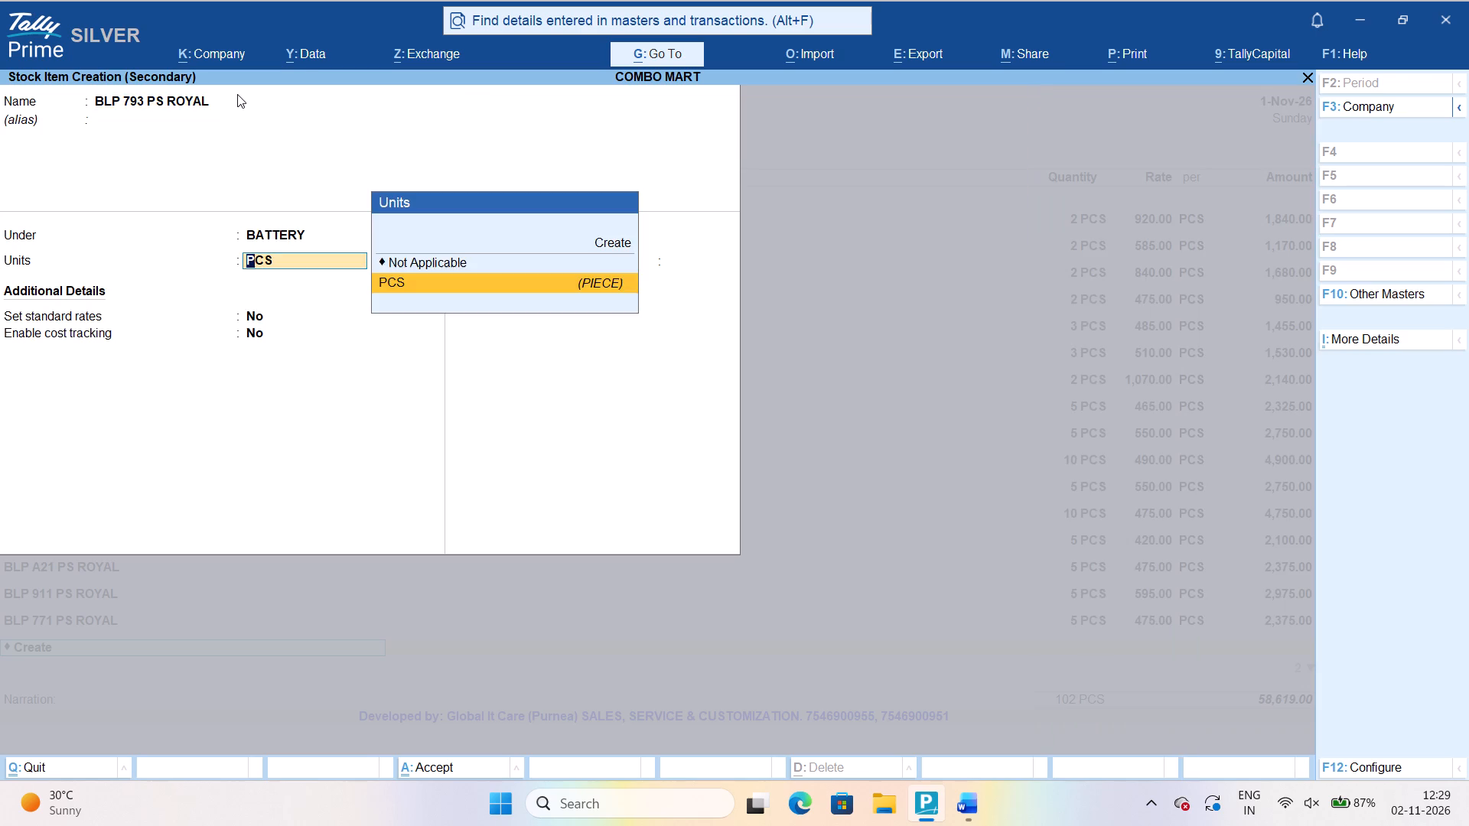
pyautogui.press('Return')
# Enable standard rates for BLP 793 PS ROYAL and set its standard cost to 540 per PCS from 1-Nov-26.
pyautogui.write('YES')
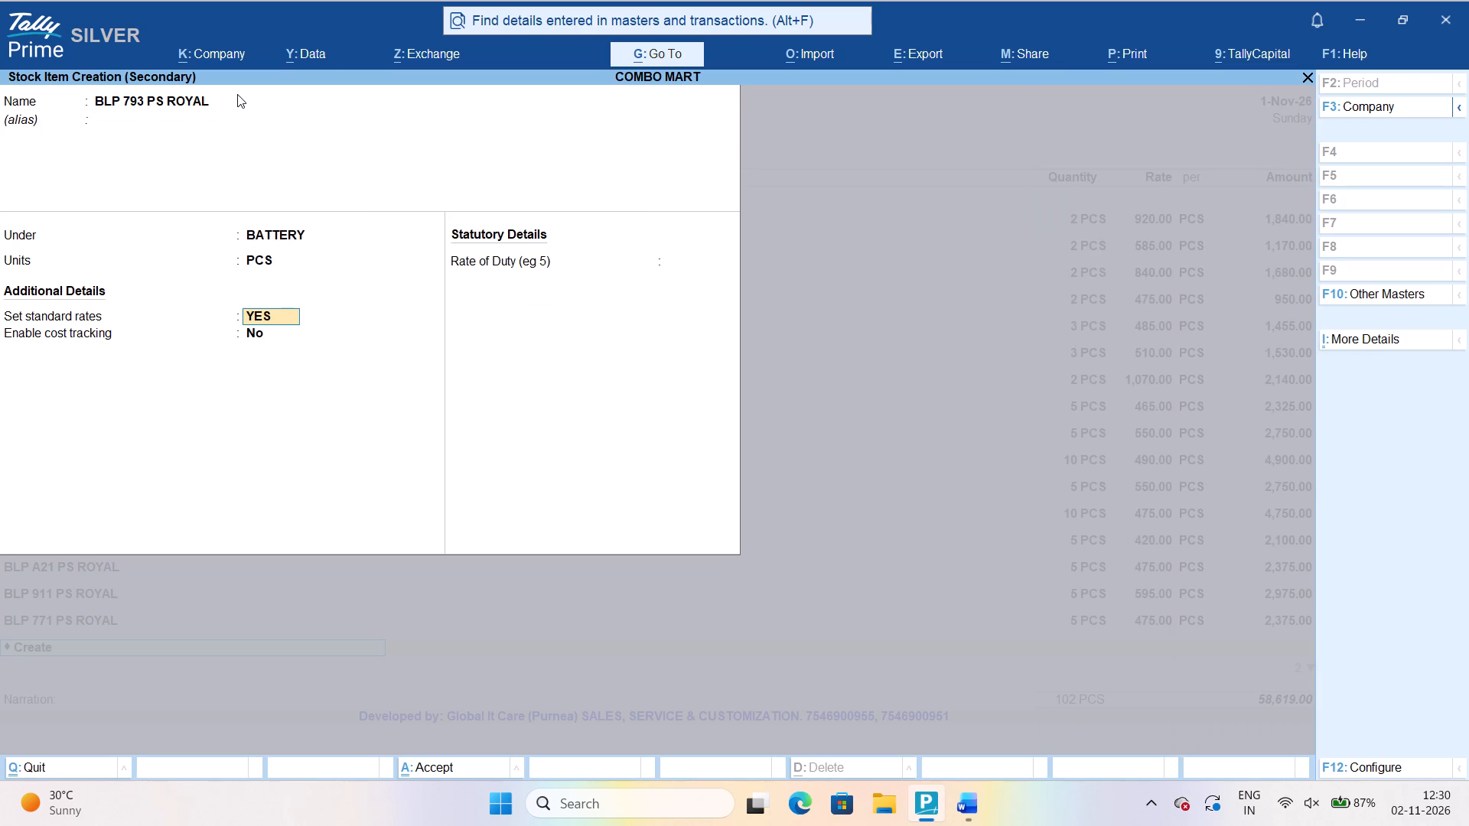
pyautogui.press('Return')
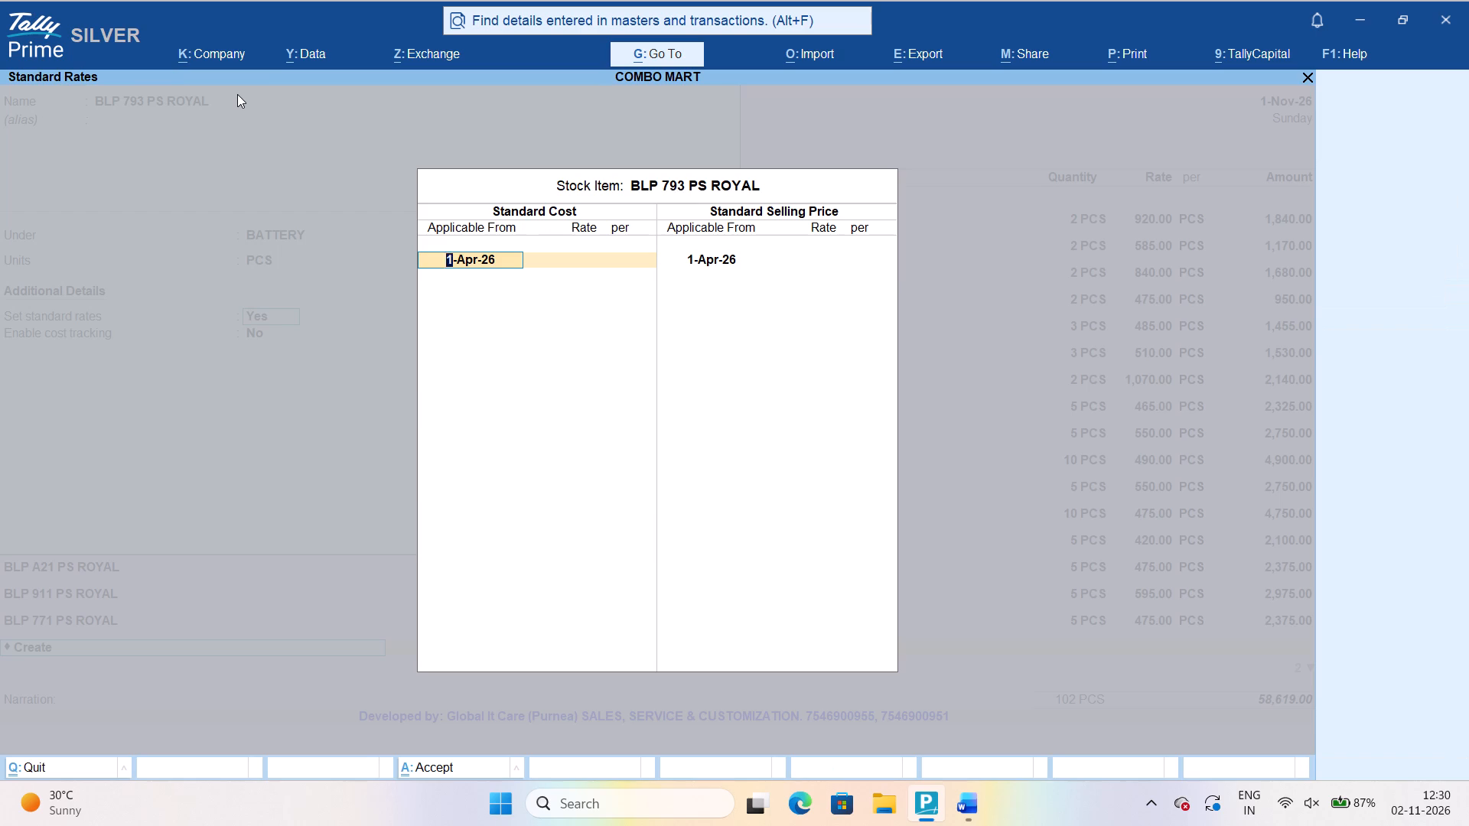
pyautogui.write('1-11')
pyautogui.press('Return')
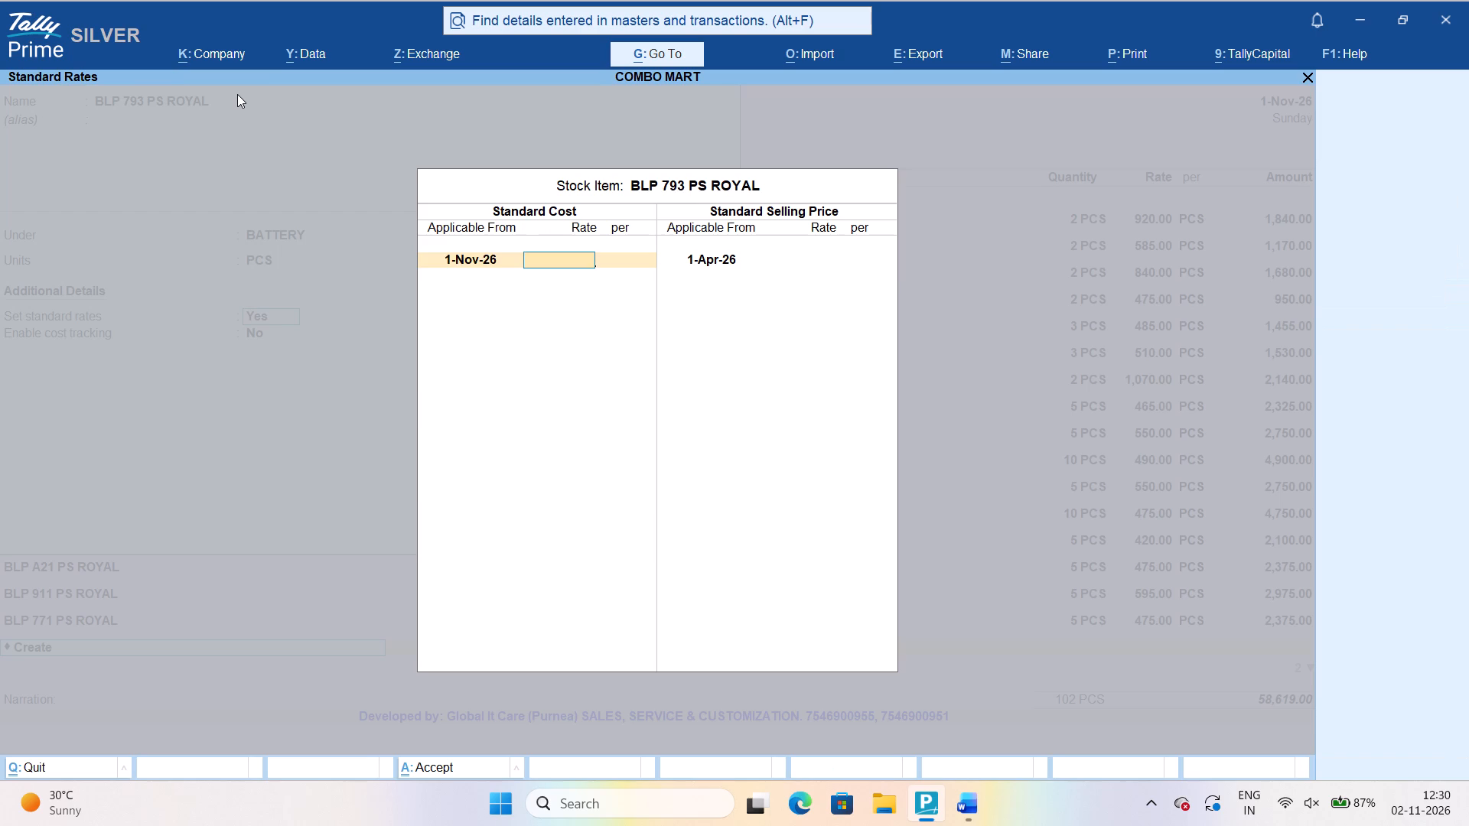
pyautogui.write('540')
pyautogui.press('Return')
pyautogui.press('Return')
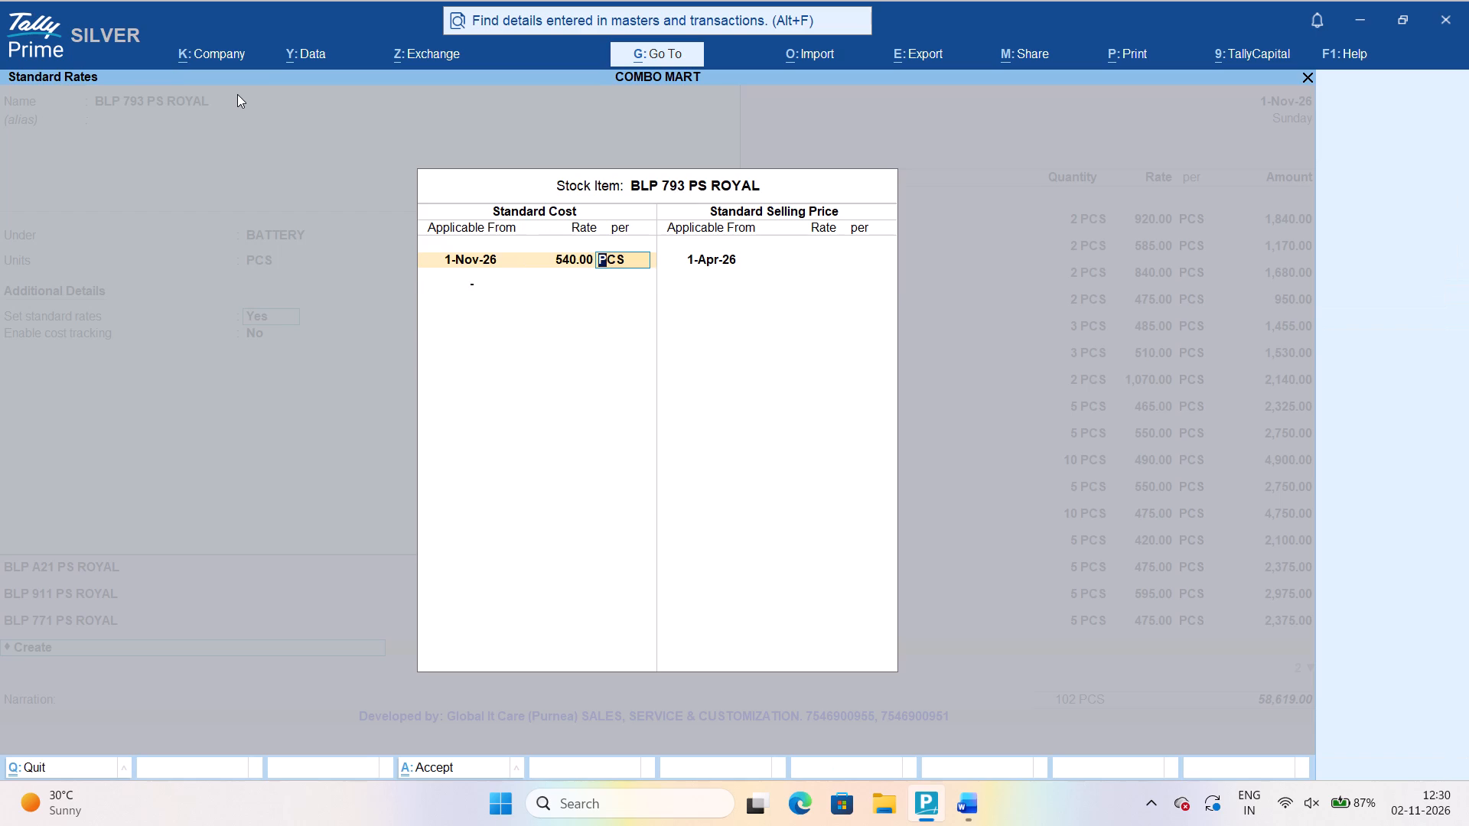
pyautogui.press('Return')
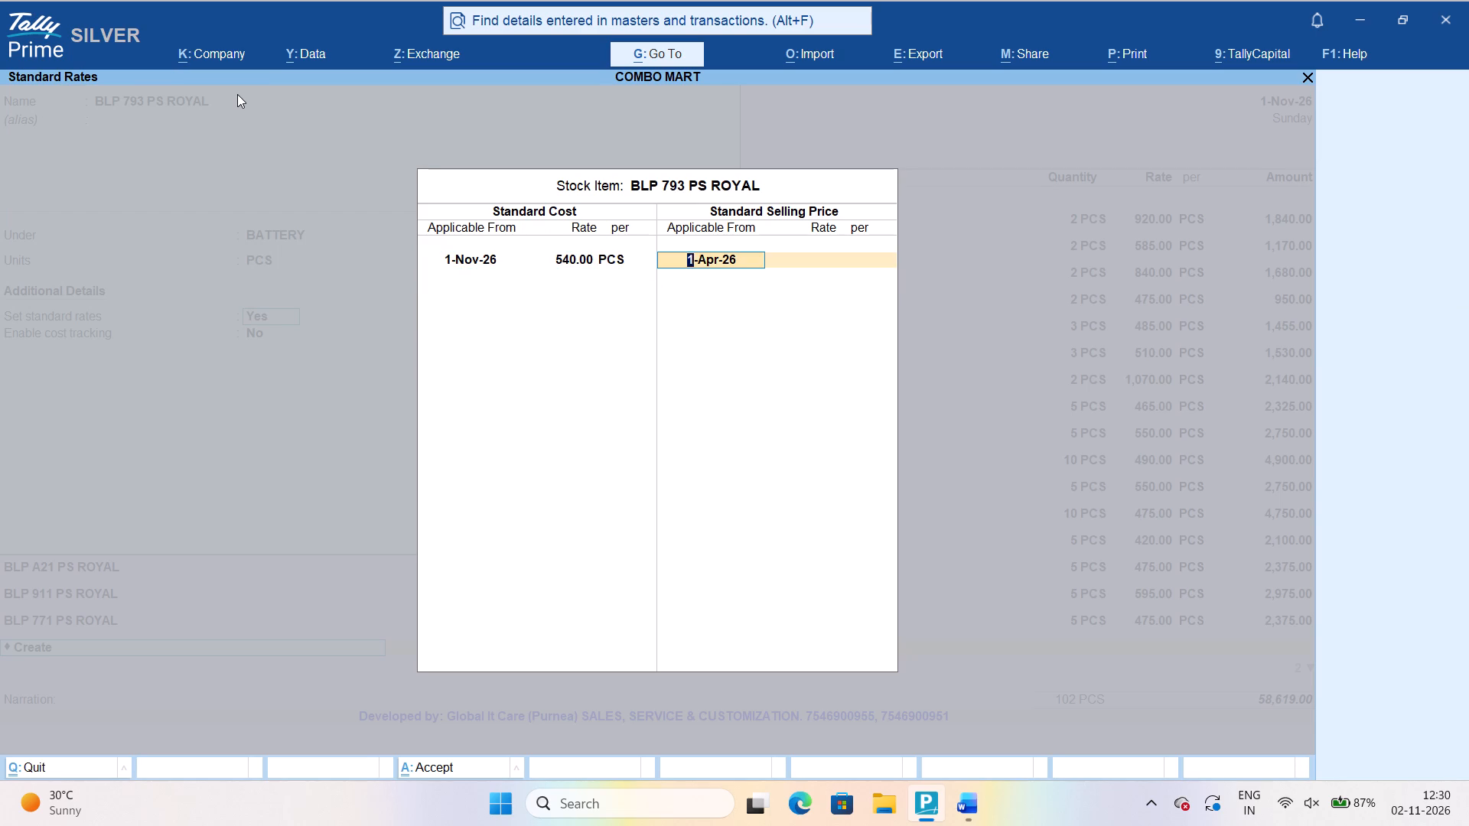
# Set the standard selling price of BLP 793 PS ROYAL to 560 per PCS from 1-Nov-26 and save the item.
pyautogui.write('1-11')
pyautogui.press('Return')
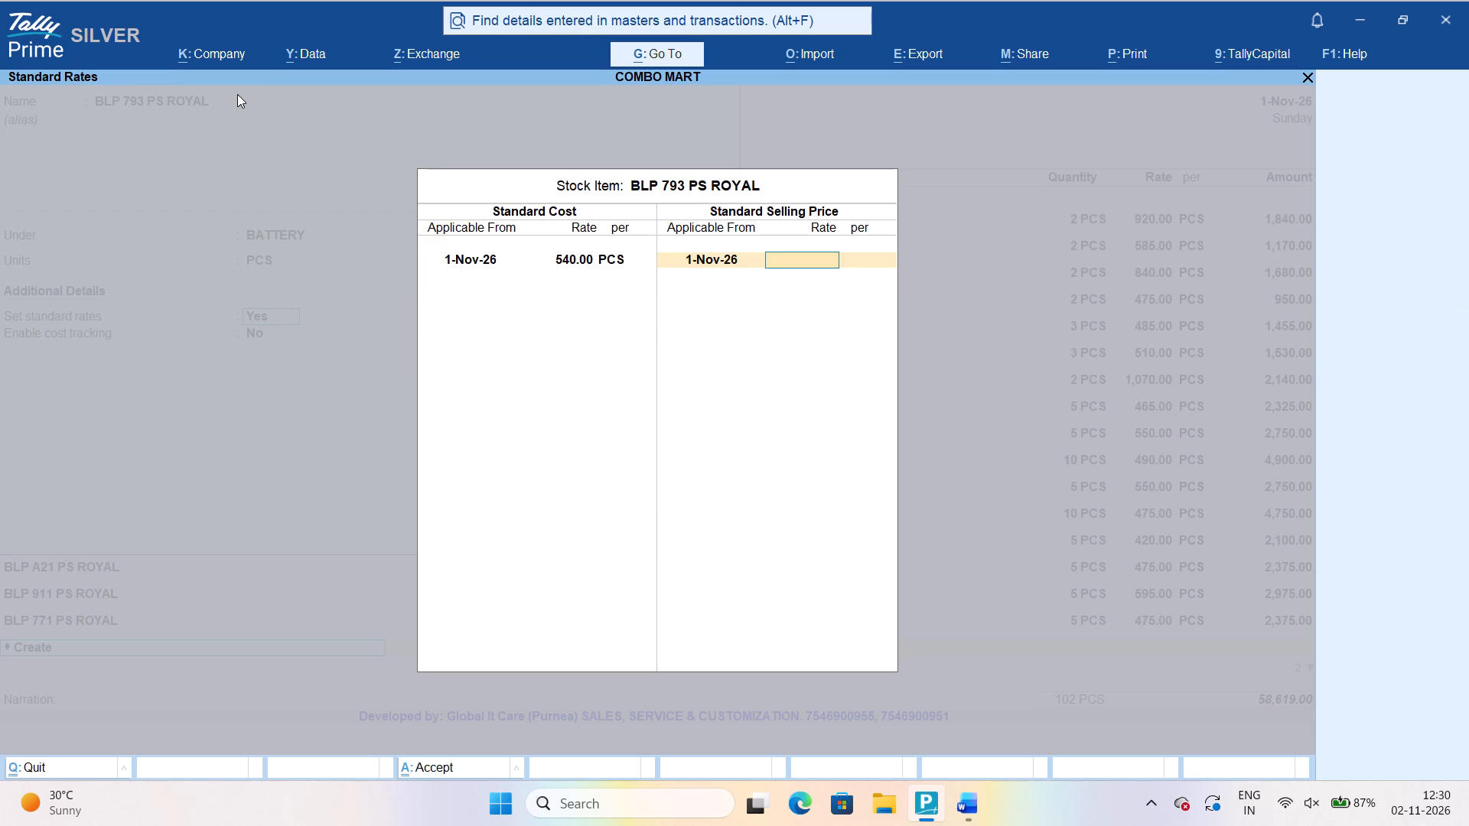
pyautogui.write('560')
pyautogui.press('Return')
pyautogui.press('Return')
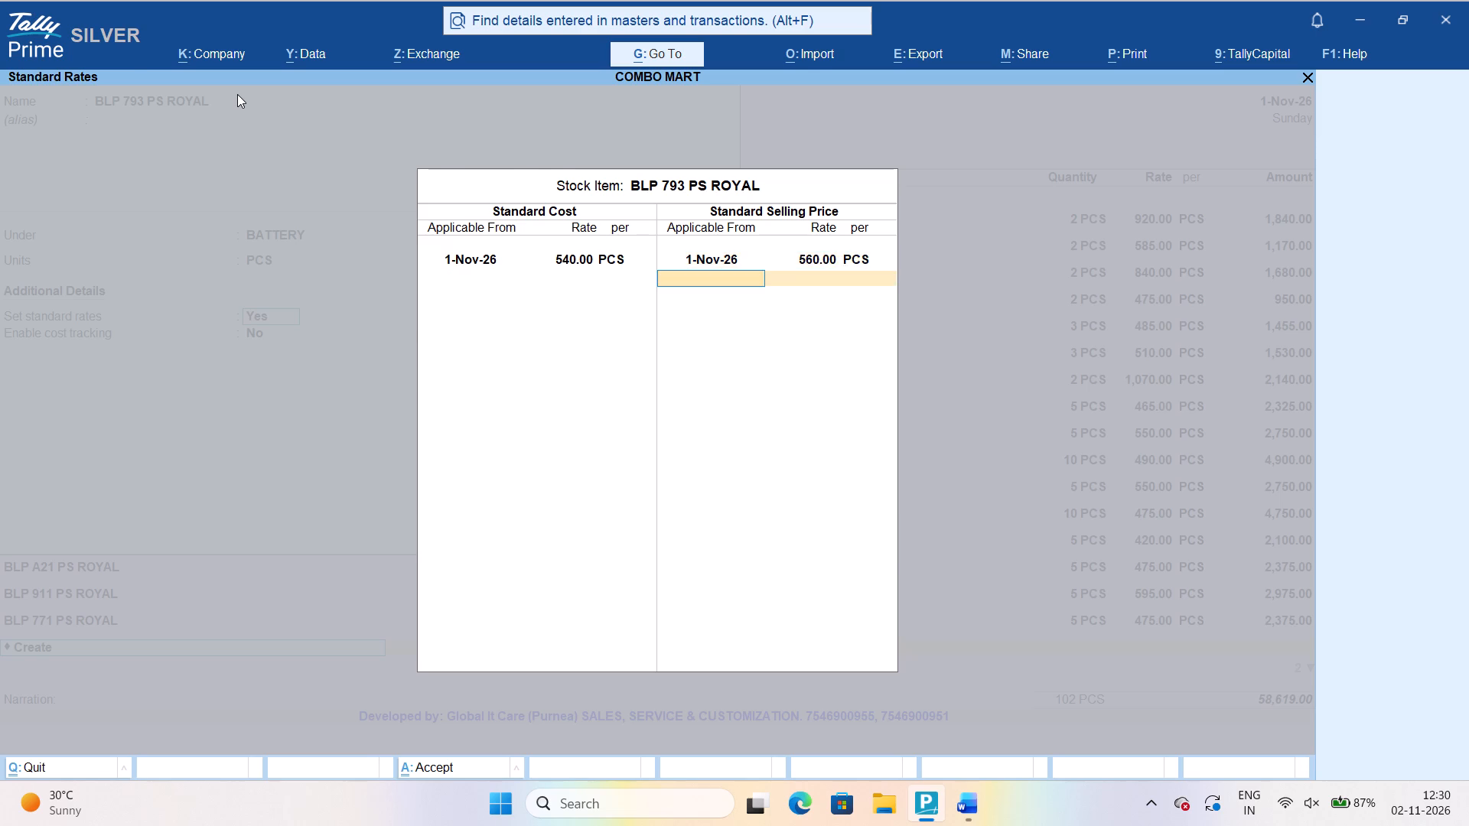
pyautogui.press('Return')
pyautogui.press('Return')
pyautogui.press('Return')
pyautogui.press('Return')
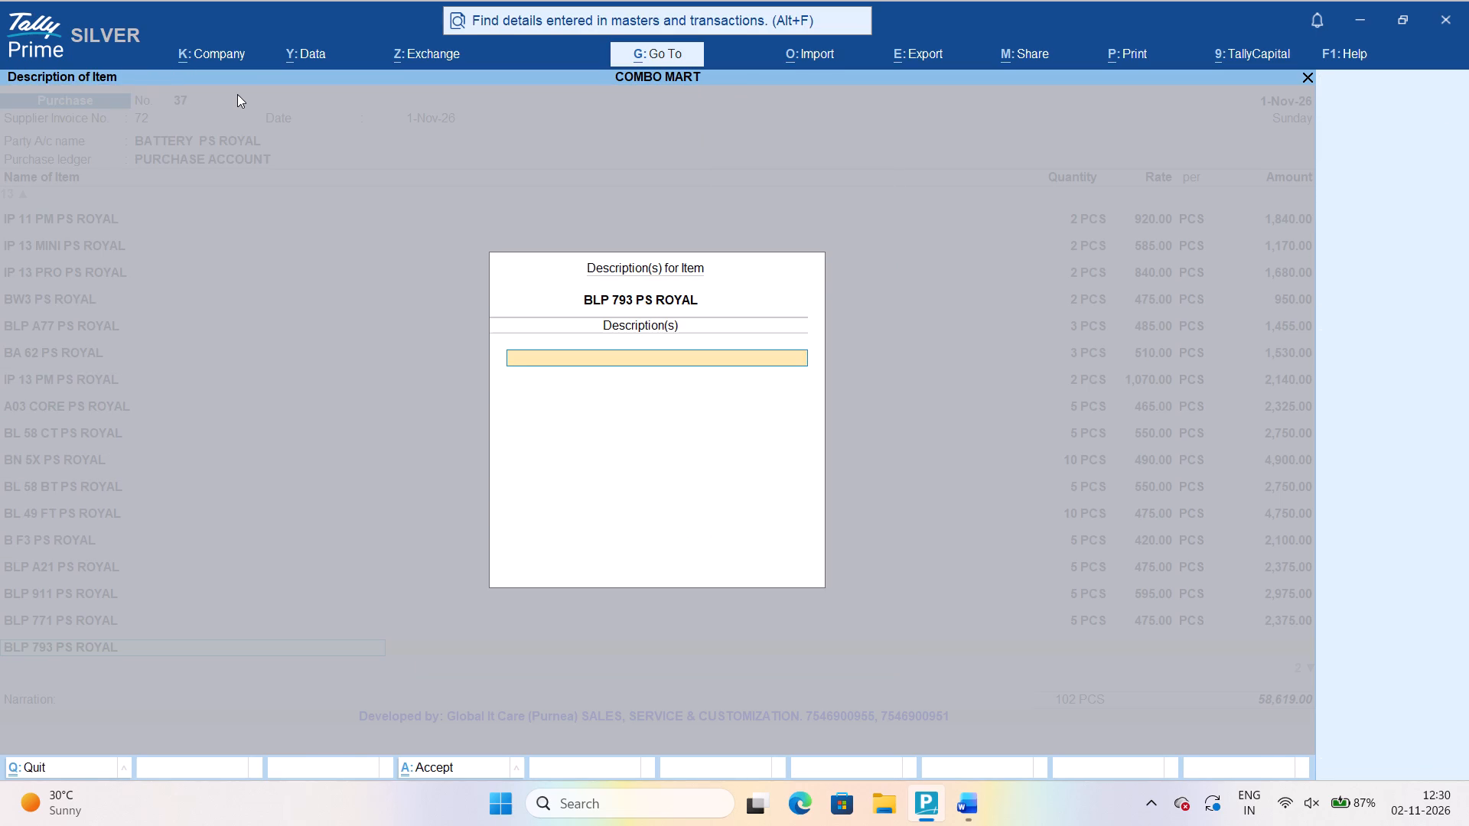
# Complete the BLP 793 PS ROYAL purchase line without a description, with quantity 5 PCS at the 540 rate.
pyautogui.press('Return')
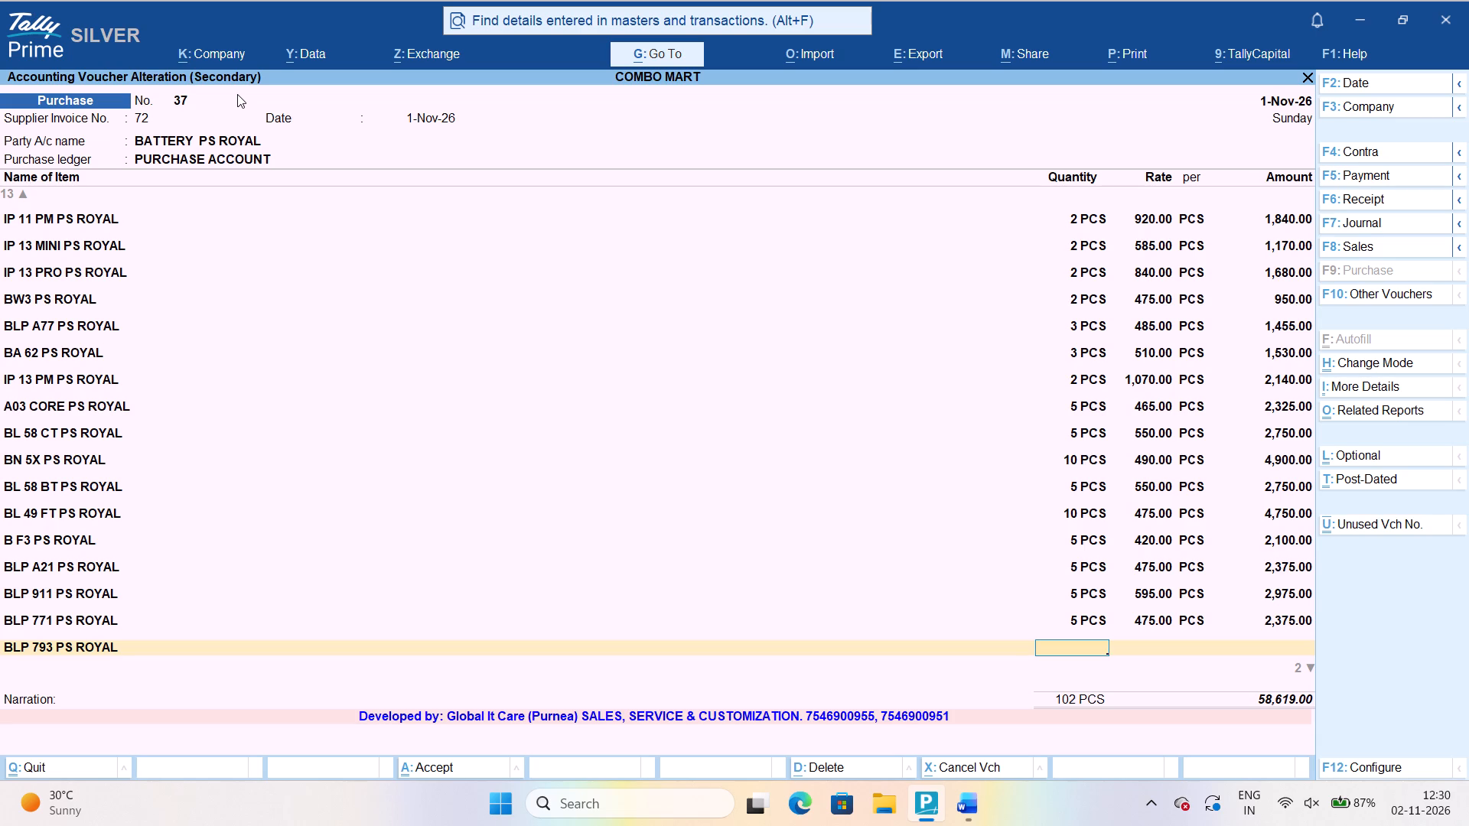
pyautogui.press('5')
pyautogui.press('Return')
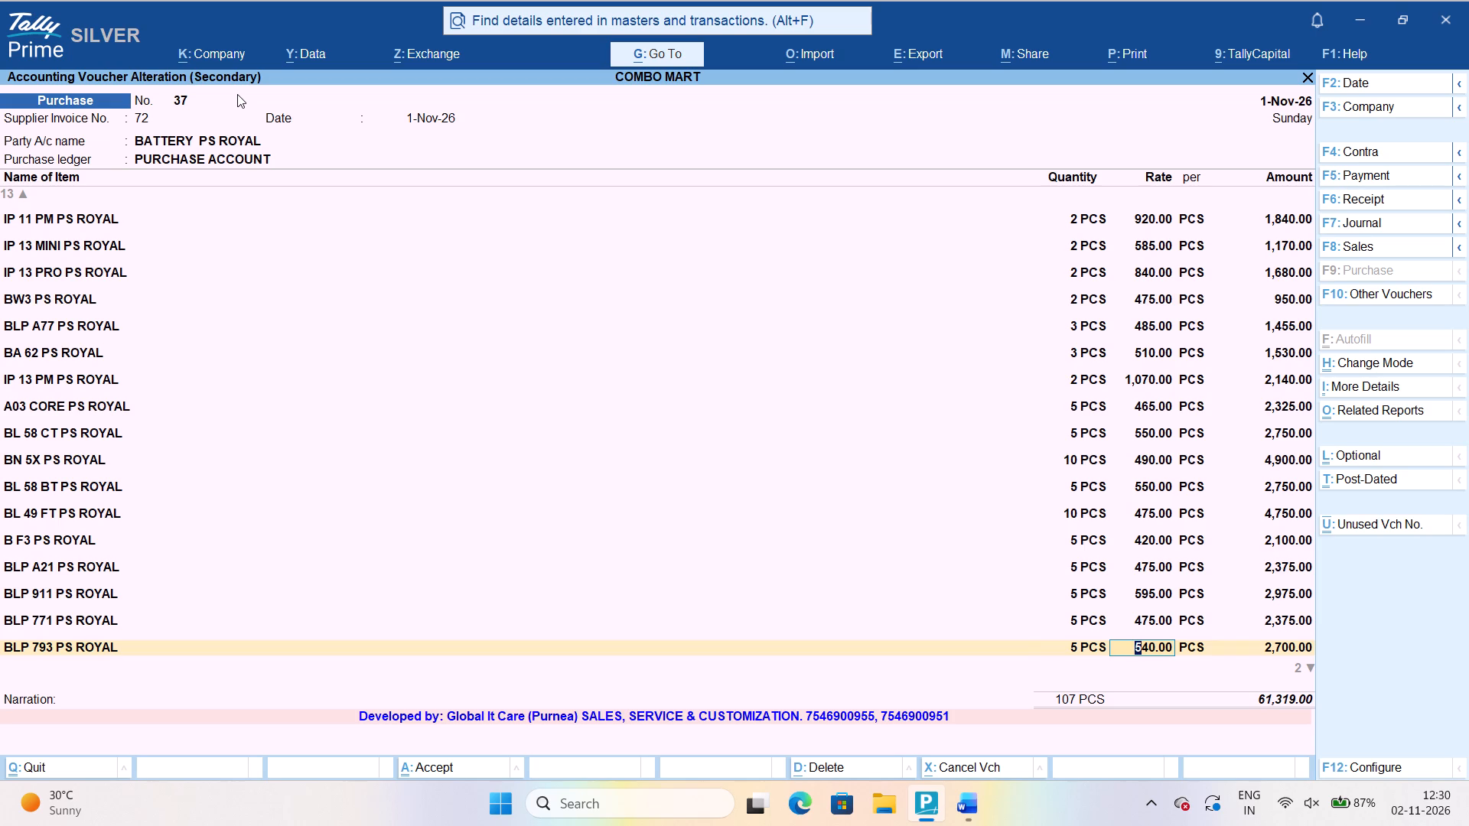
pyautogui.press('Return')
pyautogui.press('Return')
pyautogui.press('Return')
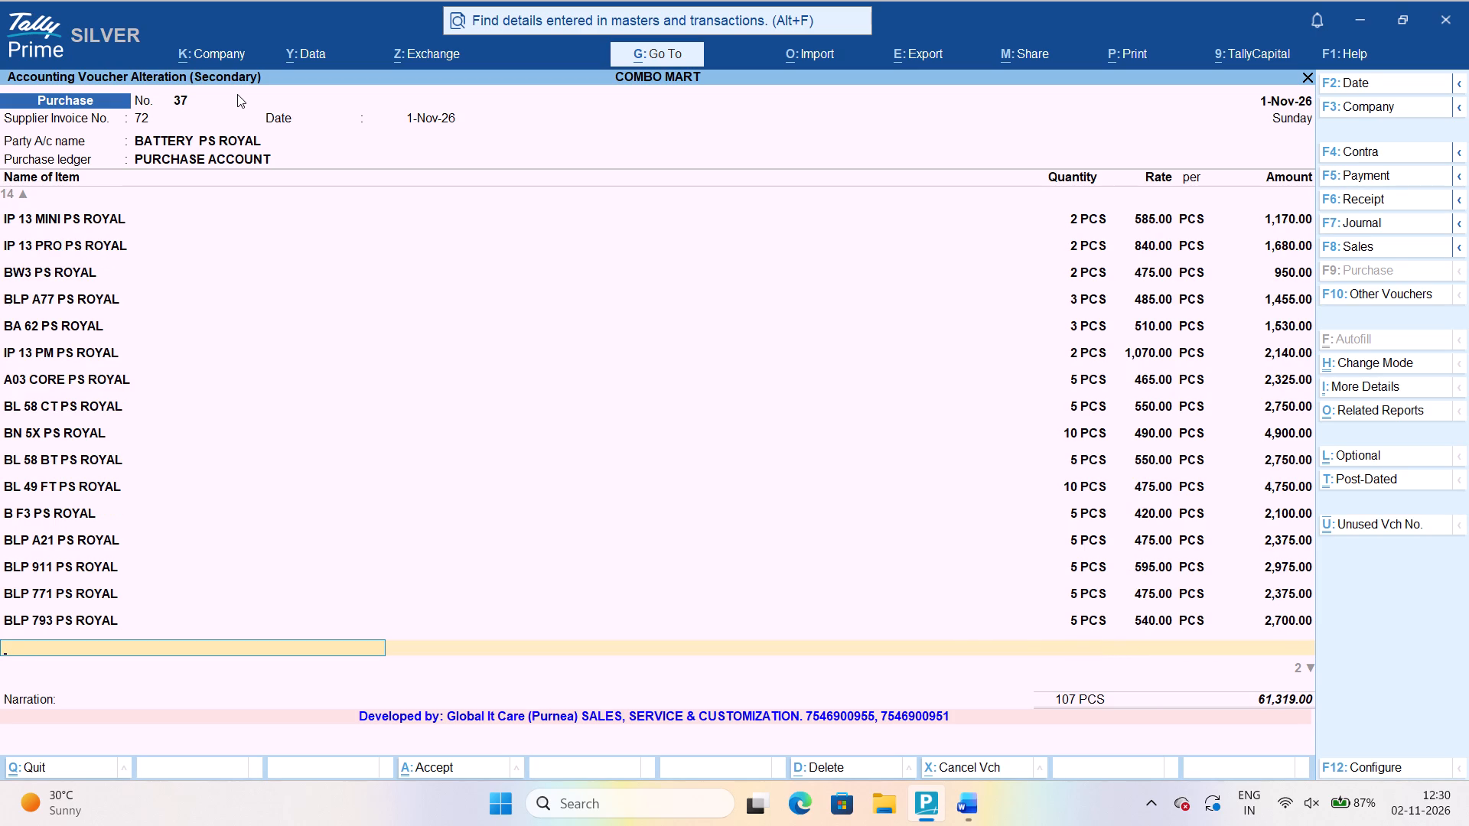
# Start creating a new stock item for the next purchase line and name it BLP 807 PS ROYAL.
pyautogui.write('BLP')
pyautogui.press('space')
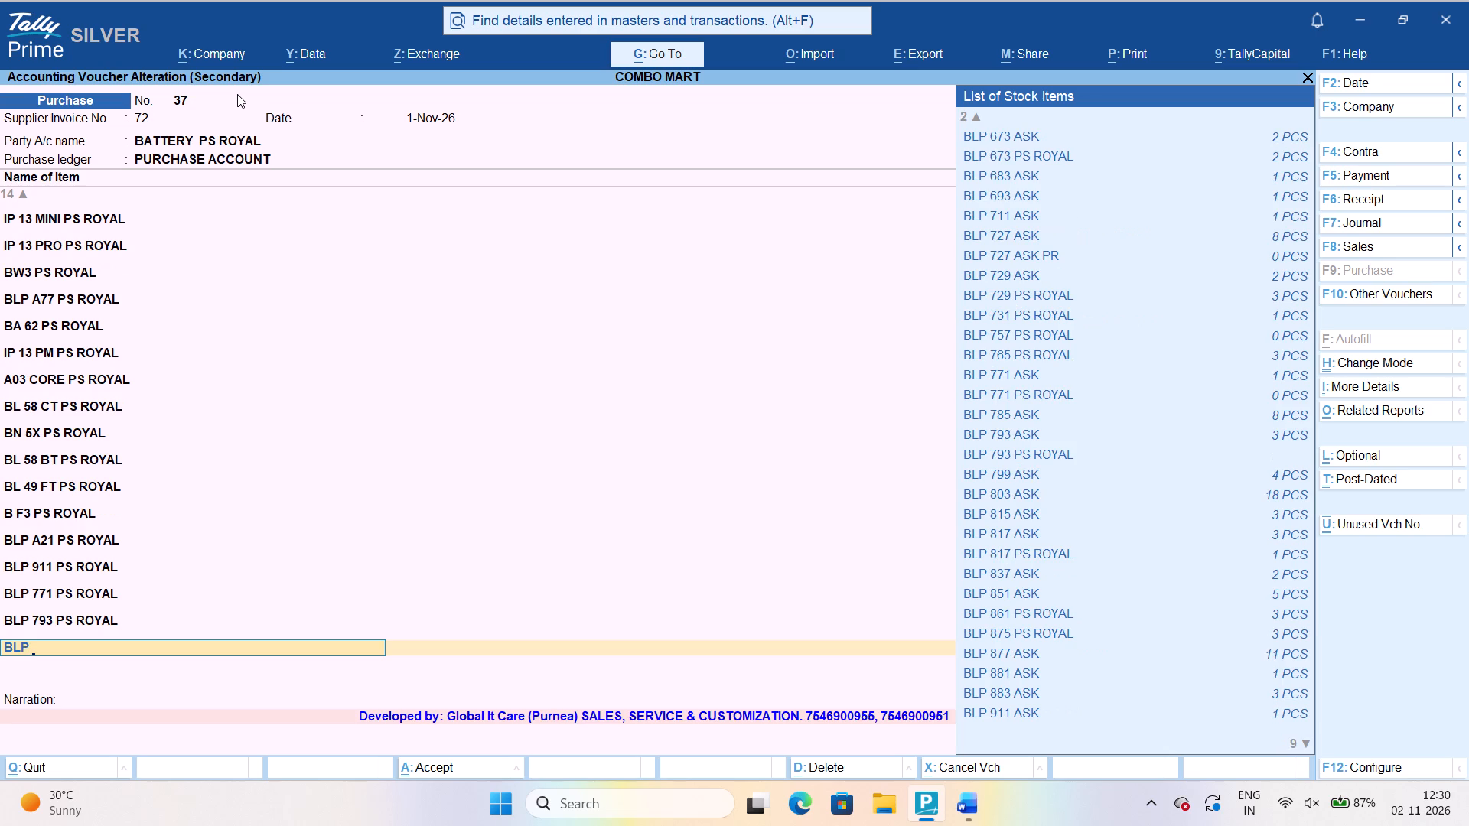
pyautogui.write('807')
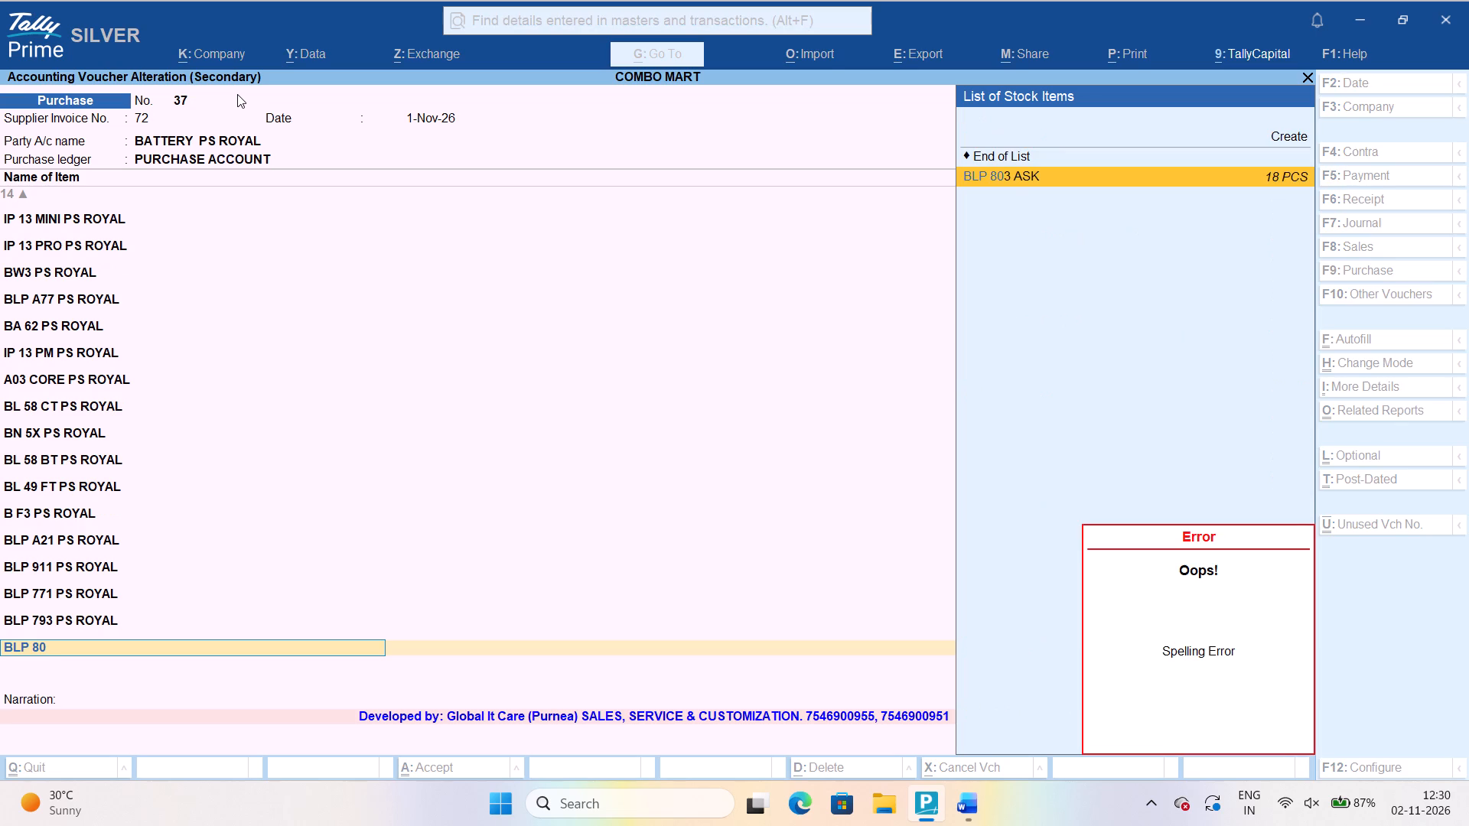
pyautogui.press('Up')
pyautogui.press('Up')
pyautogui.press('Return')
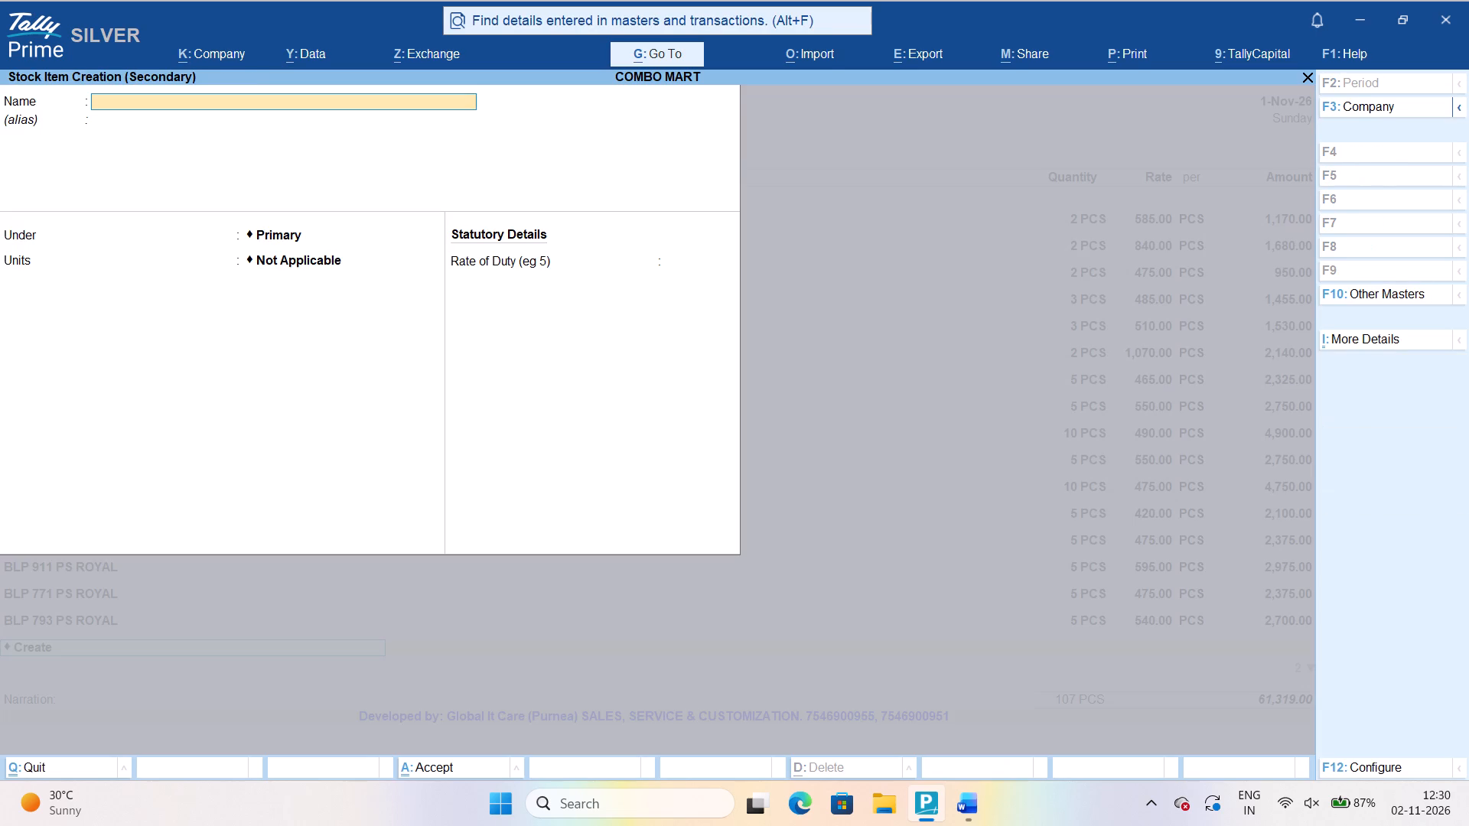
pyautogui.write('BLP')
pyautogui.press('space')
pyautogui.write('807')
pyautogui.press('space')
pyautogui.write('PS ROYAL')
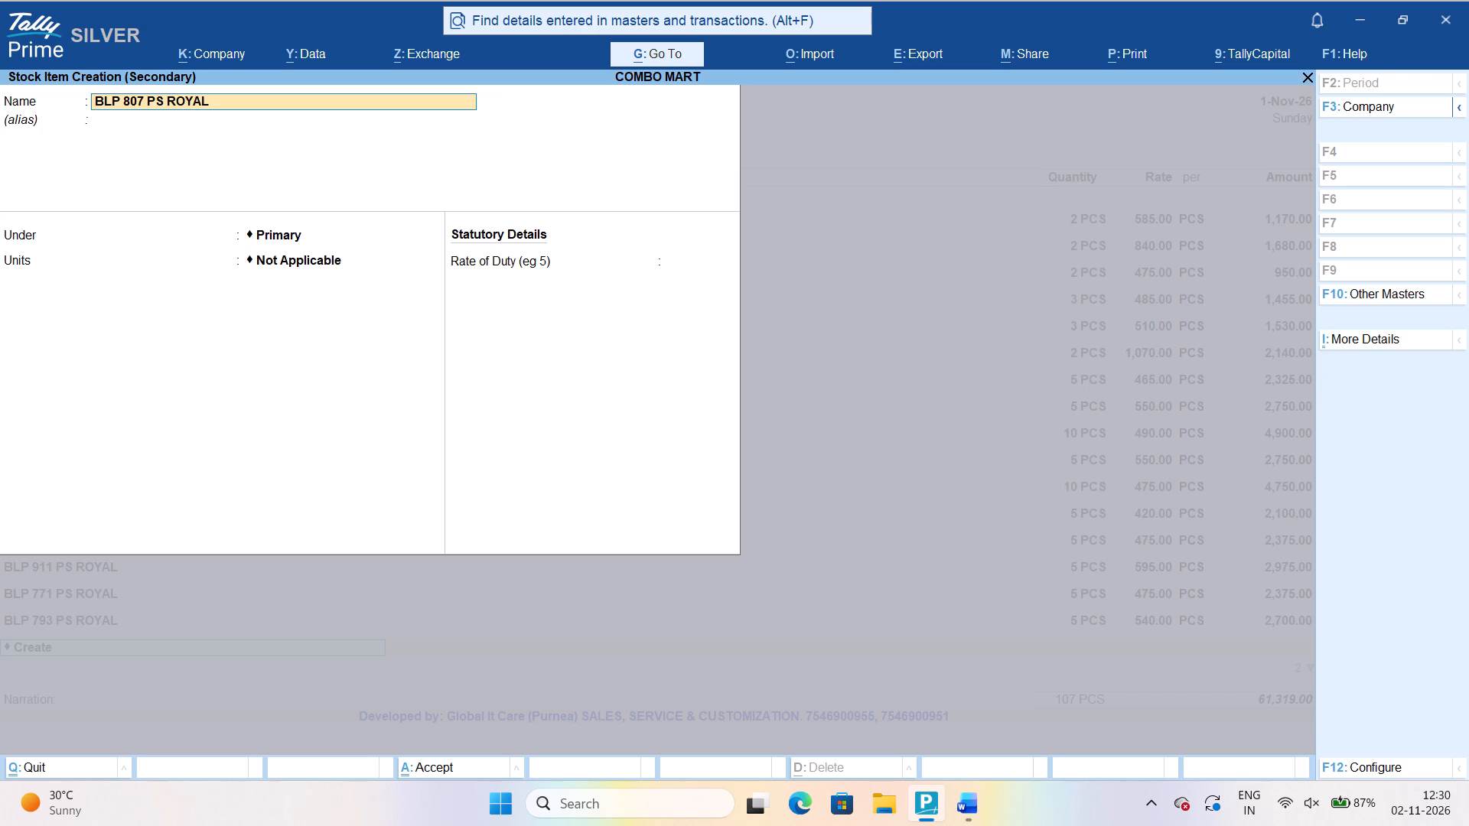
pyautogui.press('Return')
# Leave the alias of BLP 807 PS ROYAL blank, place it under the BATTERY group and use PCS as its unit.
pyautogui.press('Return')
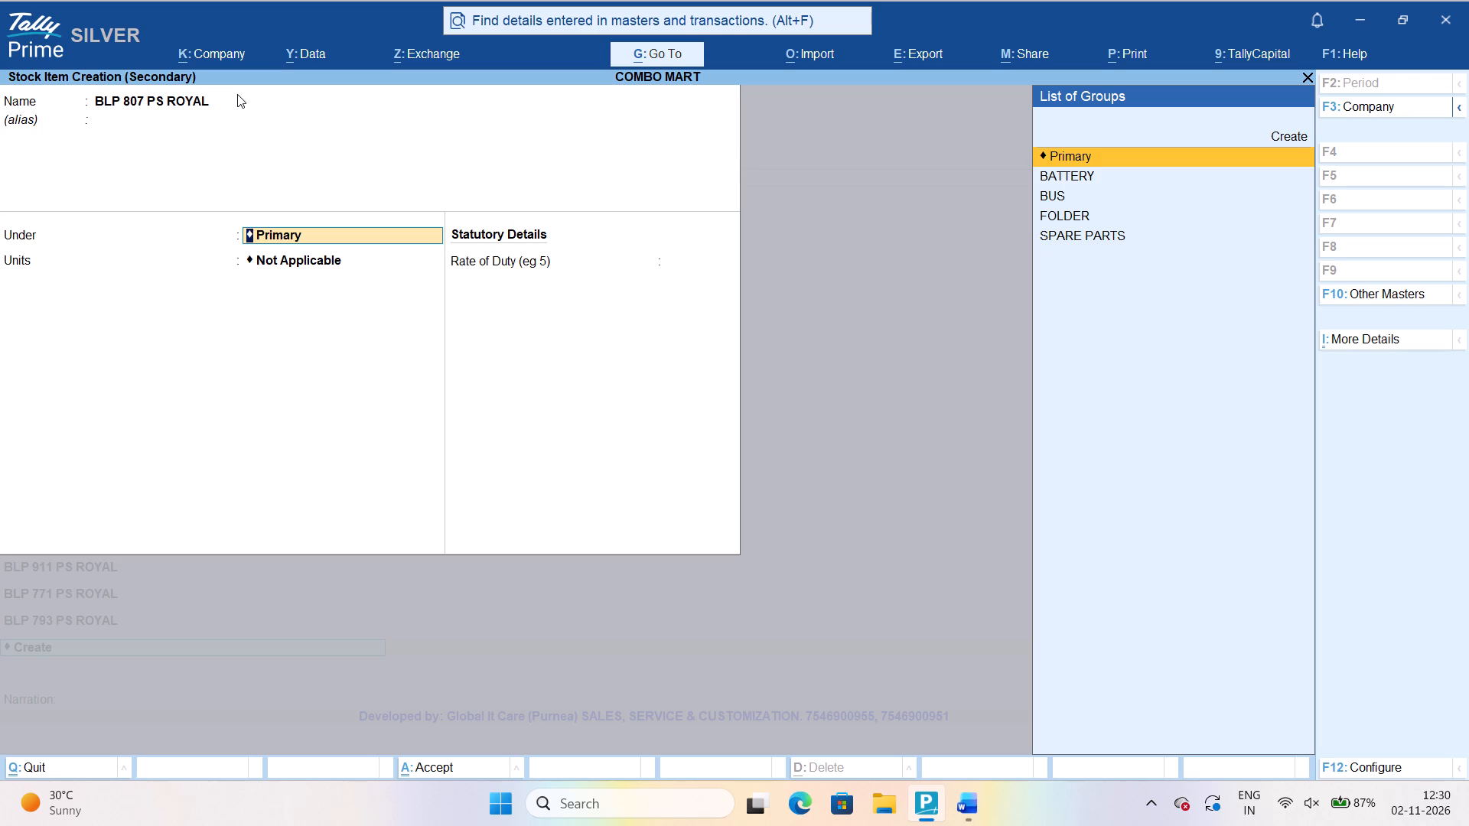
pyautogui.press('Down')
pyautogui.press('Return')
pyautogui.press('Return')
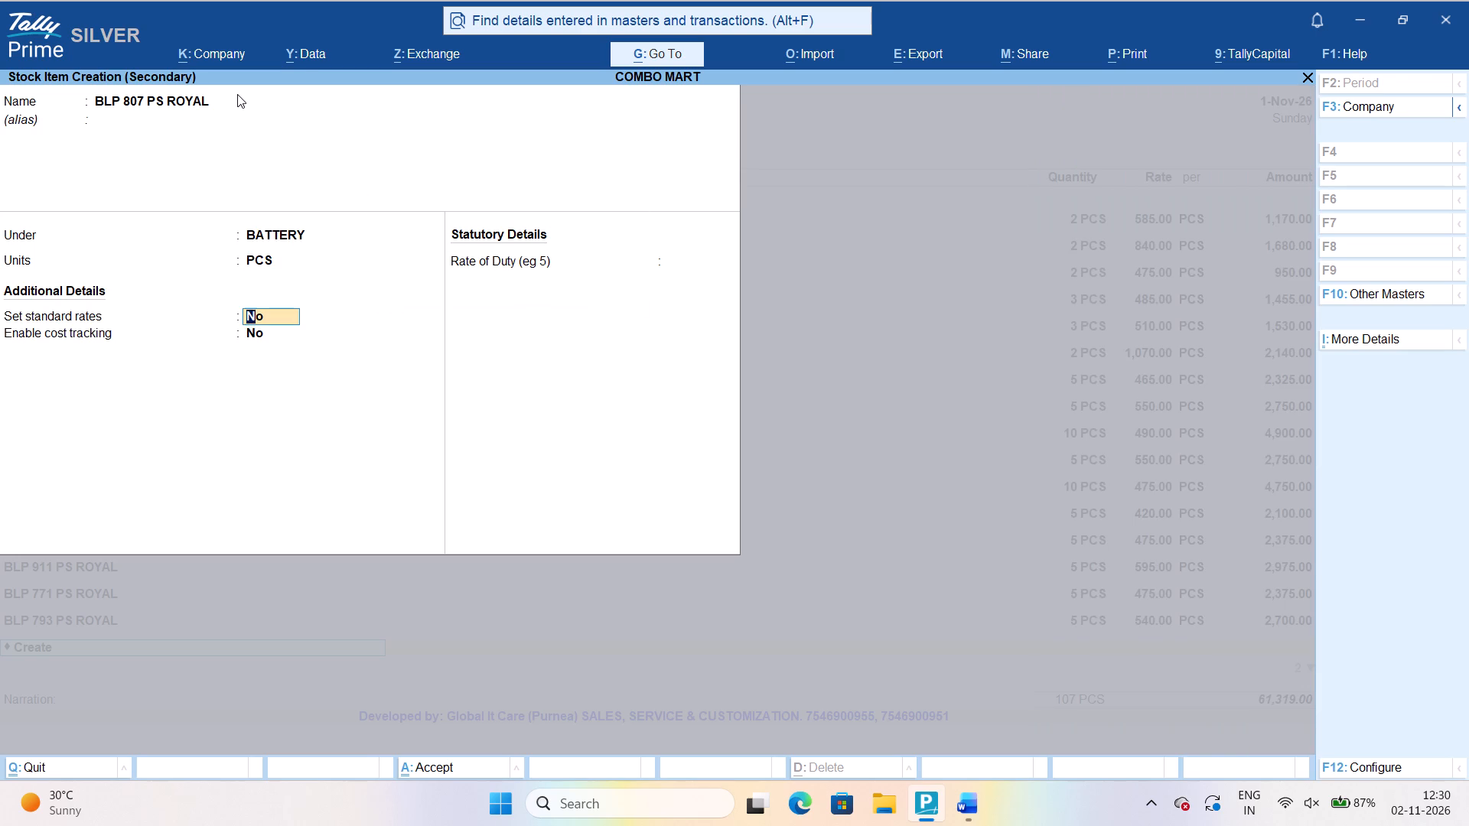
# Enable standard rates for BLP 807 PS ROYAL and set its standard cost to 510 per PCS from 1-Nov-26.
pyautogui.press('u')
pyautogui.press('BackSpace')
pyautogui.press('BackSpace')
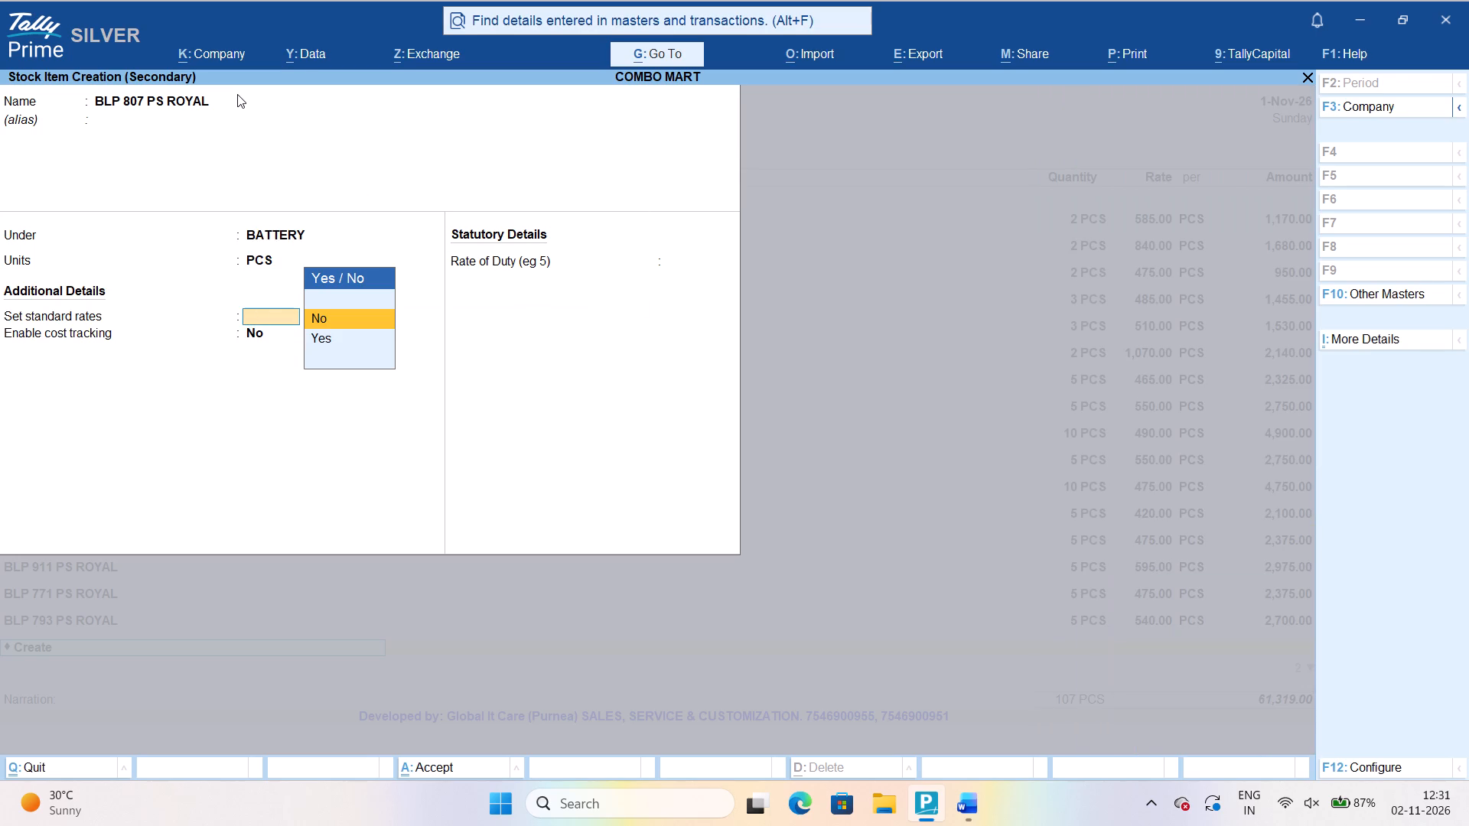
pyautogui.press('BackSpace')
pyautogui.write('YES')
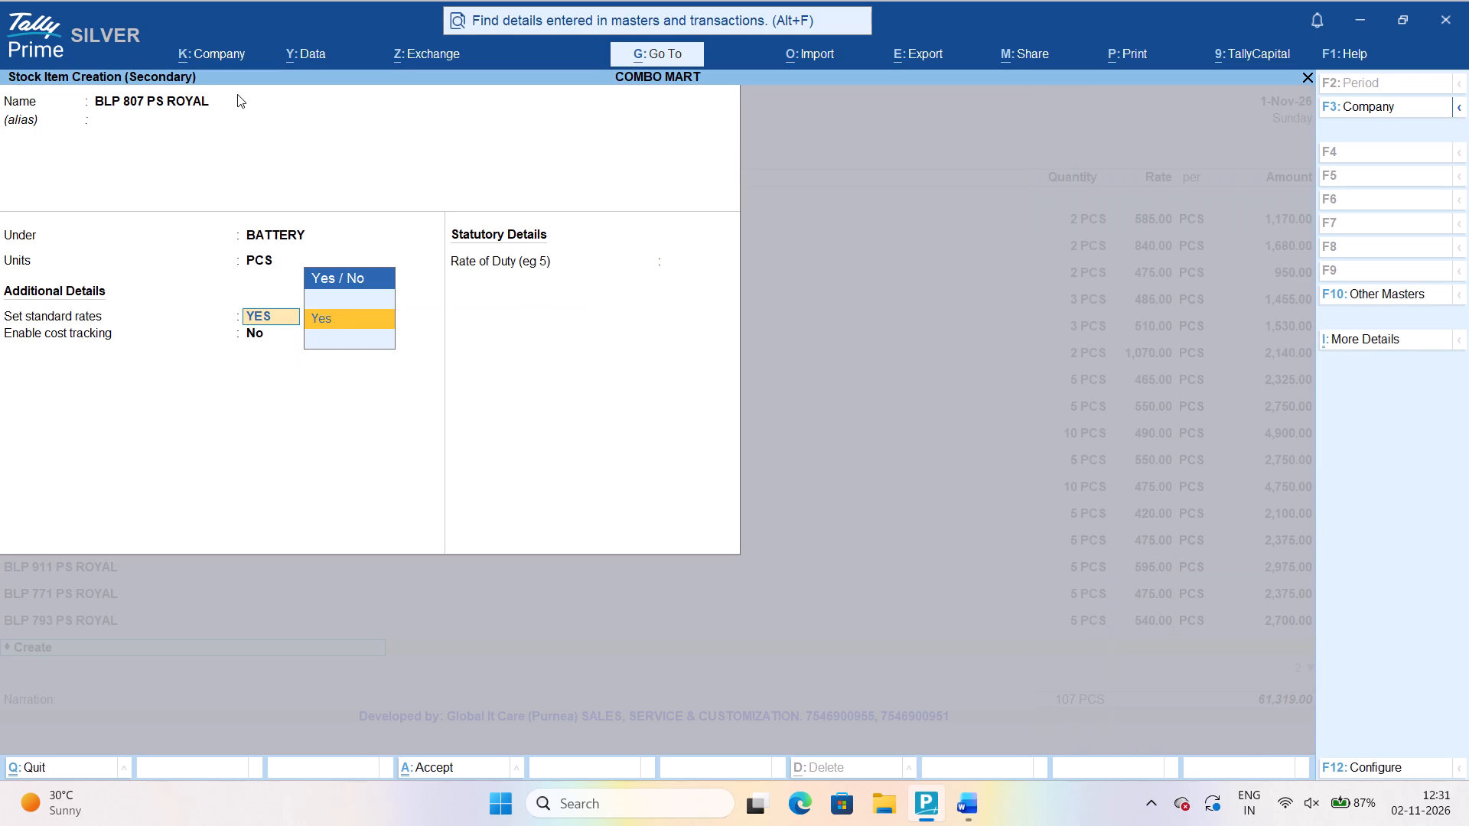
pyautogui.press('Return')
pyautogui.write('1-11')
pyautogui.press('Return')
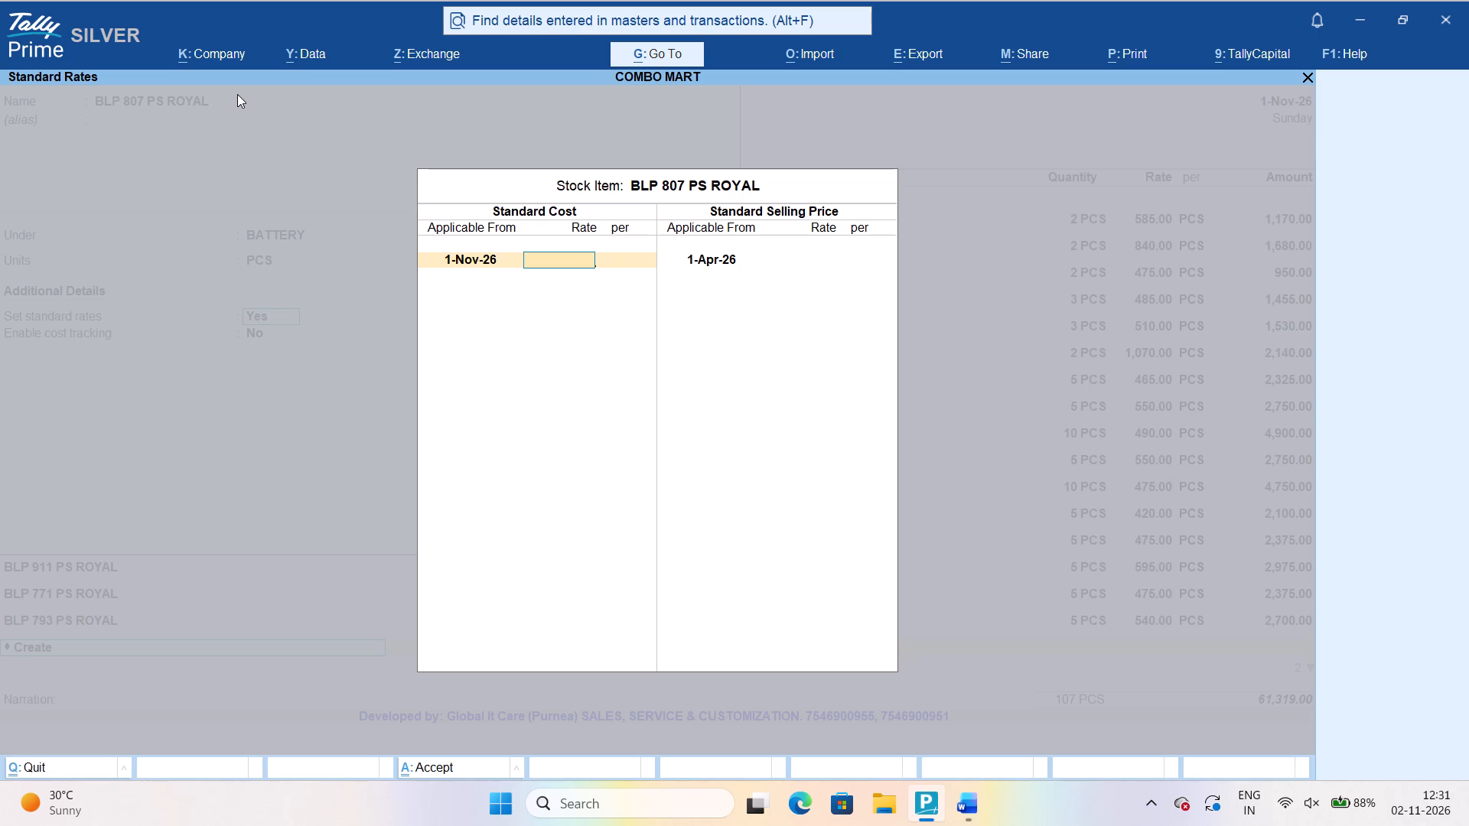
pyautogui.write('510')
pyautogui.press('Return')
pyautogui.press('Return')
pyautogui.press('Return')
# Set the standard selling price of BLP 807 PS ROYAL to 530 per PCS from 1-Nov-26 and save the item.
pyautogui.write('1-11')
pyautogui.press('Return')
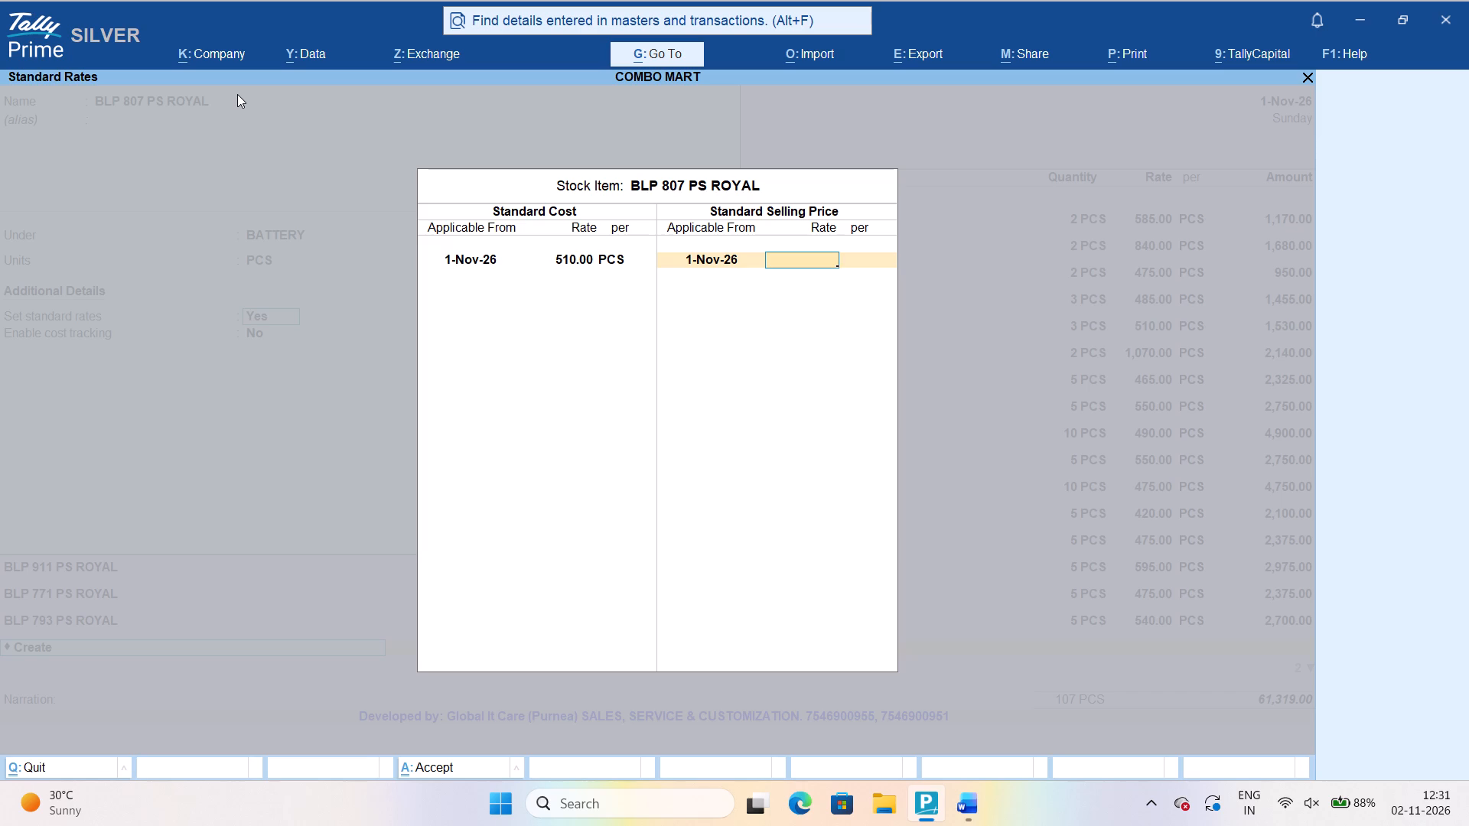
pyautogui.write('530')
pyautogui.press('Return')
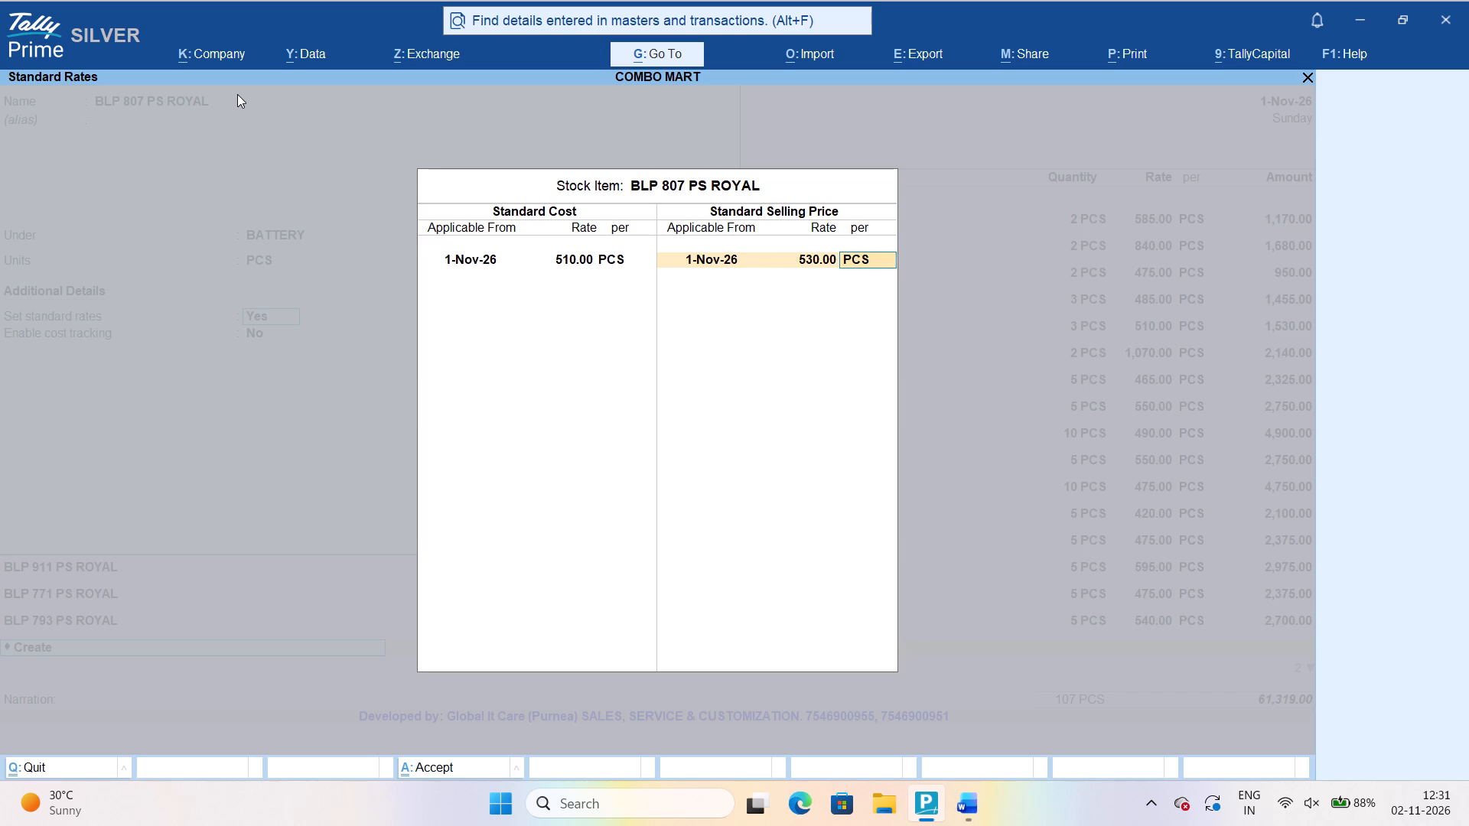
pyautogui.press('Return')
pyautogui.press('Return')
pyautogui.press('Return')
pyautogui.press('Return')
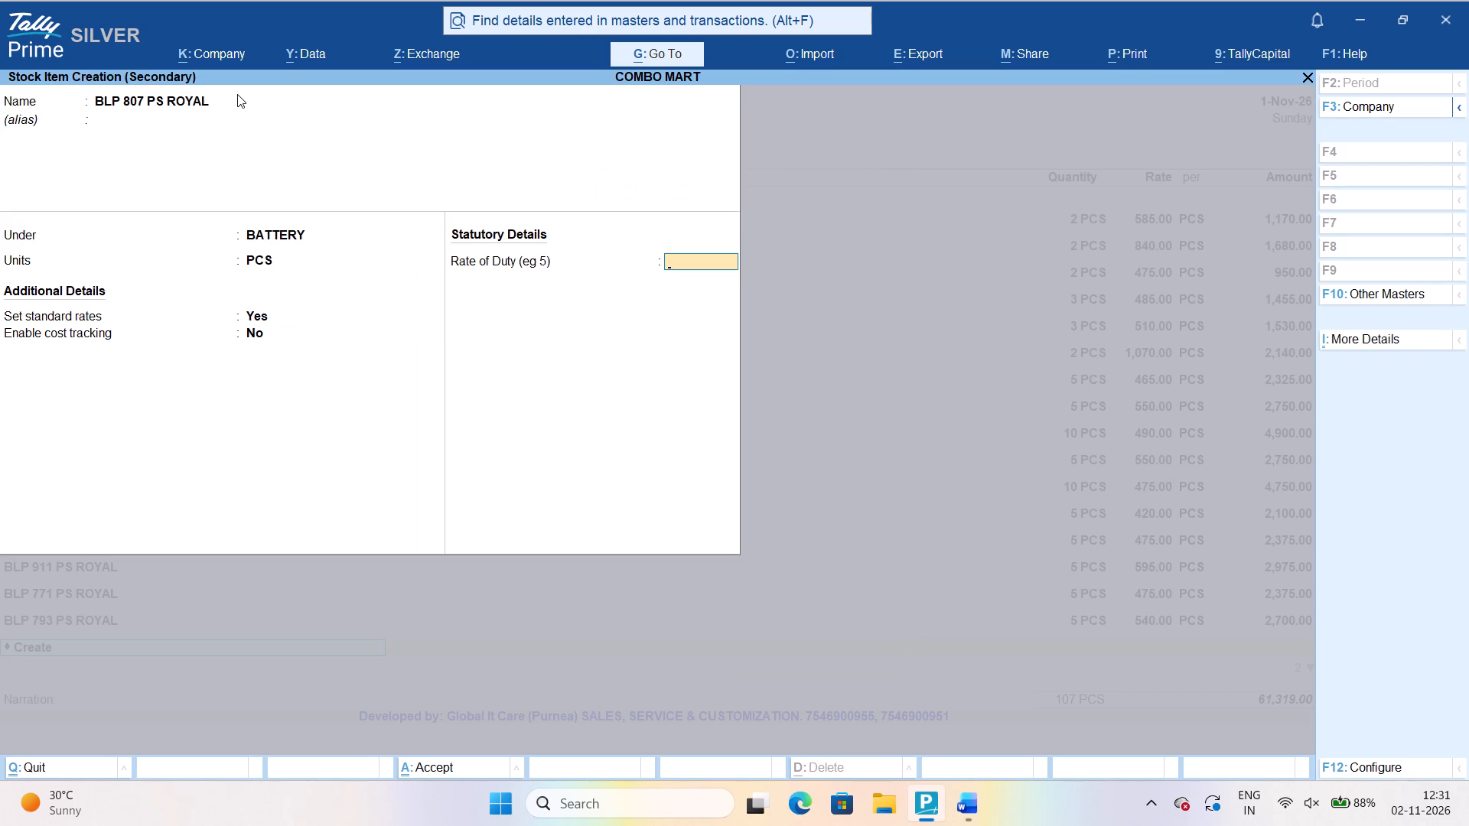
pyautogui.press('Return')
# Finish BLP 807 PS ROYAL with the rate of duty blank and enter its purchase line as 5 PCS at 510.00.
pyautogui.press('Return')
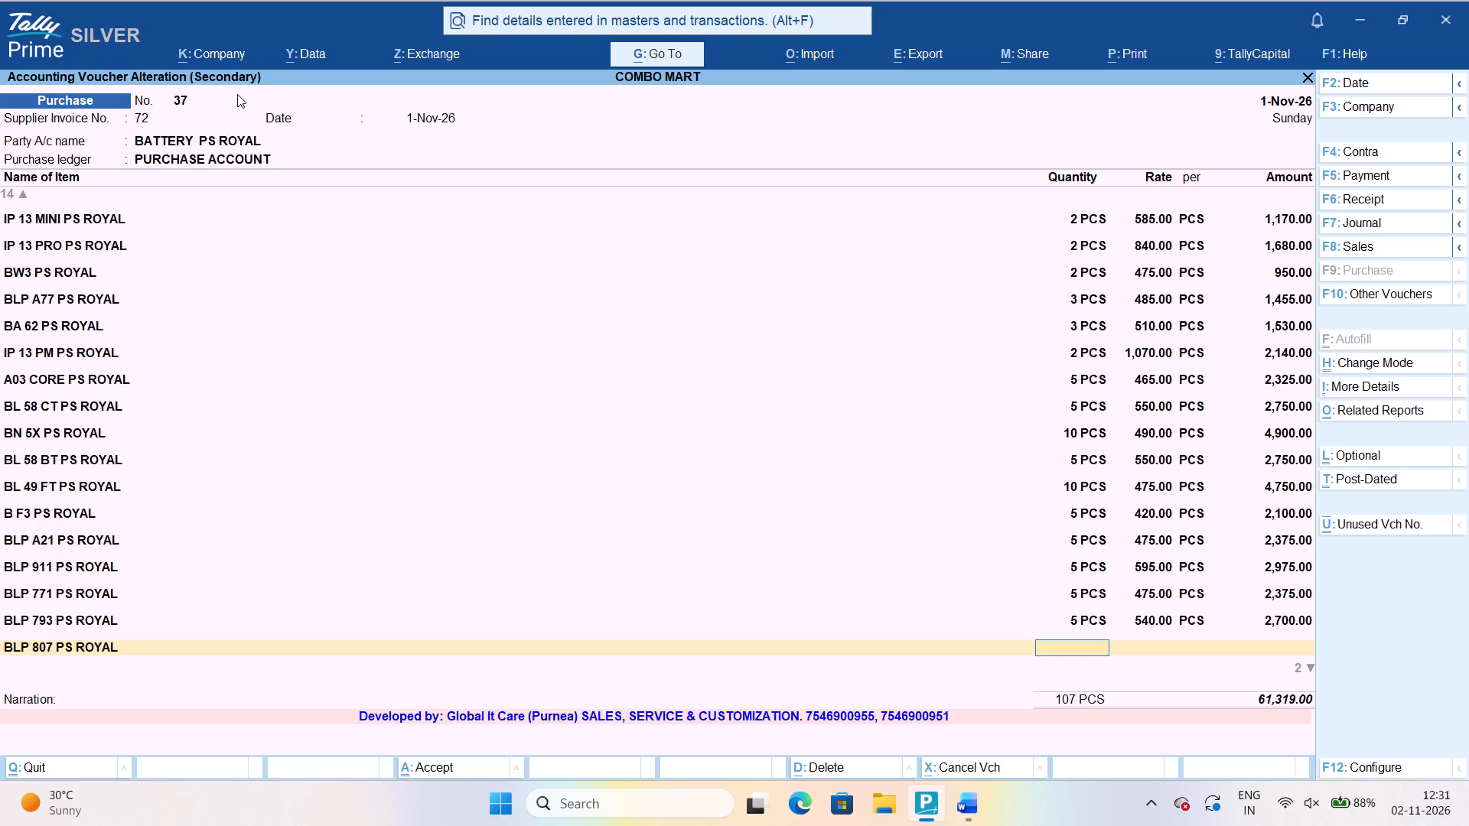
pyautogui.press('5')
pyautogui.press('Return')
pyautogui.press('Return')
pyautogui.press('Return')
pyautogui.press('Return')
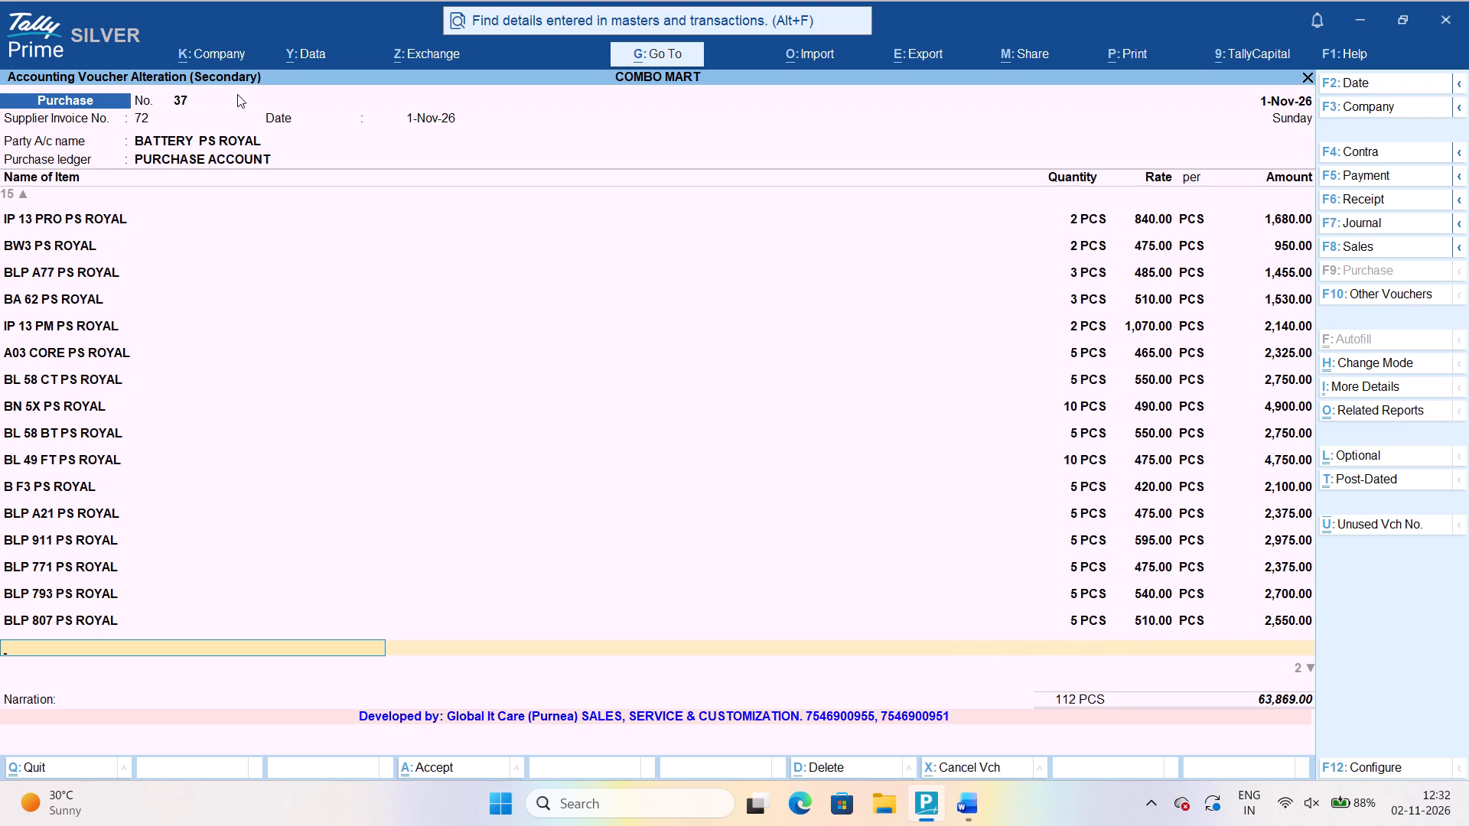
# Add the existing item BN 48 PS ROYAL to the voucher with 5 PCS at 420.00 and end the item list.
pyautogui.write('BN 48')
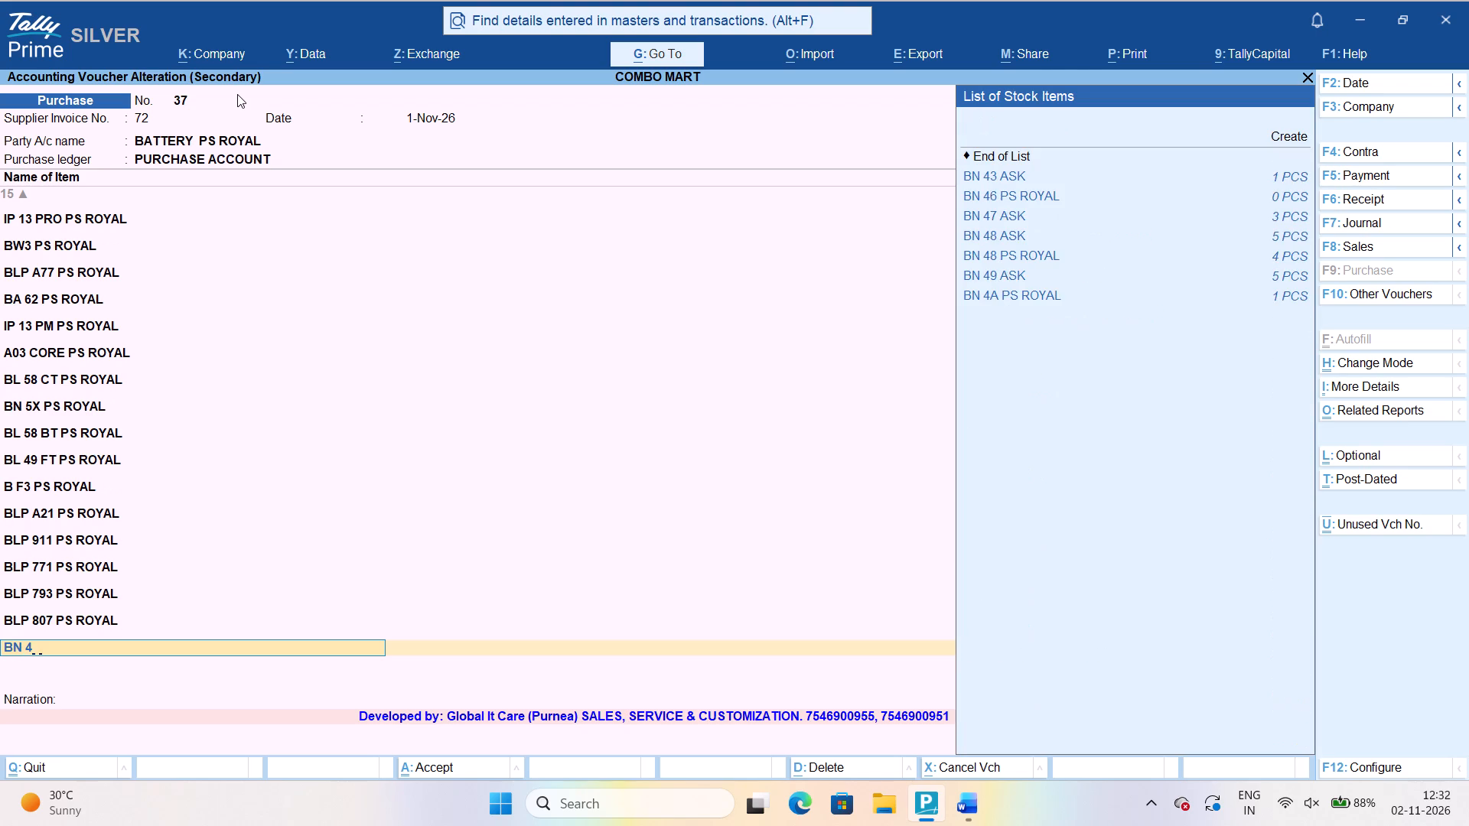
pyautogui.press('space')
pyautogui.press('Down')
pyautogui.press('Down')
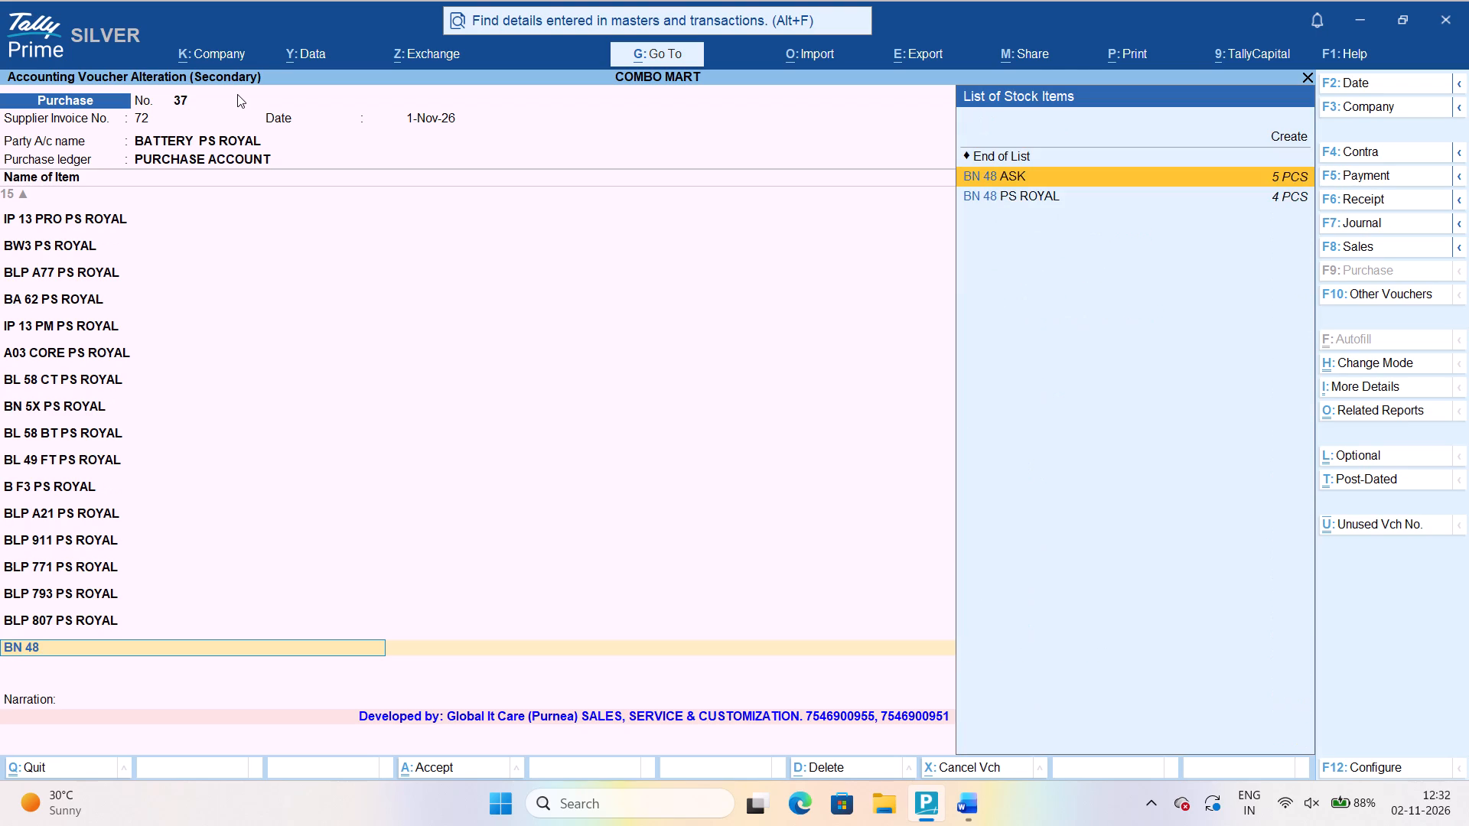
pyautogui.press('Return')
pyautogui.press('Return')
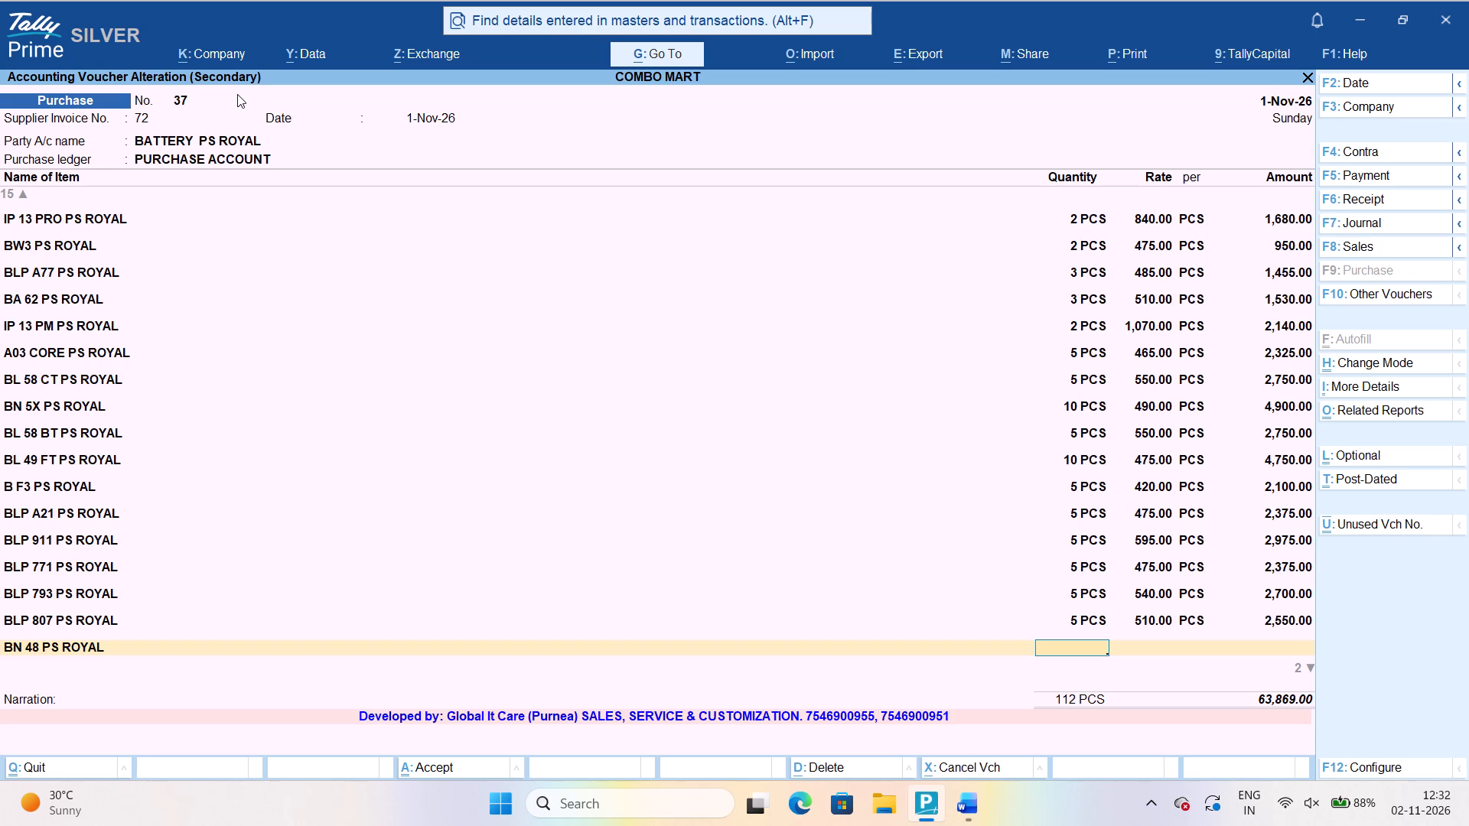
pyautogui.press('5')
pyautogui.press('Return')
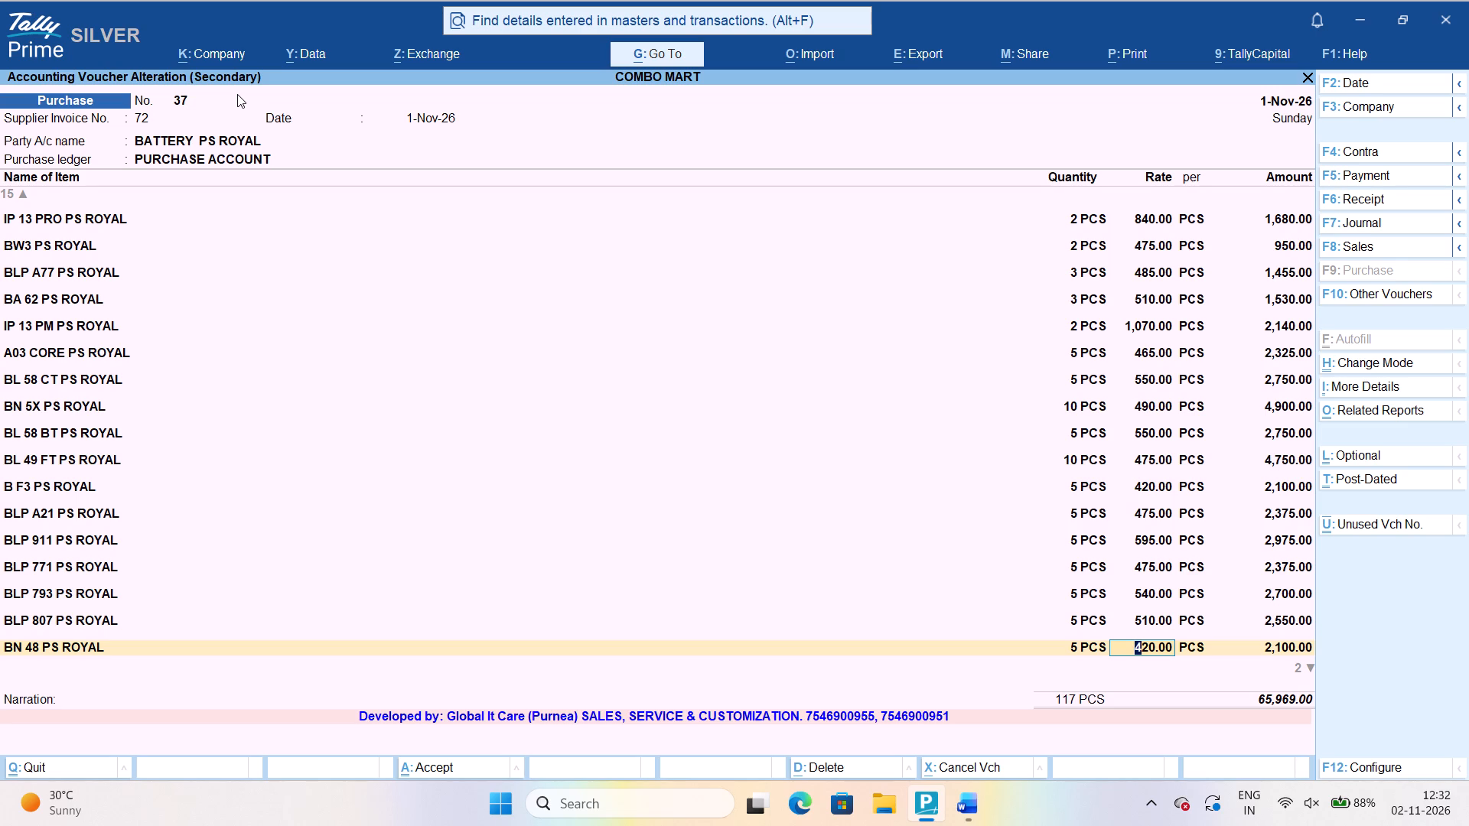
pyautogui.press('Return')
pyautogui.press('Return')
pyautogui.press('Return')
pyautogui.press('Return')
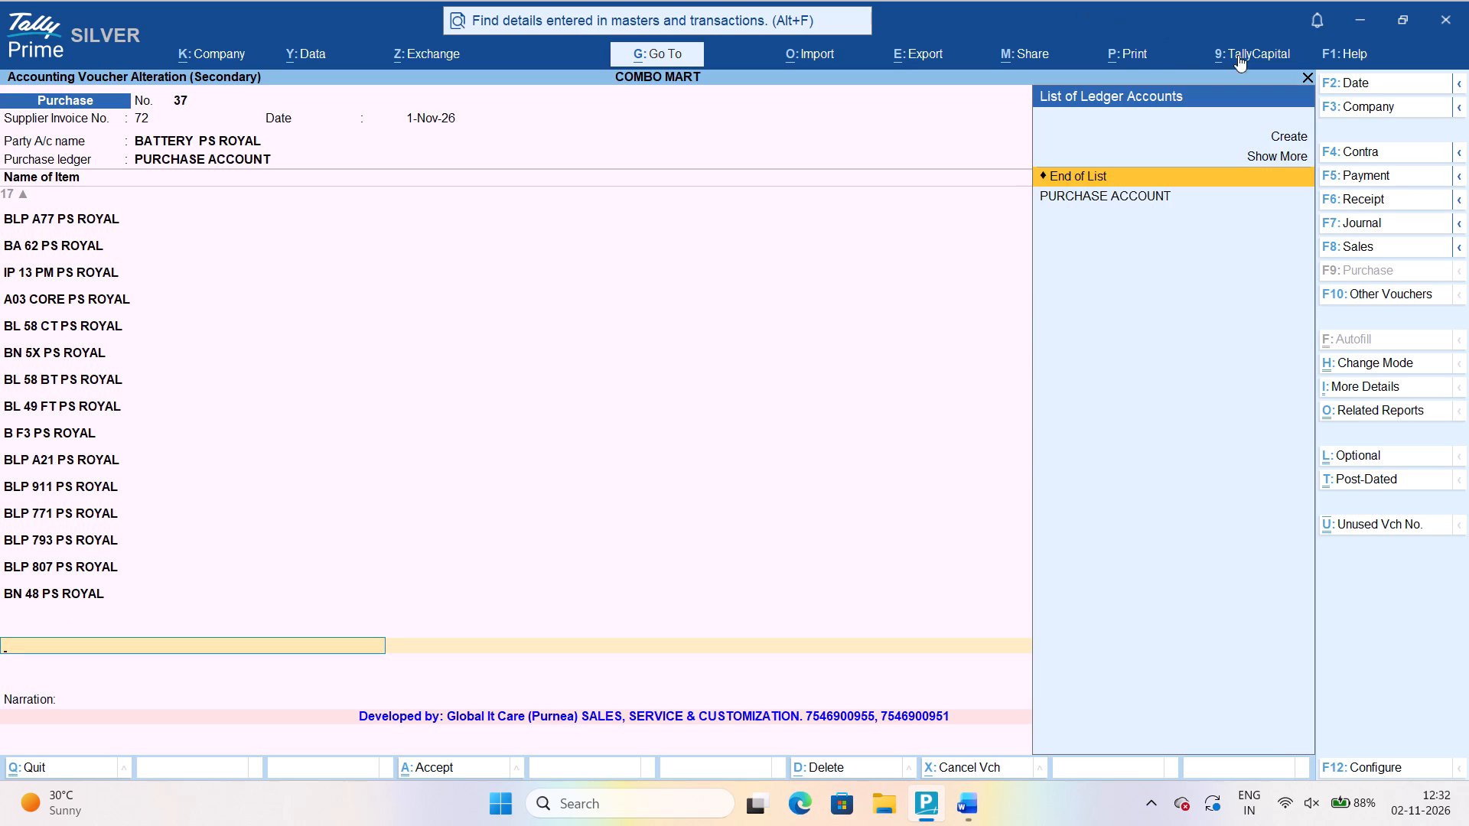
# Minimize the TallyPrime and Word windows and launch Kuro from the desktop.
pyautogui.click(1363, 21)
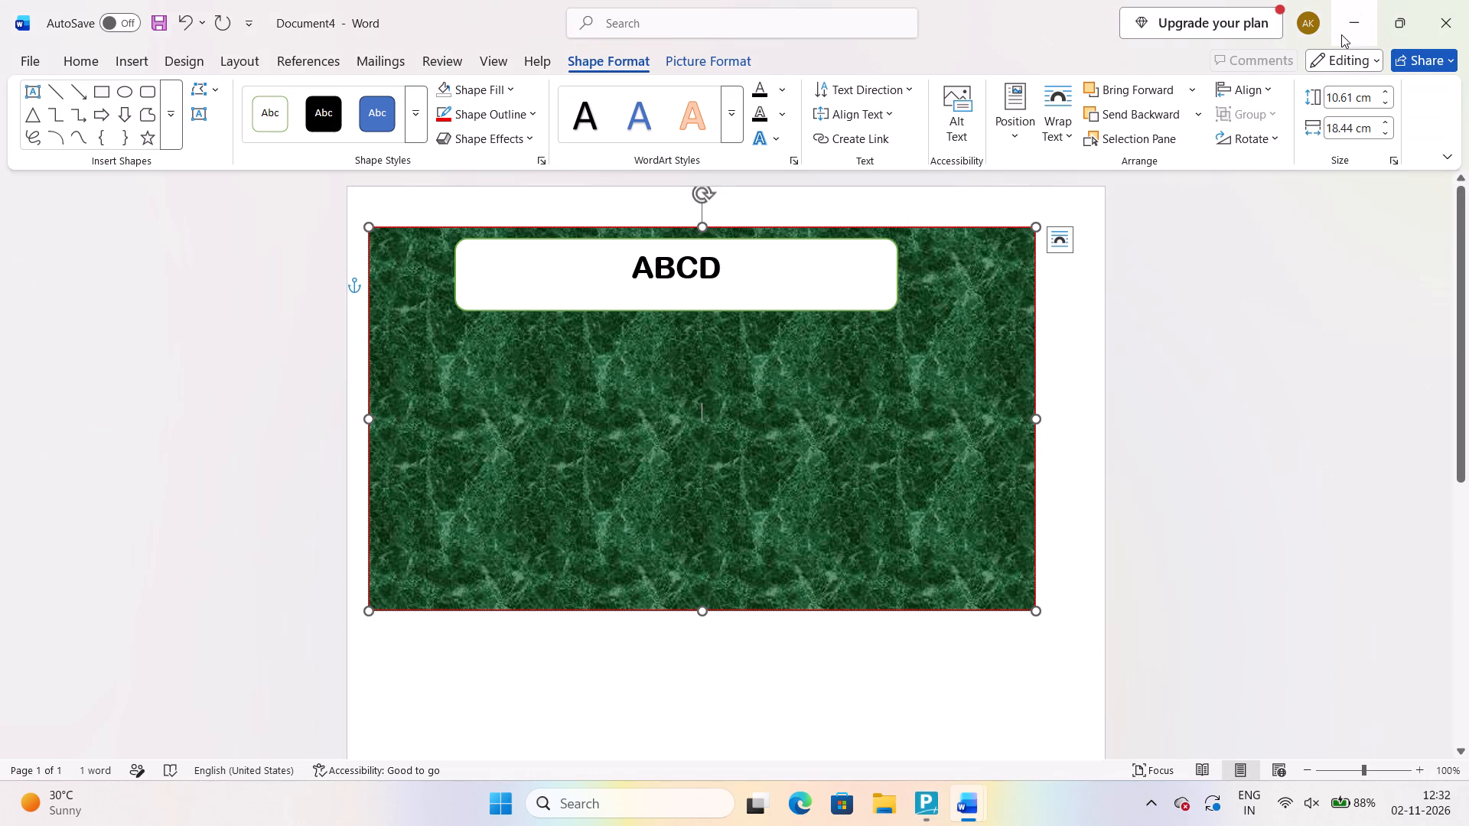
pyautogui.click(1347, 26)
pyautogui.click(1346, 26)
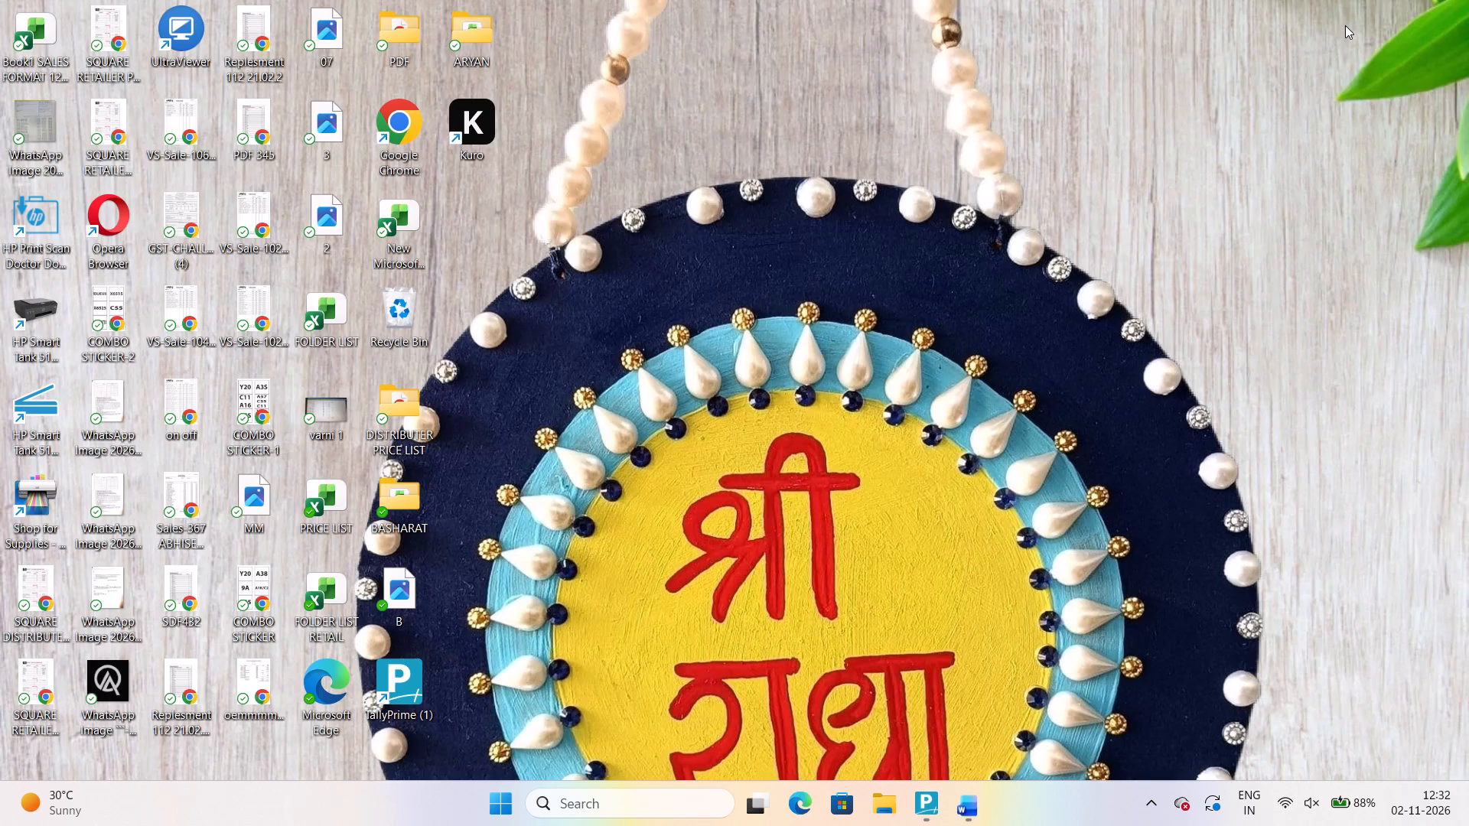
pyautogui.doubleClick(480, 114)
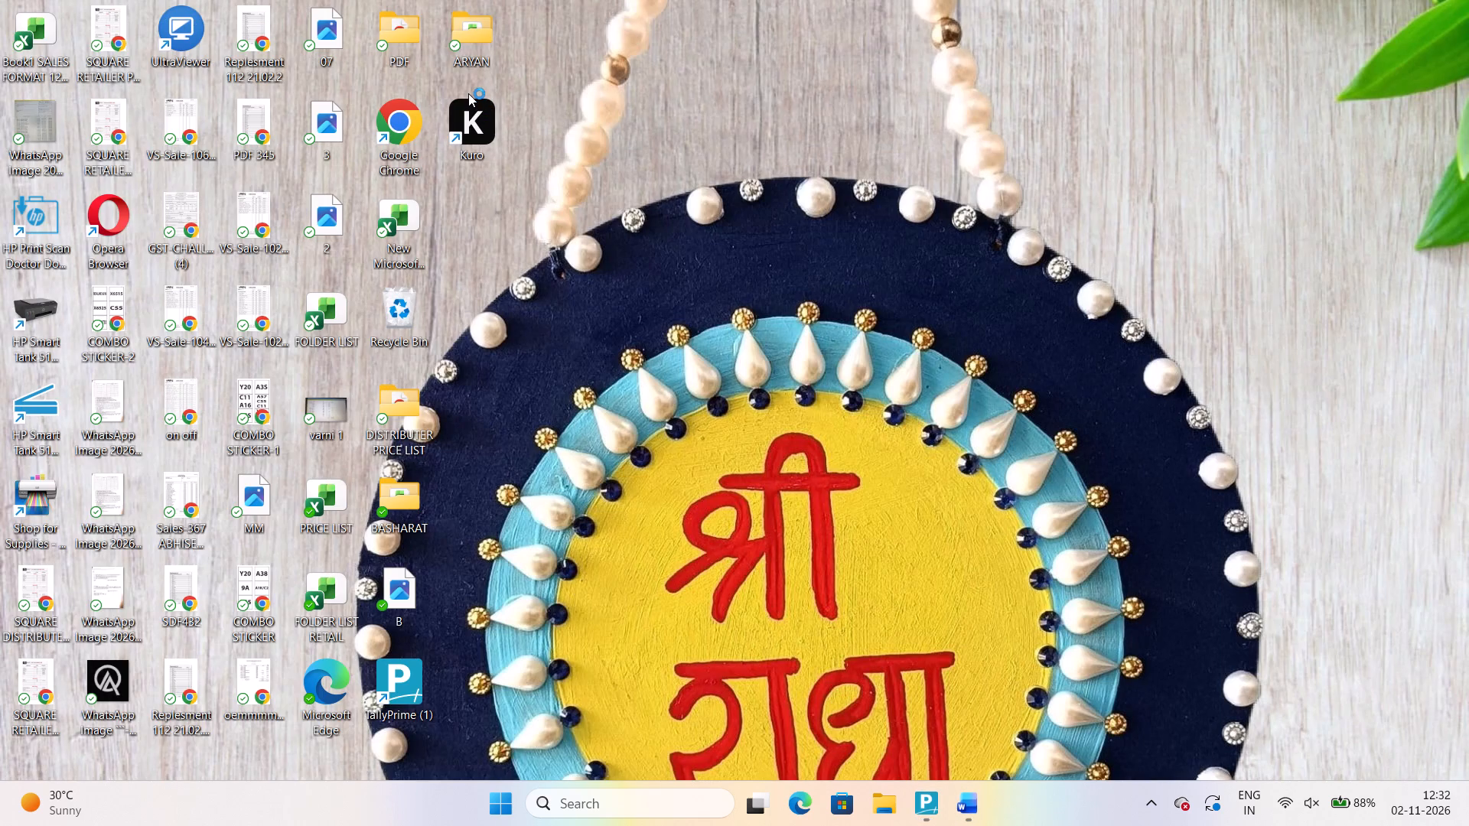
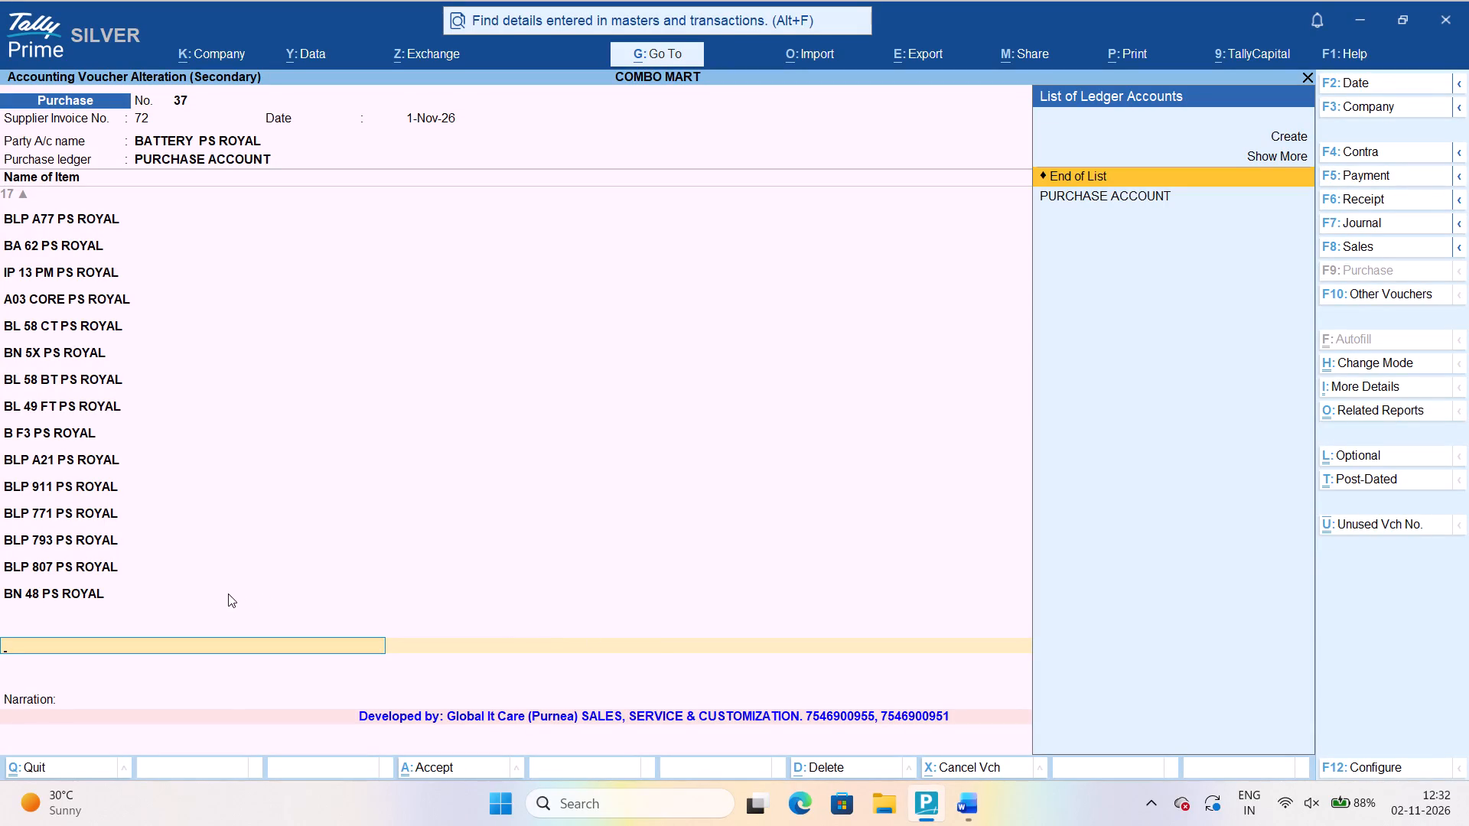
# Return to the BN 48 PS ROYAL purchase line, dismiss the chat notification, and advance to a blank item line below it.
pyautogui.click(114, 591)
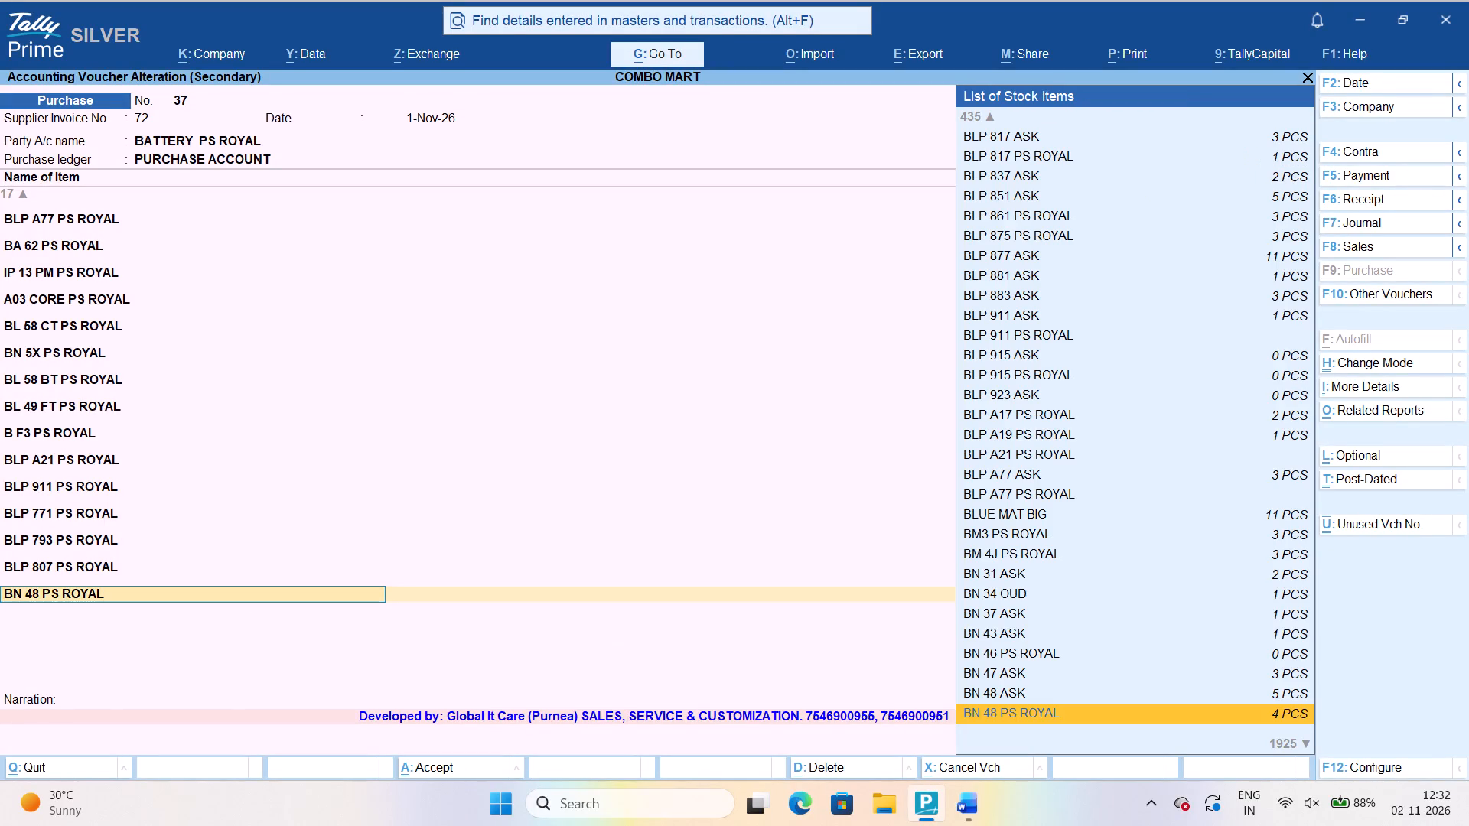
pyautogui.press('Return')
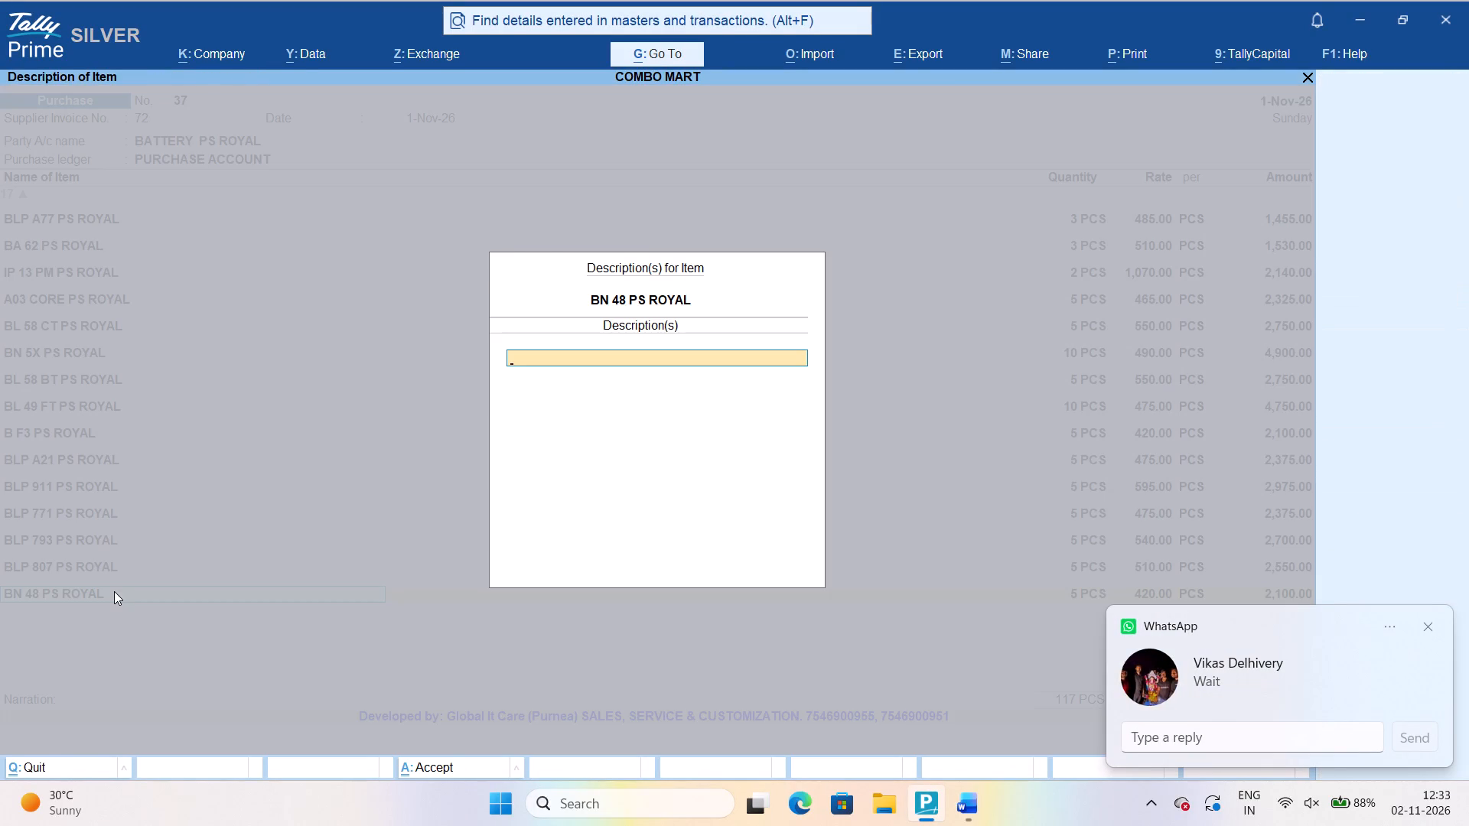
pyautogui.press('Return')
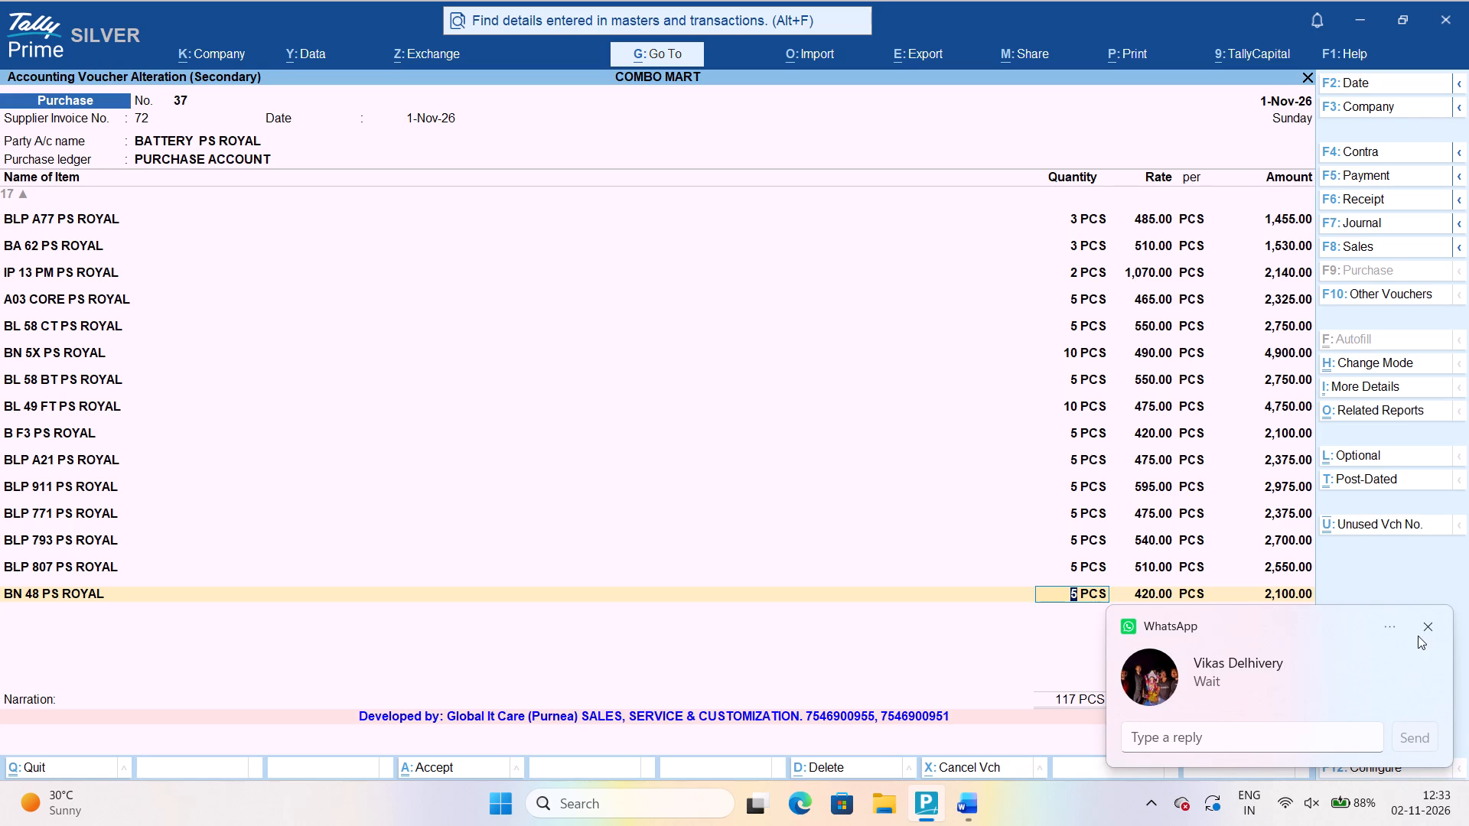
pyautogui.click(1431, 622)
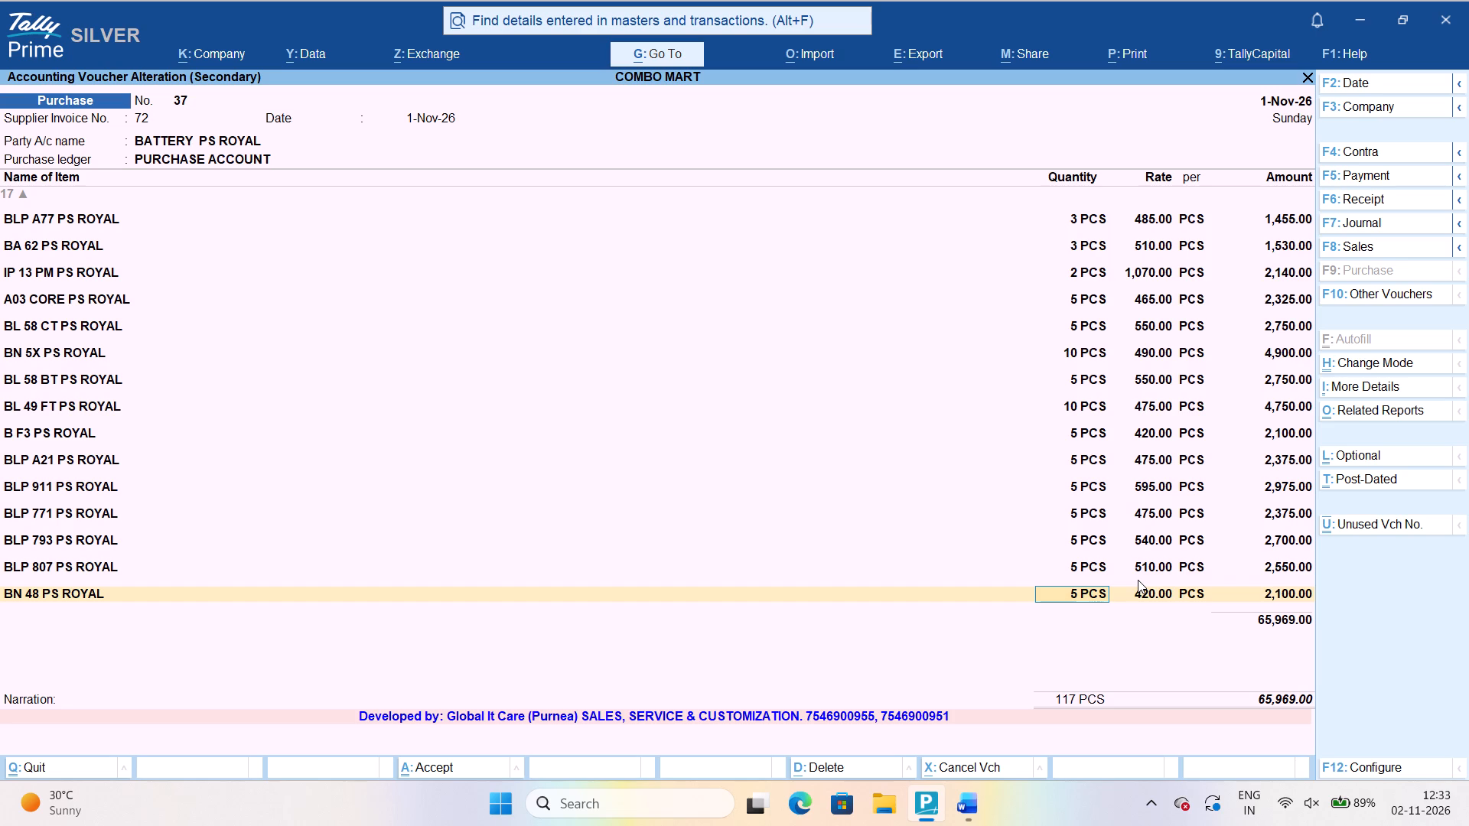
pyautogui.press('Return')
pyautogui.press('Return')
pyautogui.press('Return')
pyautogui.press('Return')
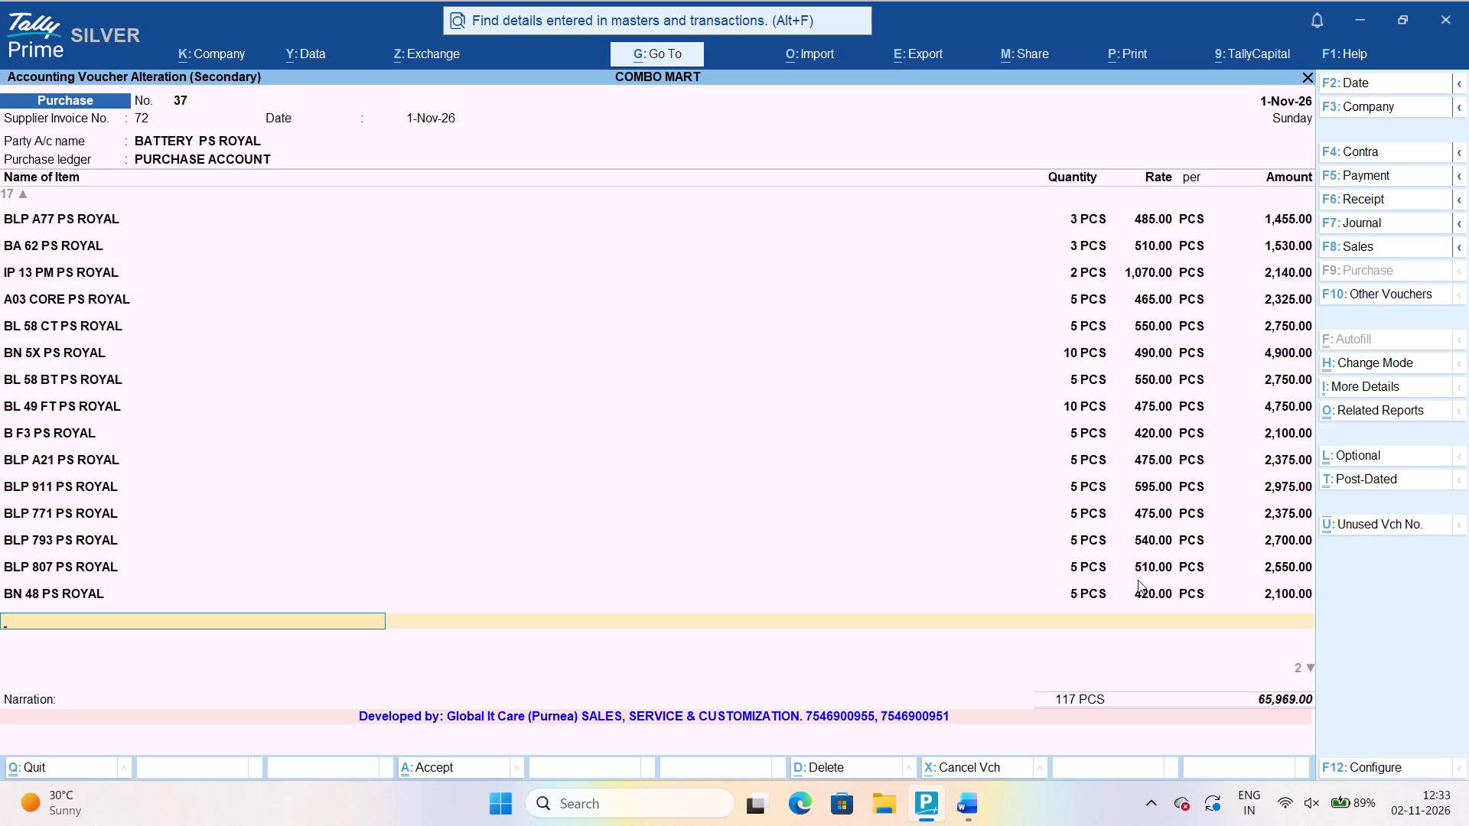
# Look up B57 in the stock item list and start creating a new stock item from it.
pyautogui.press('b')
pyautogui.write('57')
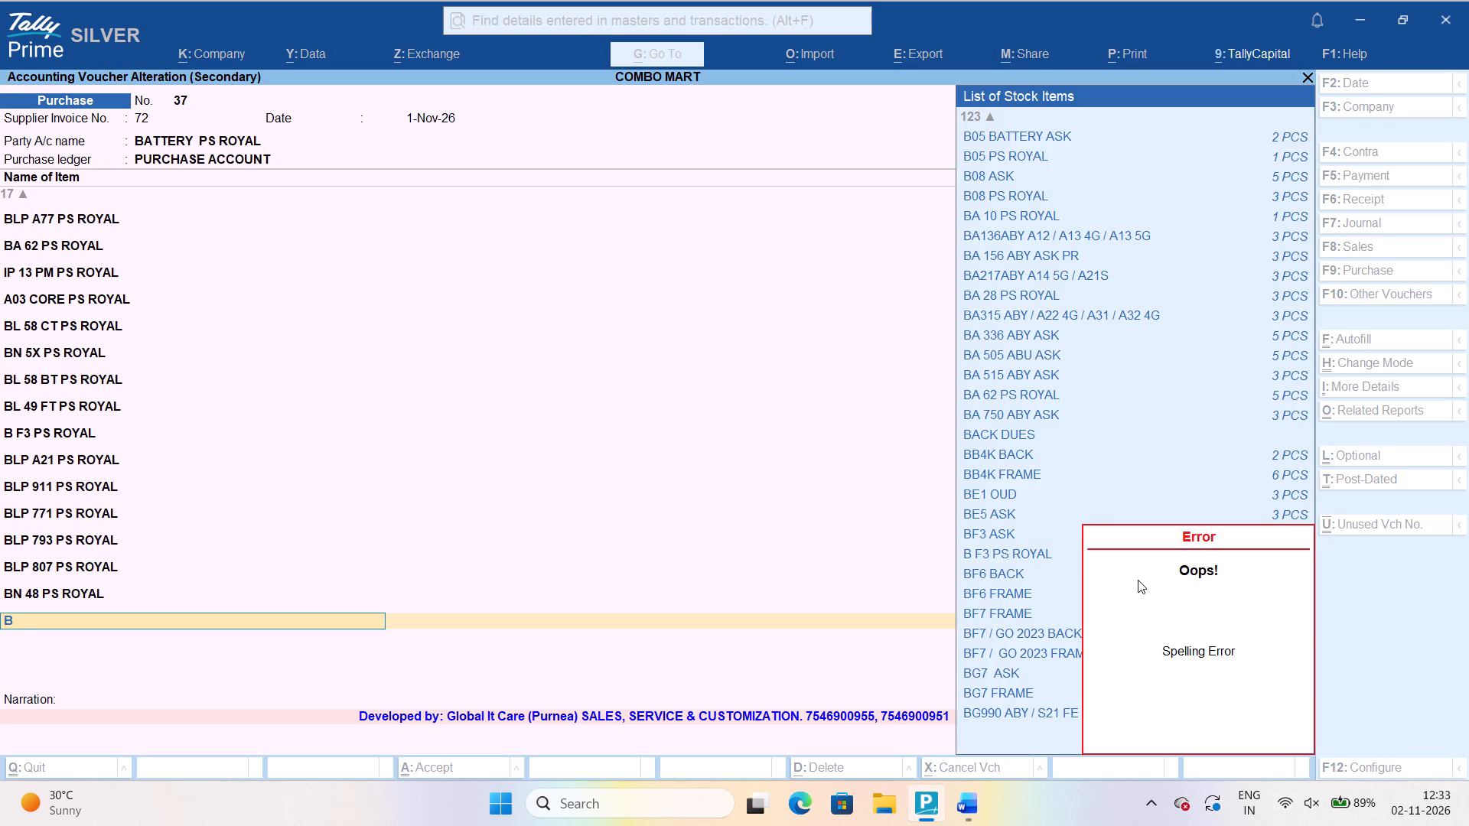
pyautogui.press('Up')
pyautogui.press('Up')
pyautogui.press('Up')
pyautogui.press('Up')
pyautogui.press('Up')
pyautogui.press('Up')
pyautogui.press('Up')
pyautogui.press('Up')
pyautogui.press('Up')
pyautogui.press('Up')
pyautogui.press('Up')
pyautogui.press('Up')
pyautogui.press('Up')
pyautogui.press('Up')
pyautogui.press('Up')
pyautogui.press('Up')
pyautogui.press('Up')
pyautogui.press('Up')
pyautogui.press('Up')
pyautogui.press('Up')
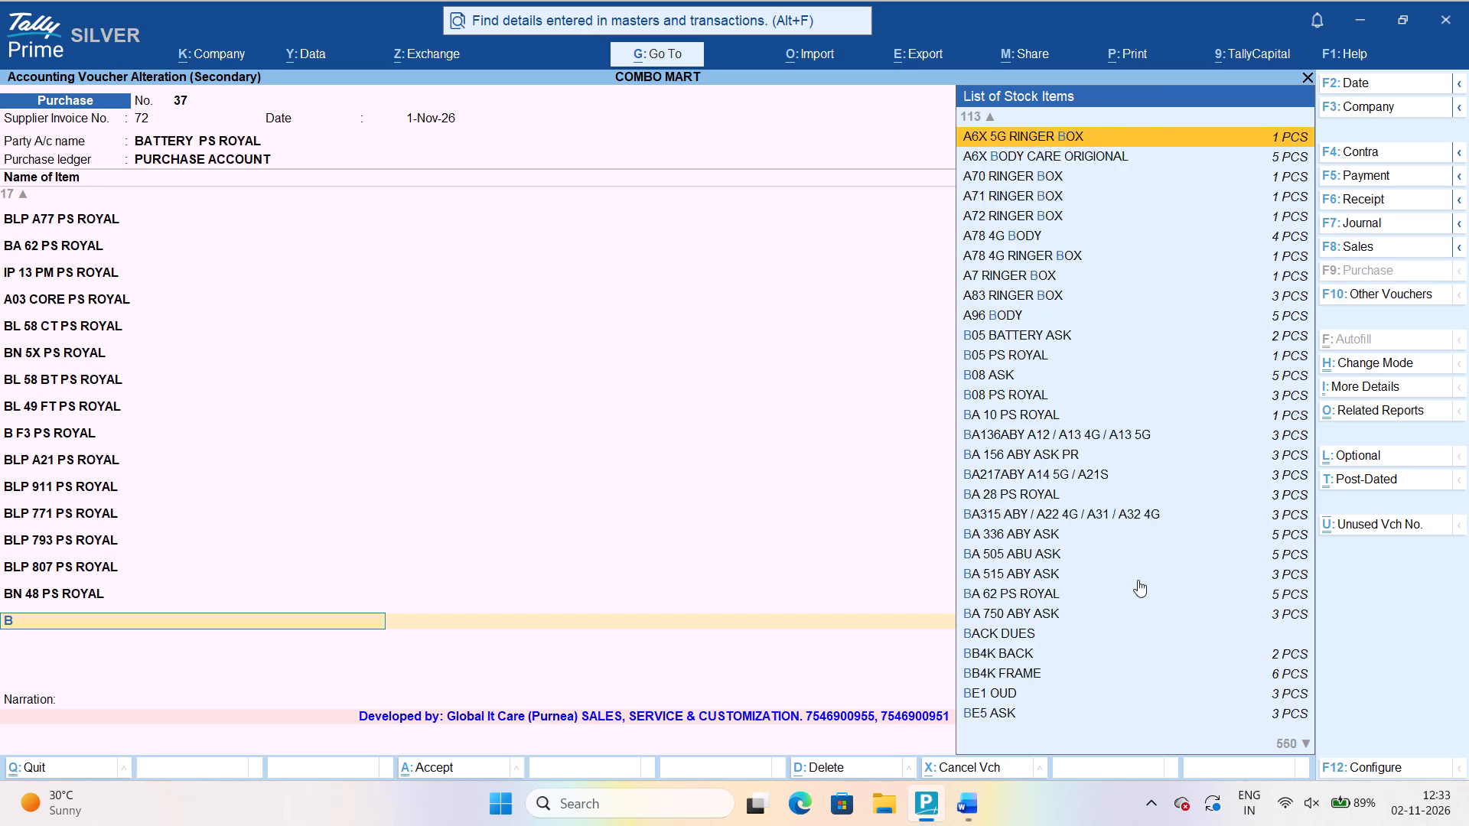
pyautogui.press('Up')
pyautogui.press('Up')
pyautogui.press('Up')
pyautogui.press('Up')
pyautogui.press('Up')
pyautogui.press('Up')
pyautogui.press('Up')
pyautogui.press('Up')
pyautogui.press('Up')
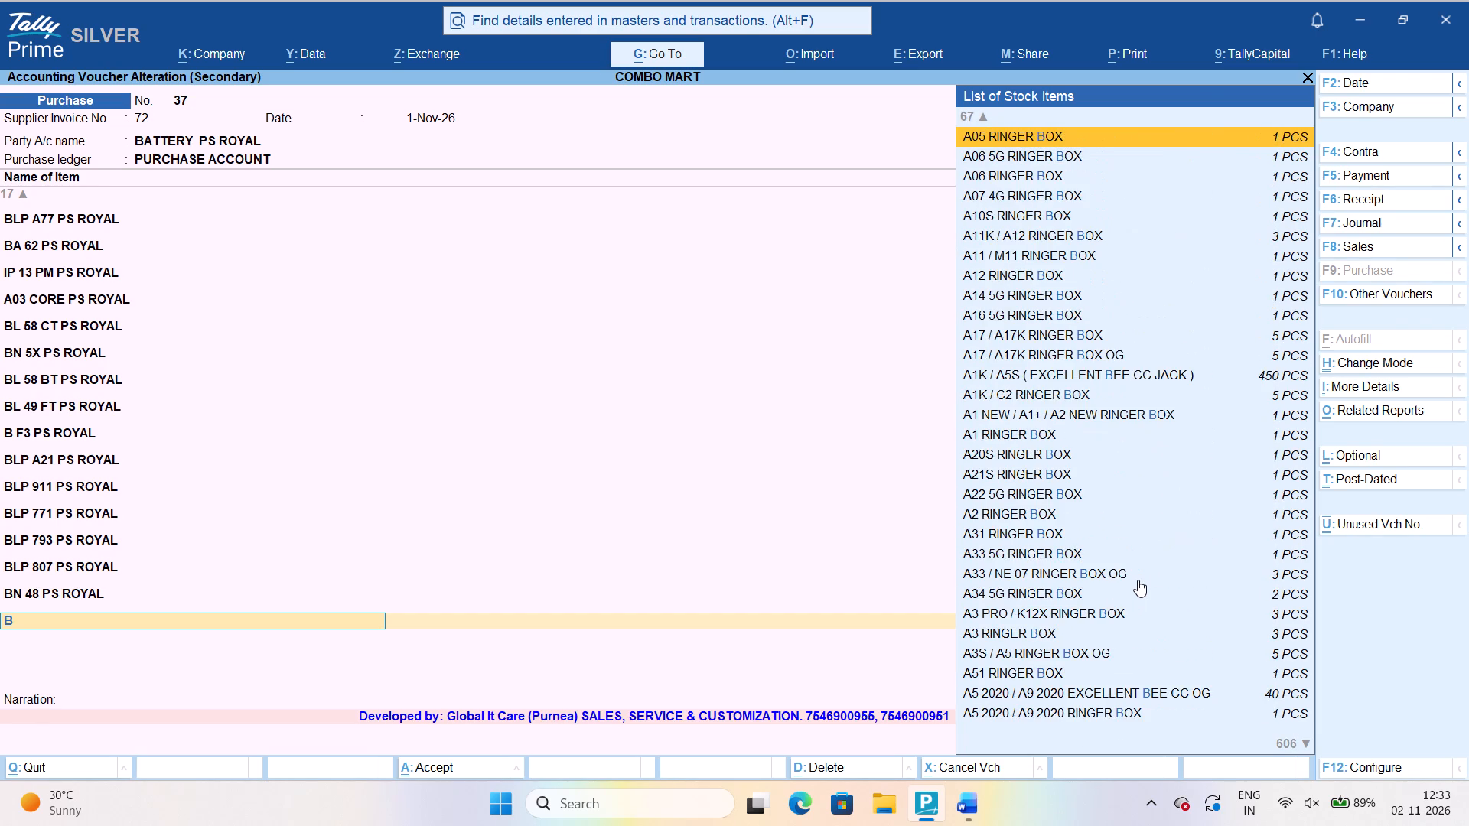
pyautogui.press('Up')
pyautogui.press('Up')
pyautogui.press('Up')
pyautogui.press('Up')
pyautogui.press('Up')
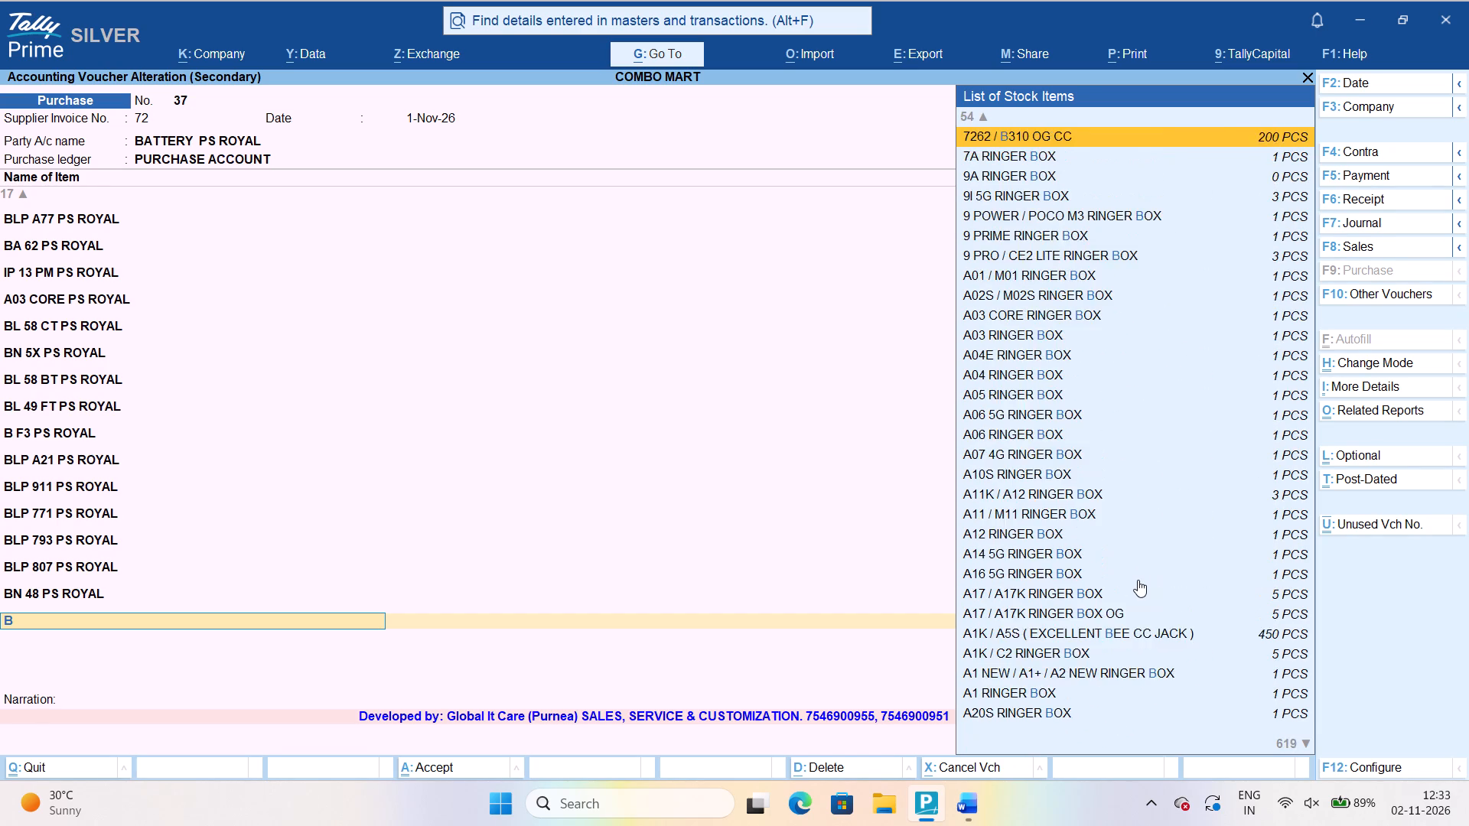
pyautogui.press('Up')
pyautogui.press('Up')
pyautogui.press('Up')
pyautogui.press('Up')
pyautogui.press('Up')
pyautogui.press('Up')
pyautogui.press('Up')
pyautogui.press('Up')
pyautogui.press('Up')
pyautogui.press('Up')
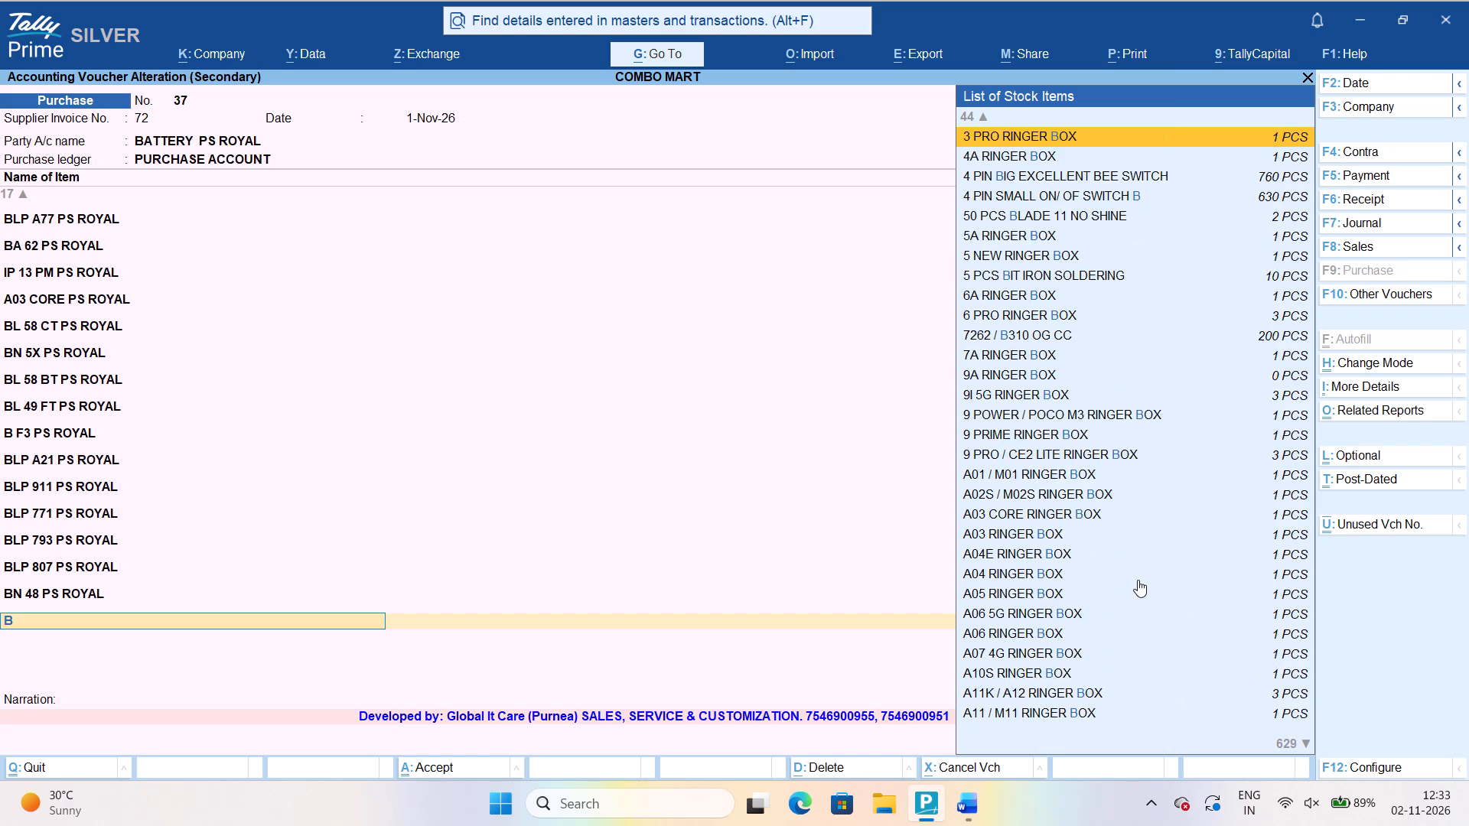
pyautogui.press('Up')
pyautogui.press('Up')
pyautogui.press('Up')
pyautogui.press('Up')
pyautogui.press('Up')
pyautogui.press('Up')
pyautogui.press('Up')
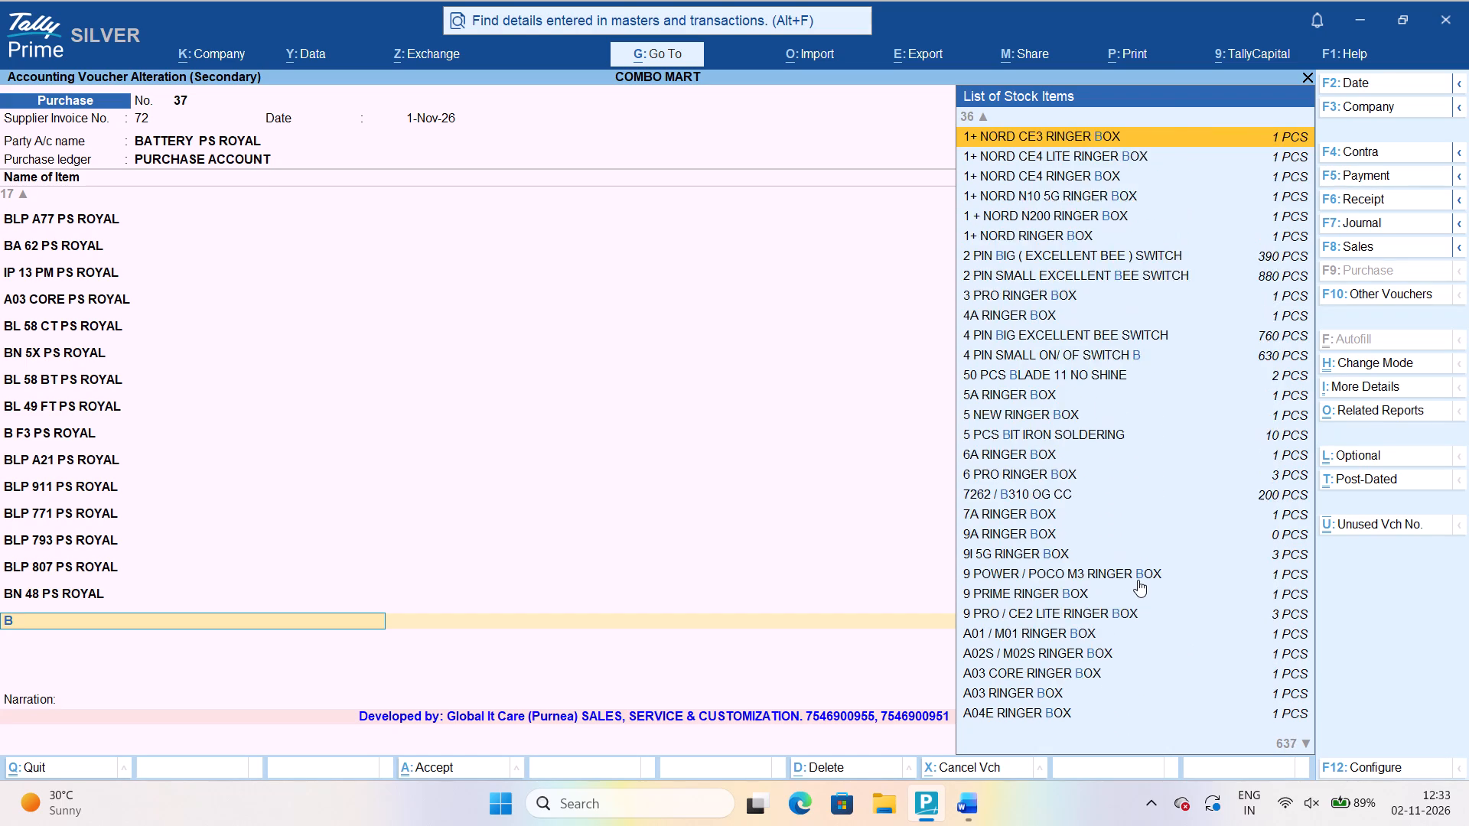
pyautogui.press('Up')
pyautogui.press('Up')
pyautogui.press('Up')
pyautogui.press('Up')
pyautogui.press('Up')
pyautogui.press('Up')
pyautogui.press('Up')
pyautogui.press('Up')
pyautogui.press('Up')
pyautogui.press('Up')
pyautogui.press('Up')
pyautogui.press('Up')
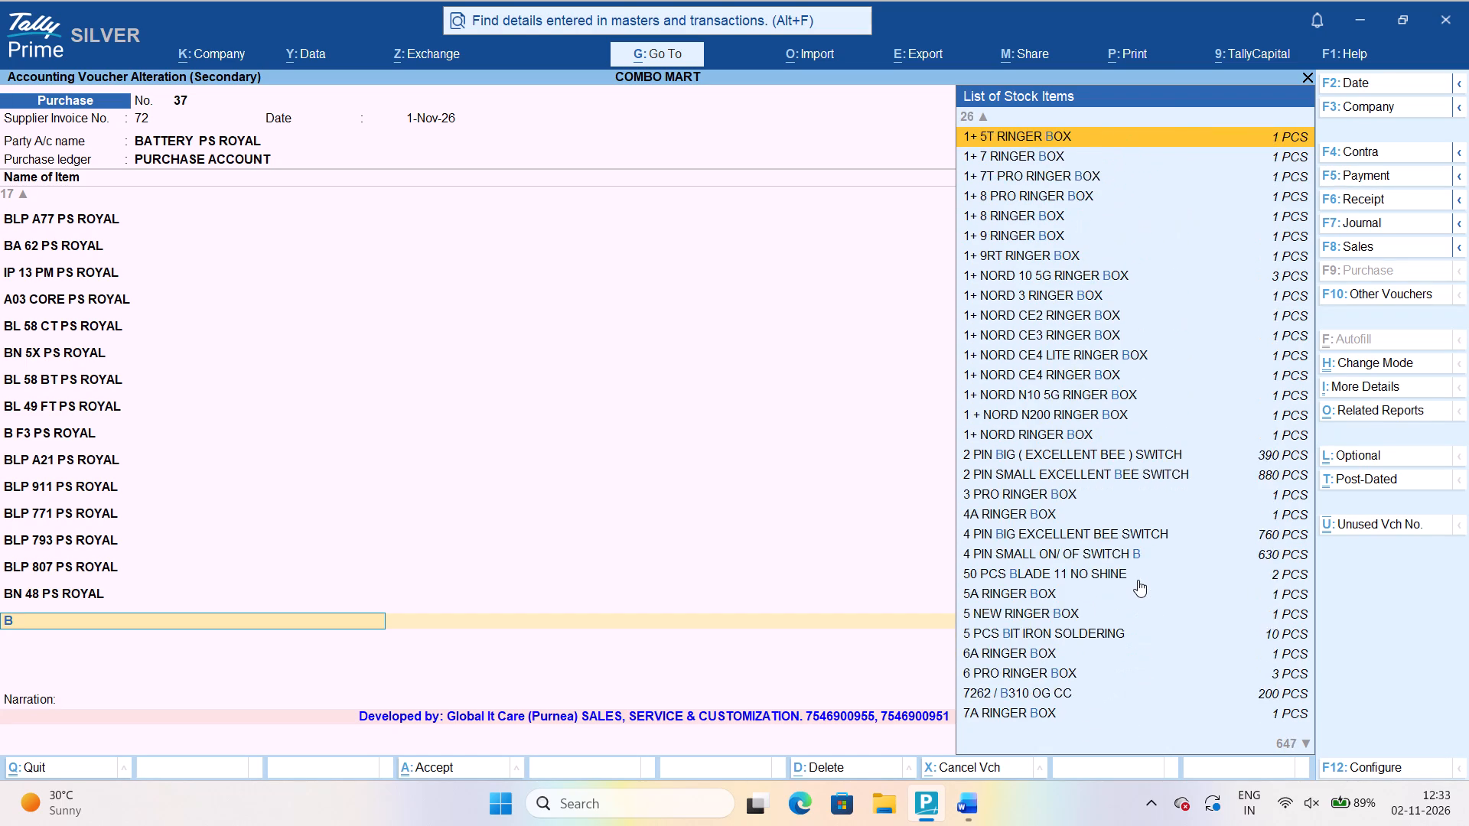
pyautogui.press('Up')
pyautogui.press('Up')
pyautogui.press('Up')
pyautogui.press('Up')
pyautogui.press('Up')
pyautogui.press('Up')
pyautogui.press('Up')
pyautogui.press('Up')
pyautogui.press('Up')
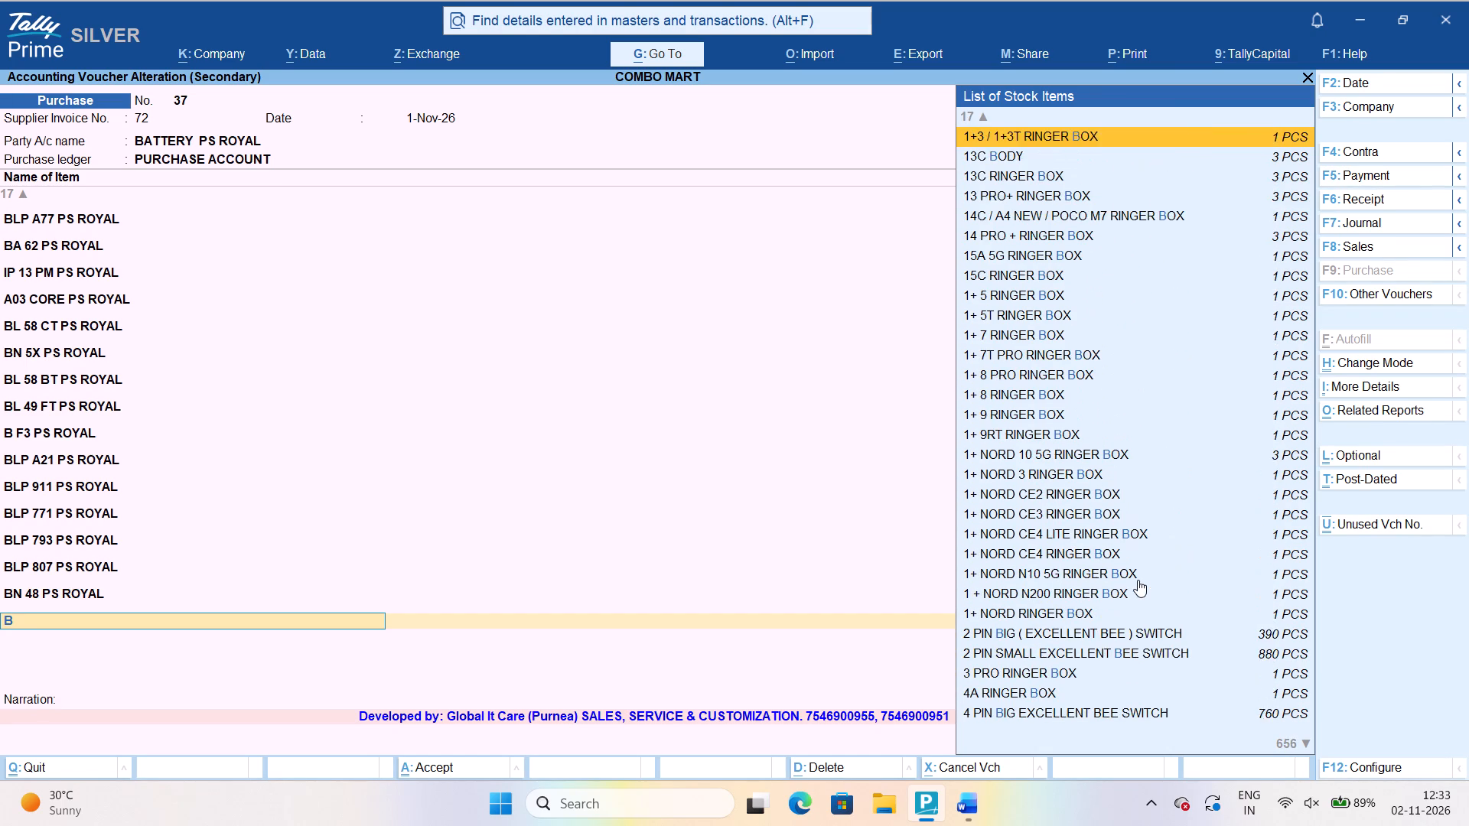
pyautogui.press('Up')
pyautogui.press('Up')
pyautogui.press('Up')
pyautogui.press('Up')
pyautogui.press('Up')
pyautogui.press('Up')
pyautogui.press('Up')
pyautogui.press('Up')
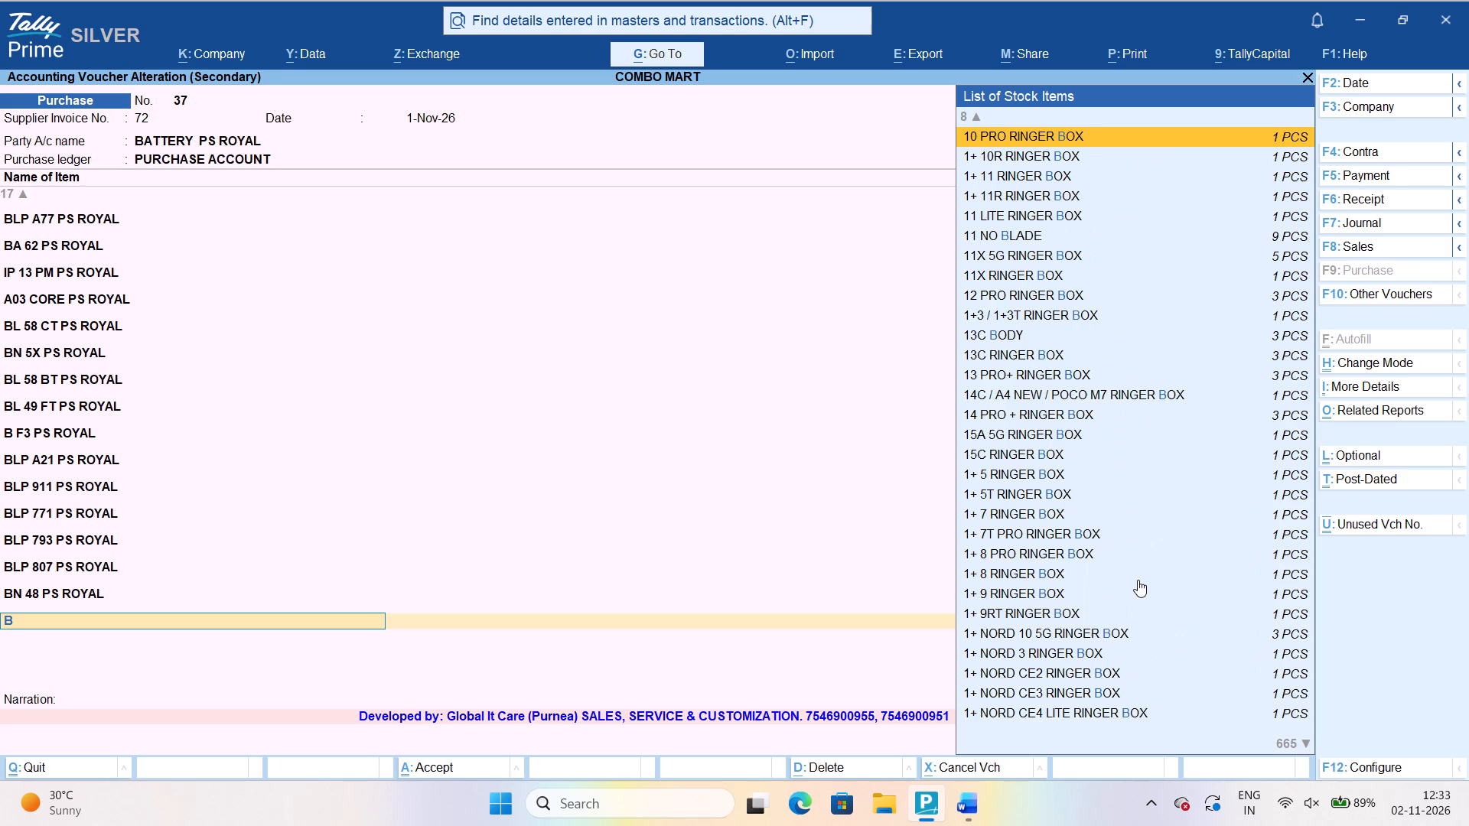
pyautogui.press('Up')
pyautogui.press('Up')
pyautogui.press('Up')
pyautogui.press('Up')
pyautogui.press('Up')
pyautogui.press('Up')
pyautogui.press('Up')
pyautogui.press('Up')
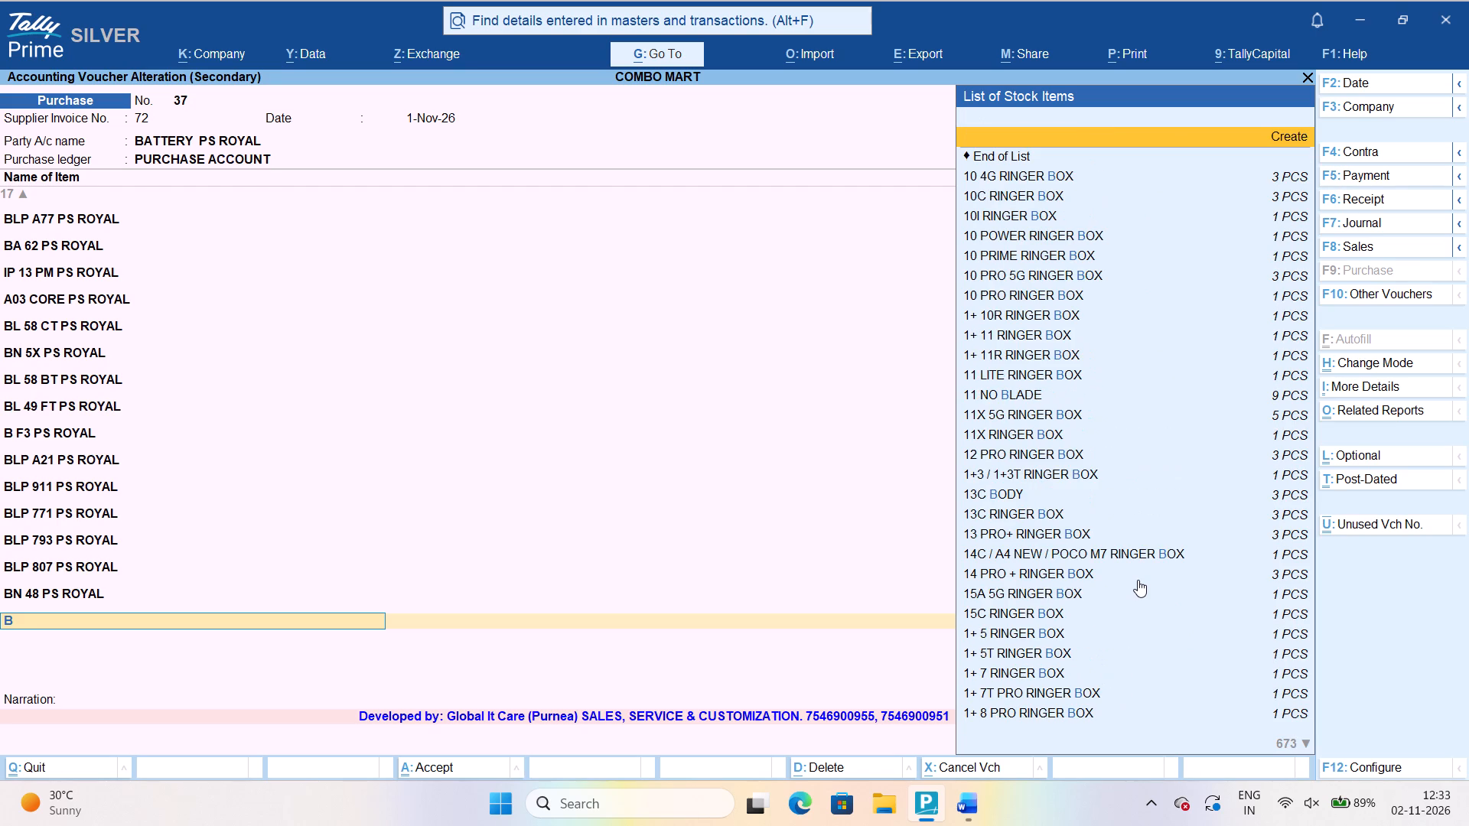
pyautogui.press('Up')
pyautogui.press('Up')
pyautogui.press('Return')
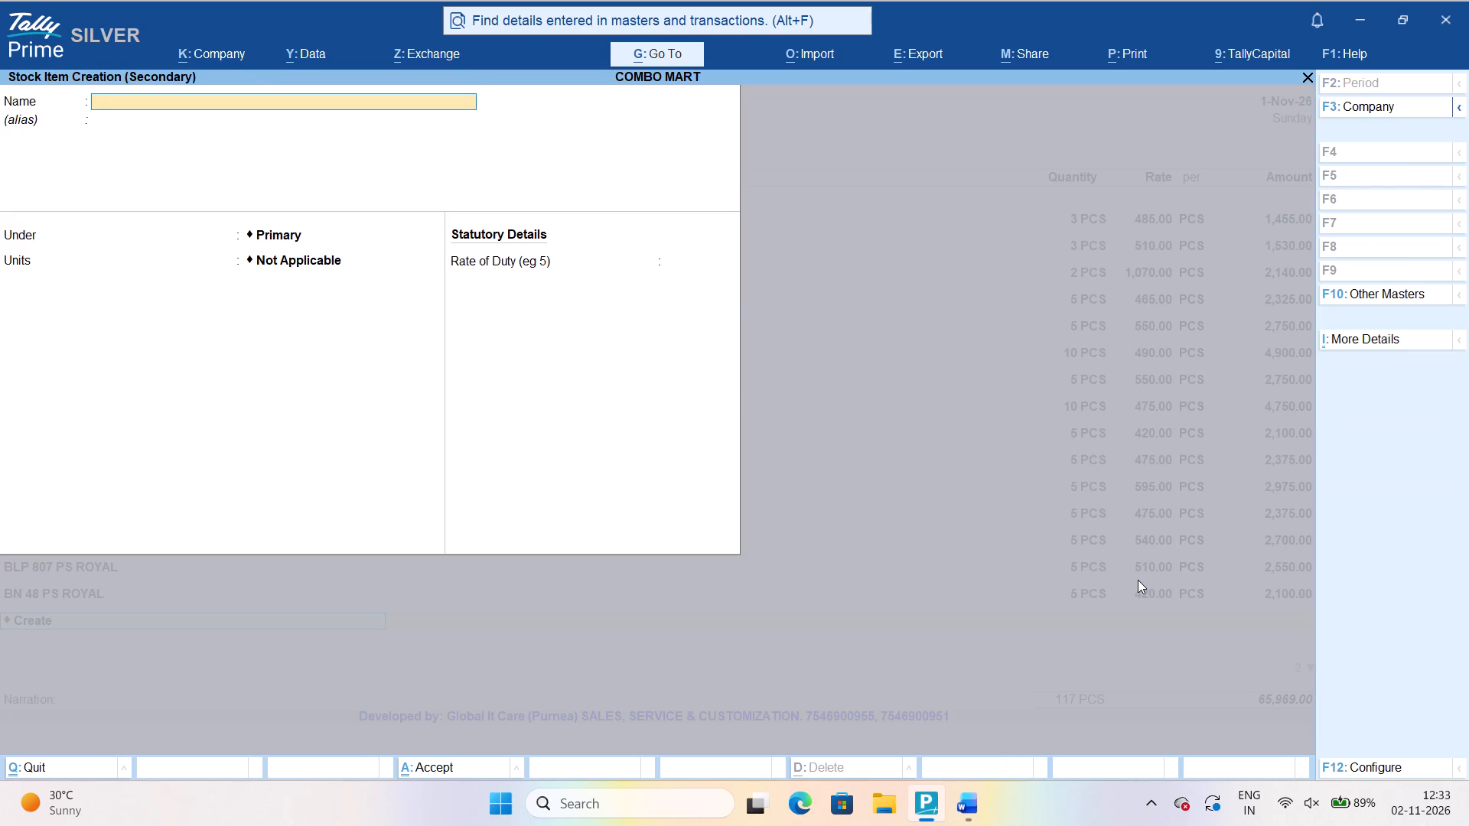
# Name the new stock item B 57 PS ROYAL, without an alias, under the BATTERY group with PCS as its unit.
pyautogui.write('B')
pyautogui.press('space')
pyautogui.write('57')
pyautogui.press('space')
pyautogui.write('PS ROYAL')
pyautogui.press('Return')
pyautogui.press('Return')
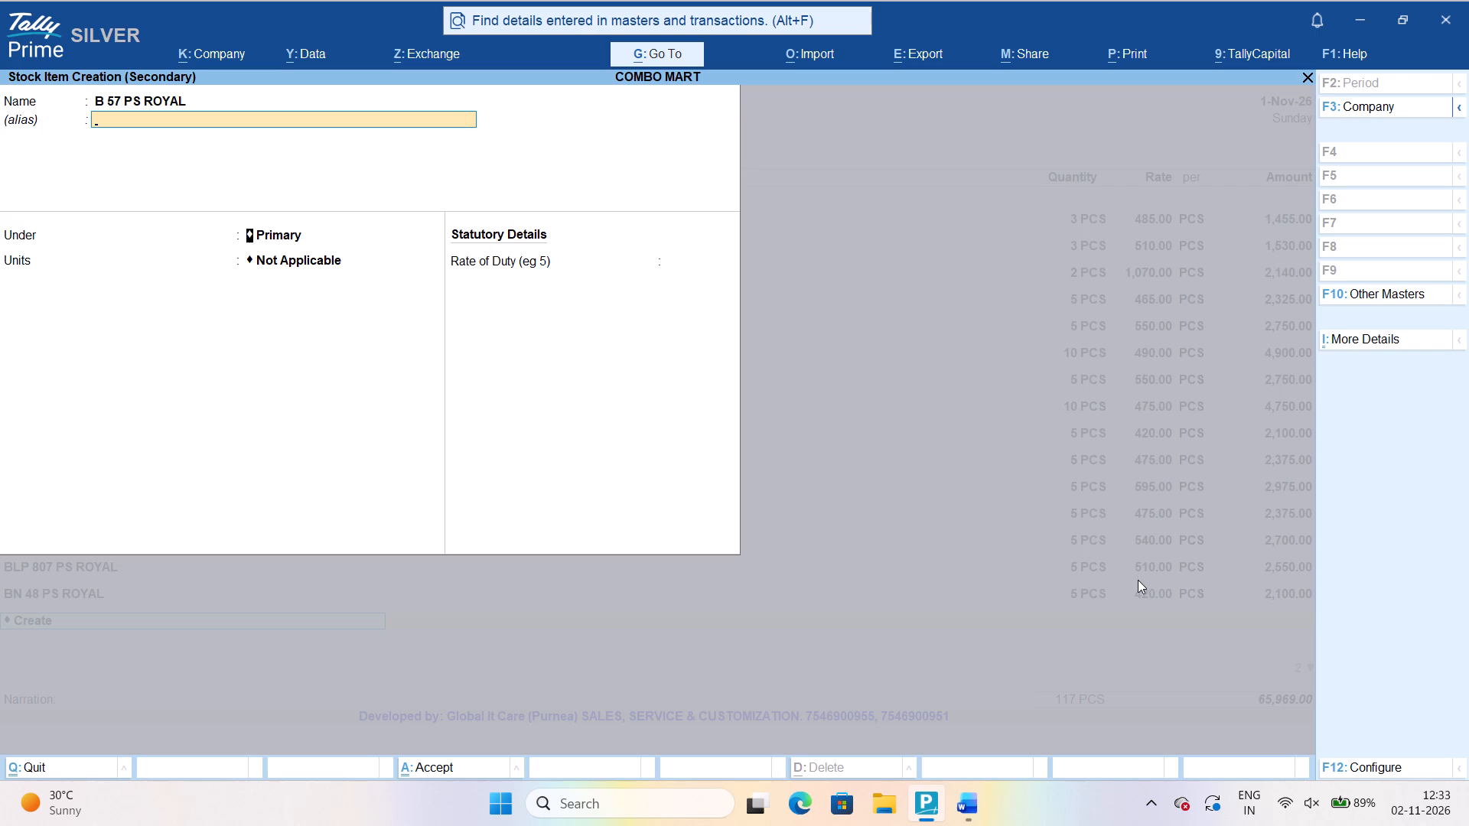
pyautogui.press('Down')
pyautogui.press('Return')
pyautogui.press('Return')
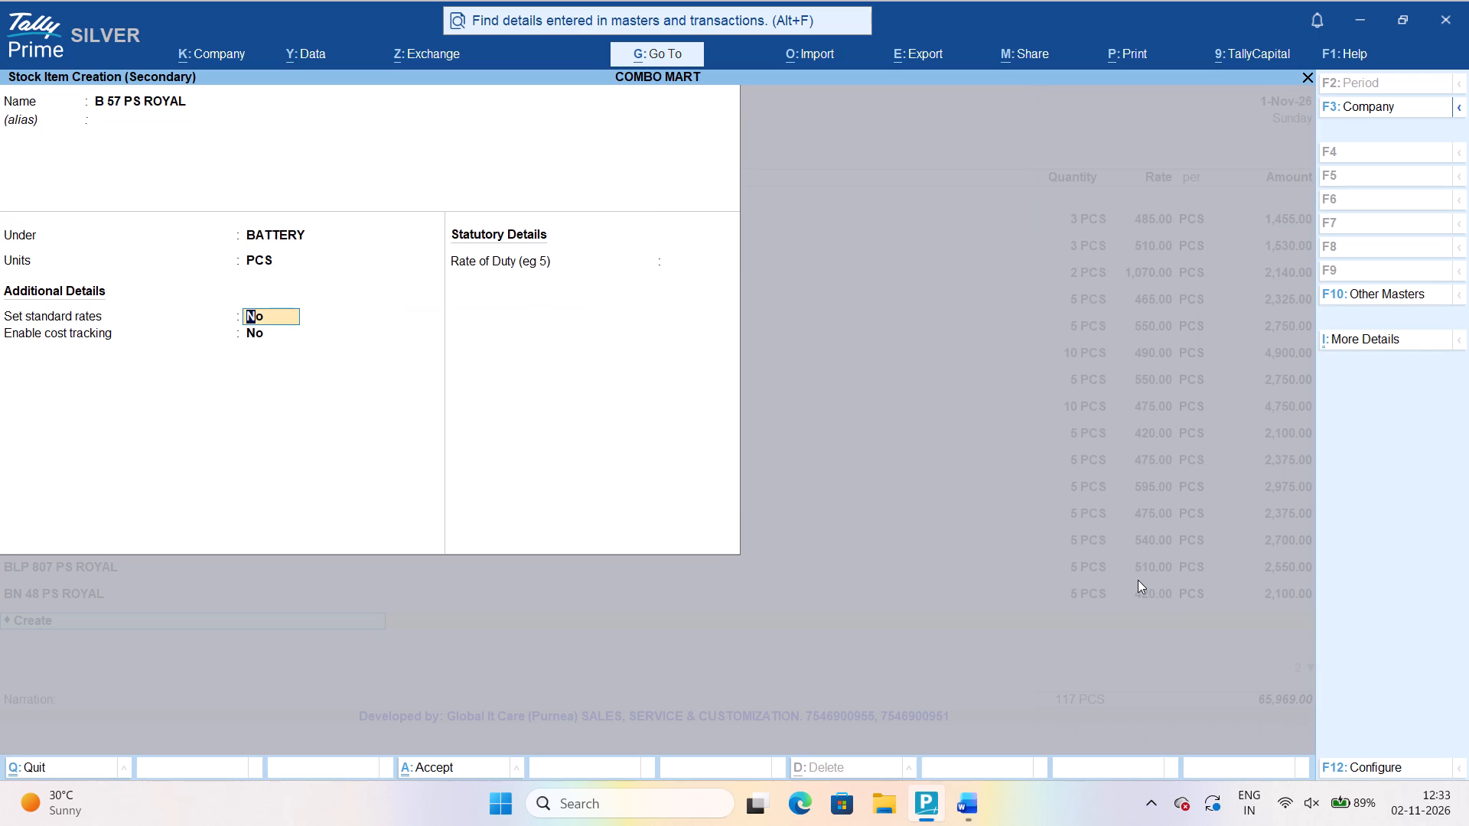
# Enable standard rates for B 57 PS ROYAL and set its standard cost to 475 per PCS from 1-Nov-26.
pyautogui.write('YES')
pyautogui.press('Return')
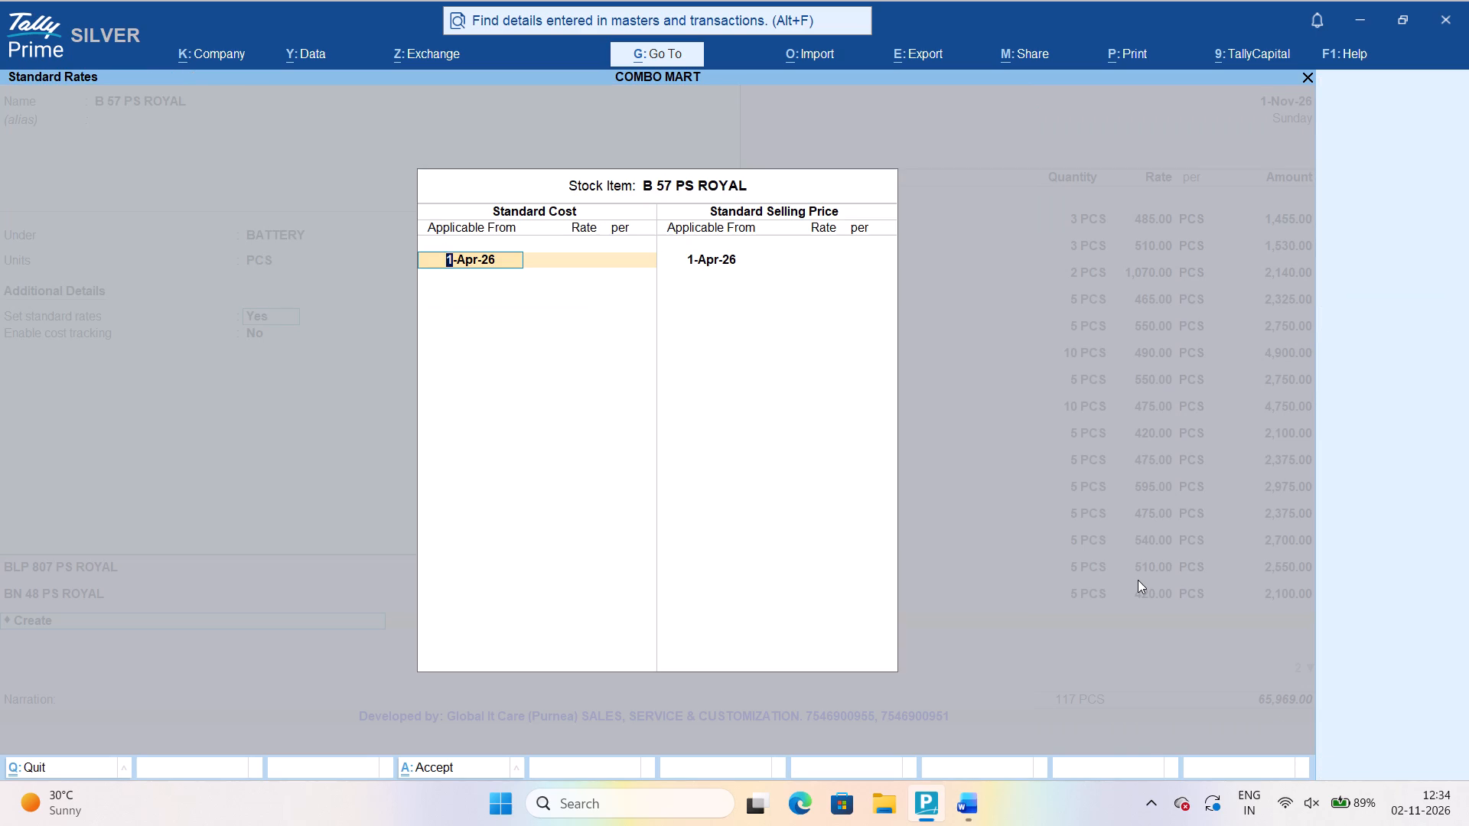
pyautogui.write('1-11')
pyautogui.press('Return')
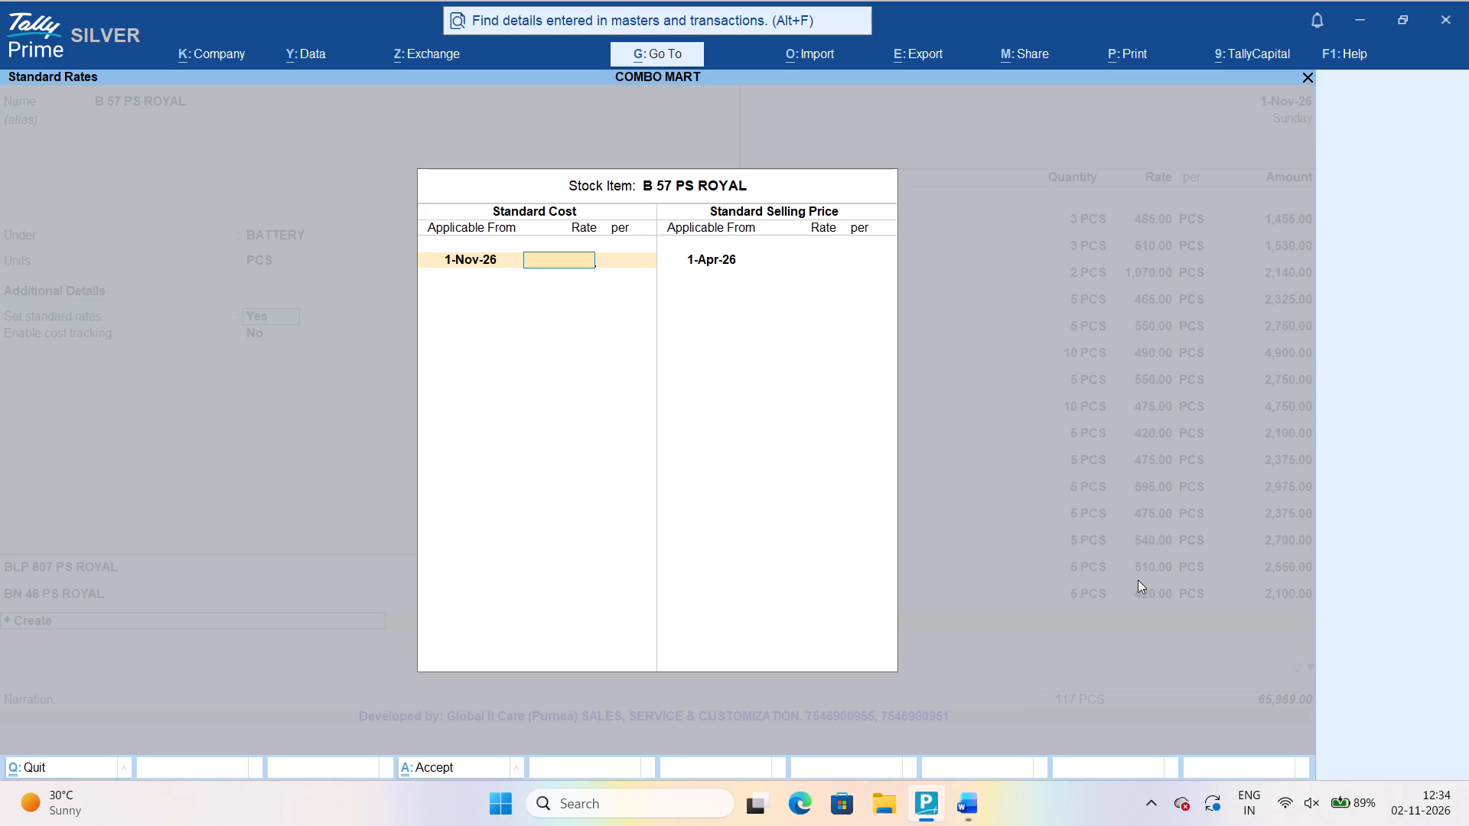
pyautogui.write('475')
pyautogui.press('Return')
pyautogui.press('Return')
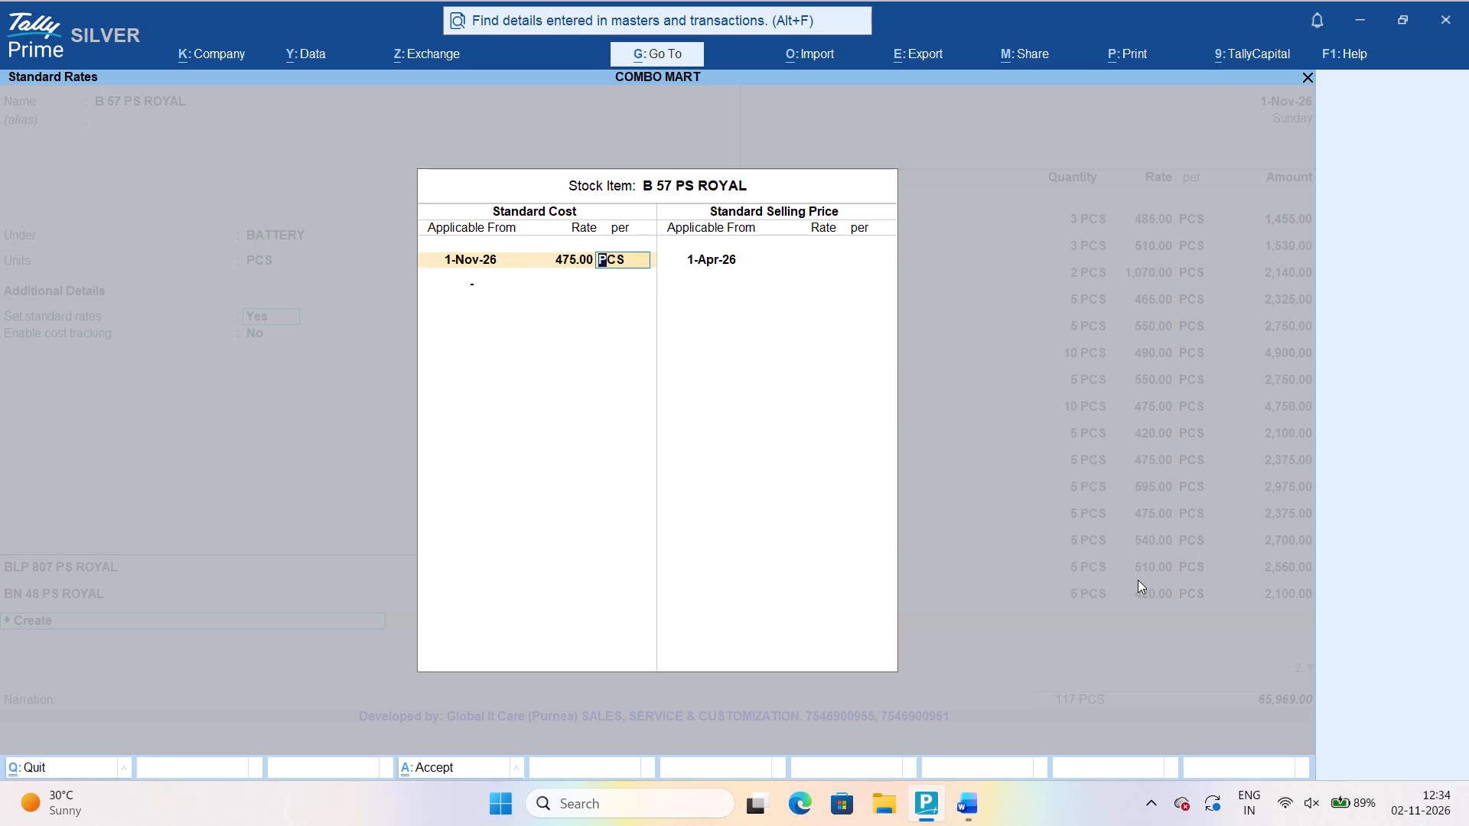
pyautogui.press('Return')
# Set the standard selling price of B 57 PS ROYAL to 495 per PCS from 1-Nov-26 and leave cost tracking off.
pyautogui.write('1-11')
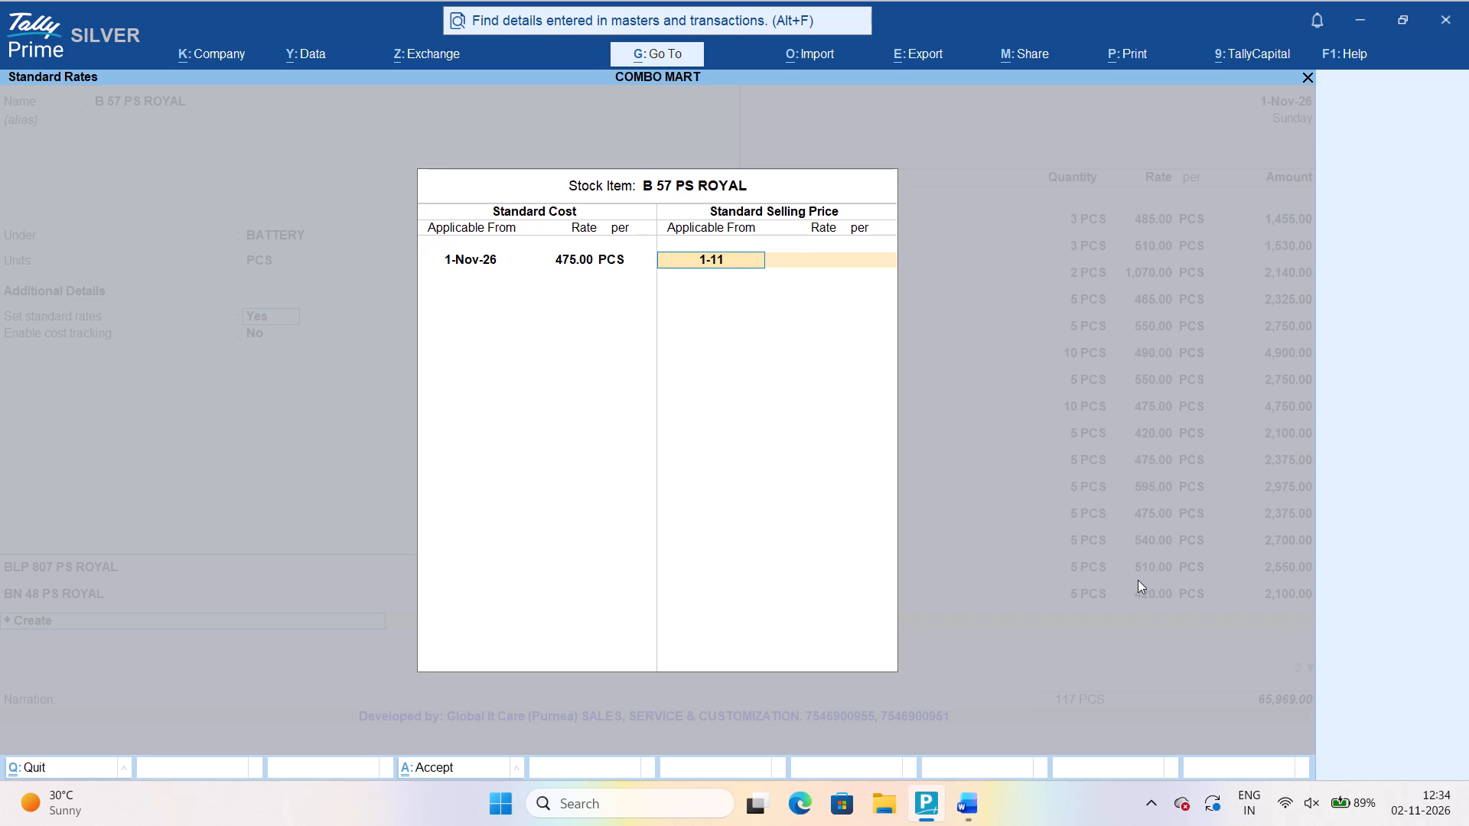
pyautogui.press('Return')
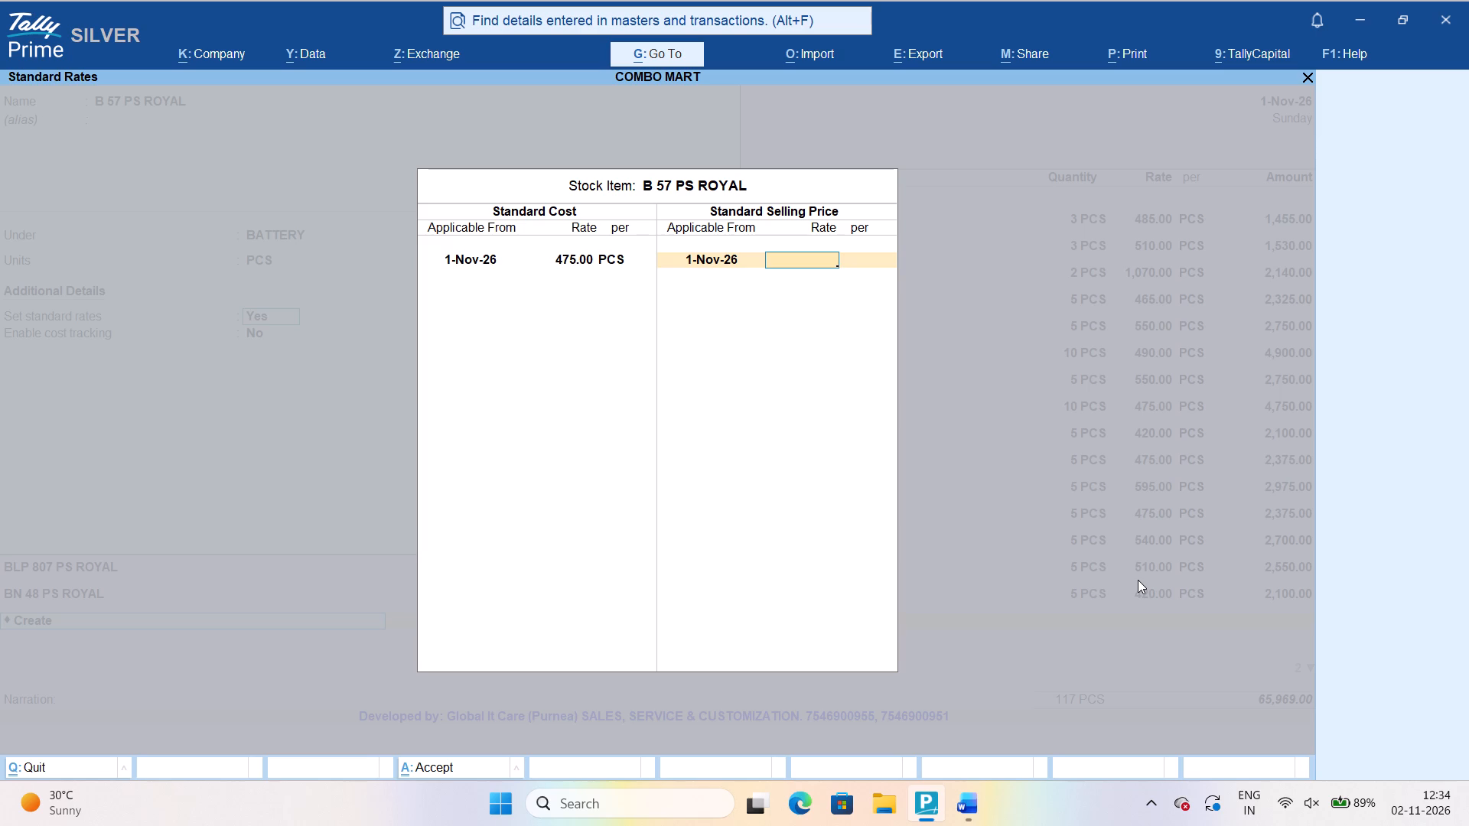
pyautogui.write('1-')
pyautogui.write('11')
pyautogui.press('BackSpace')
pyautogui.press('BackSpace')
pyautogui.press('BackSpace')
pyautogui.press('BackSpace')
pyautogui.write('495')
pyautogui.press('Return')
pyautogui.press('Return')
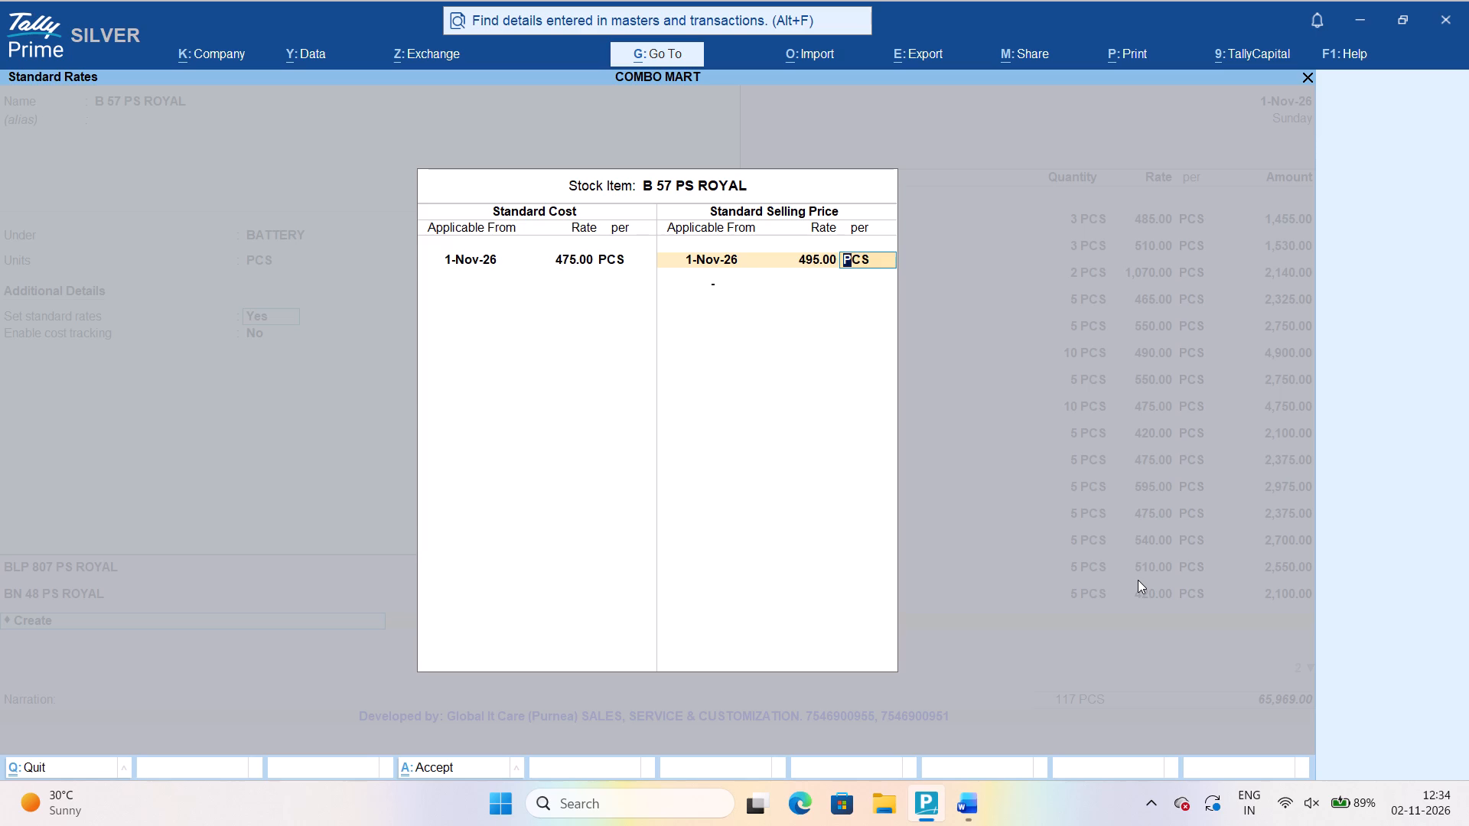
pyautogui.press('Return')
pyautogui.press('Return')
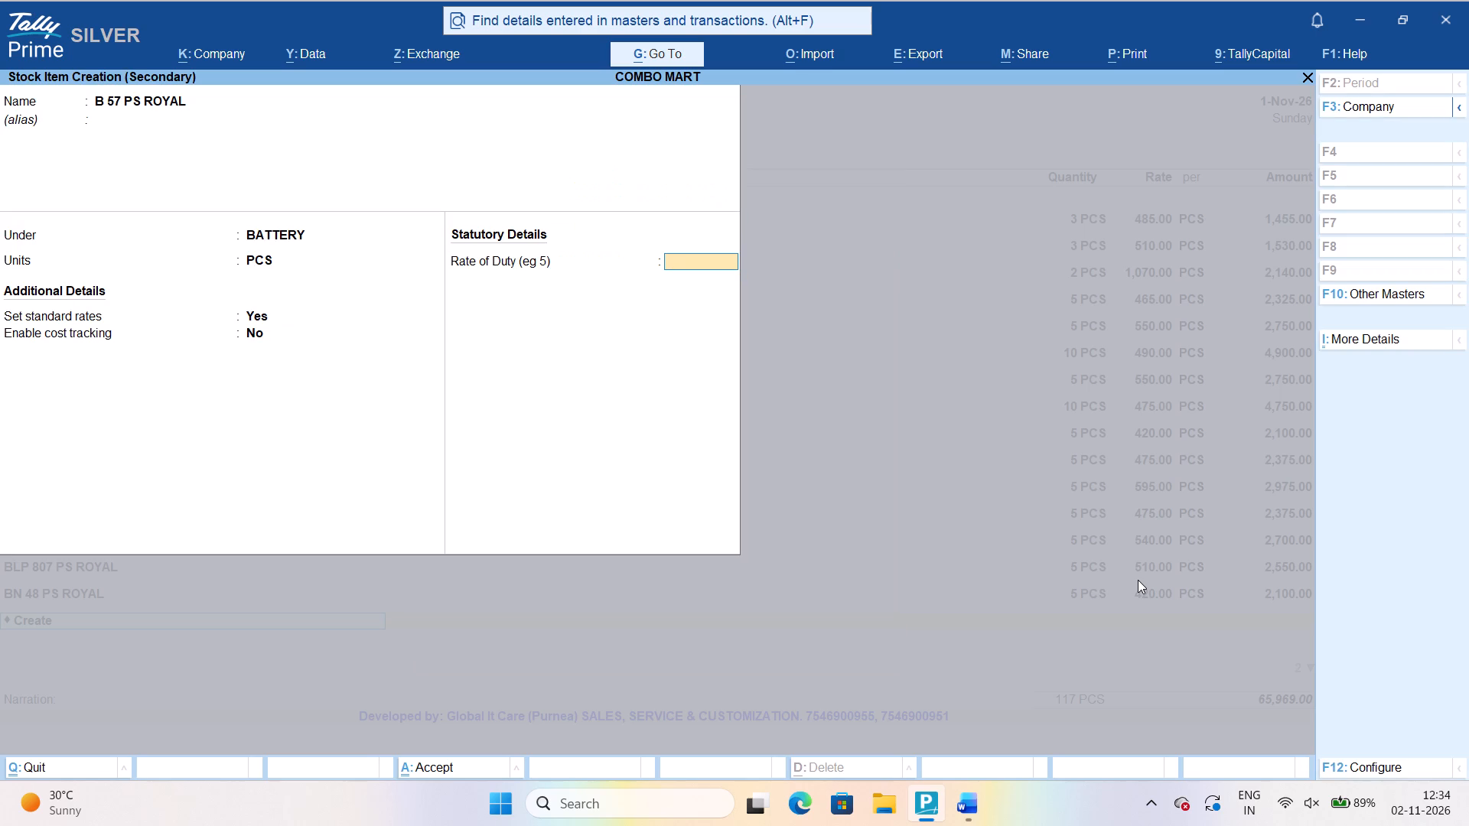
# Save B 57 PS ROYAL with the rate of duty blank and enter its purchase line as 5 PCS at 475.00.
pyautogui.press('Return')
pyautogui.press('Return')
pyautogui.press('Return')
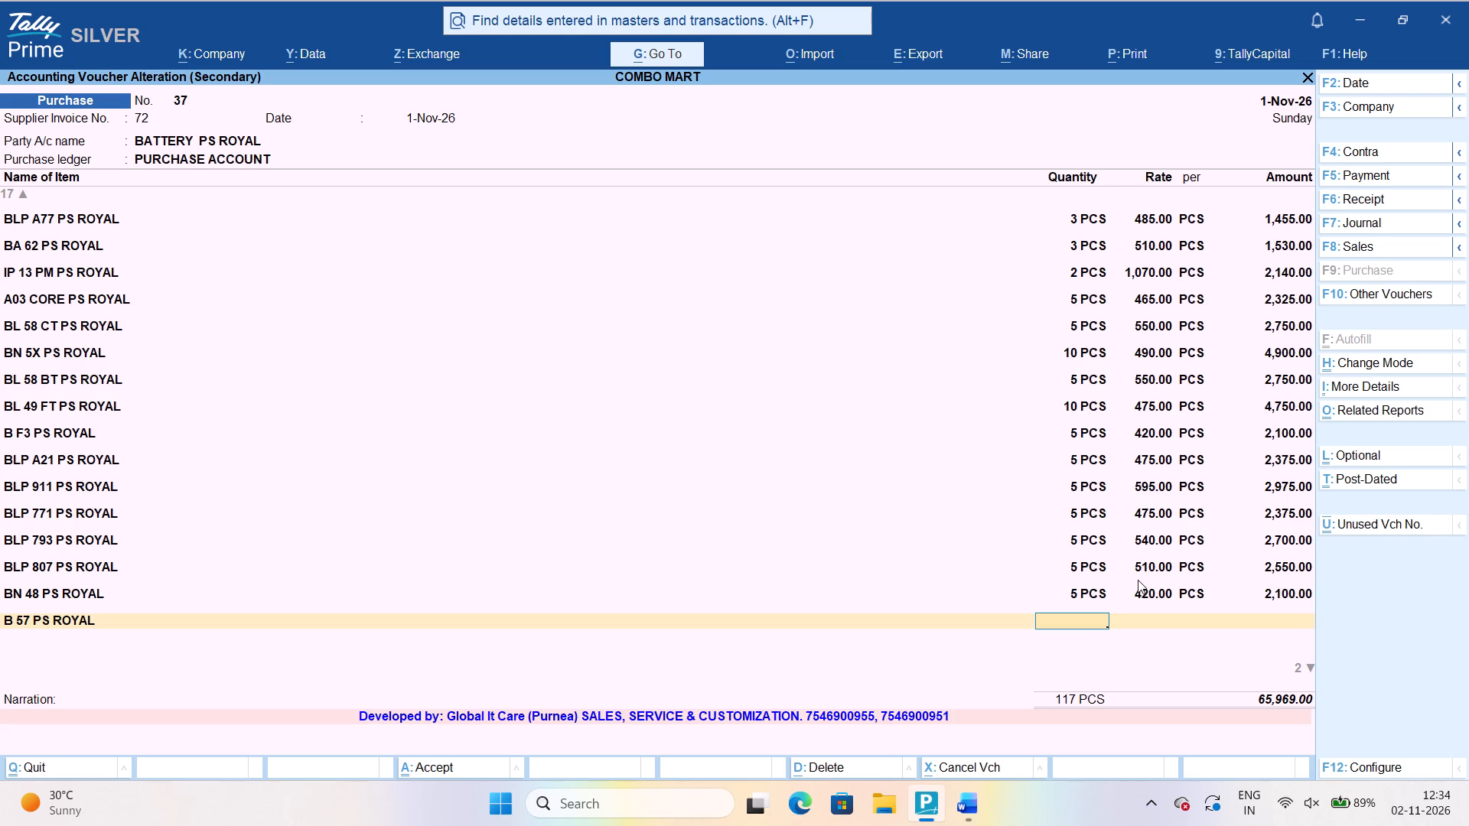
pyautogui.press('5')
pyautogui.press('Return')
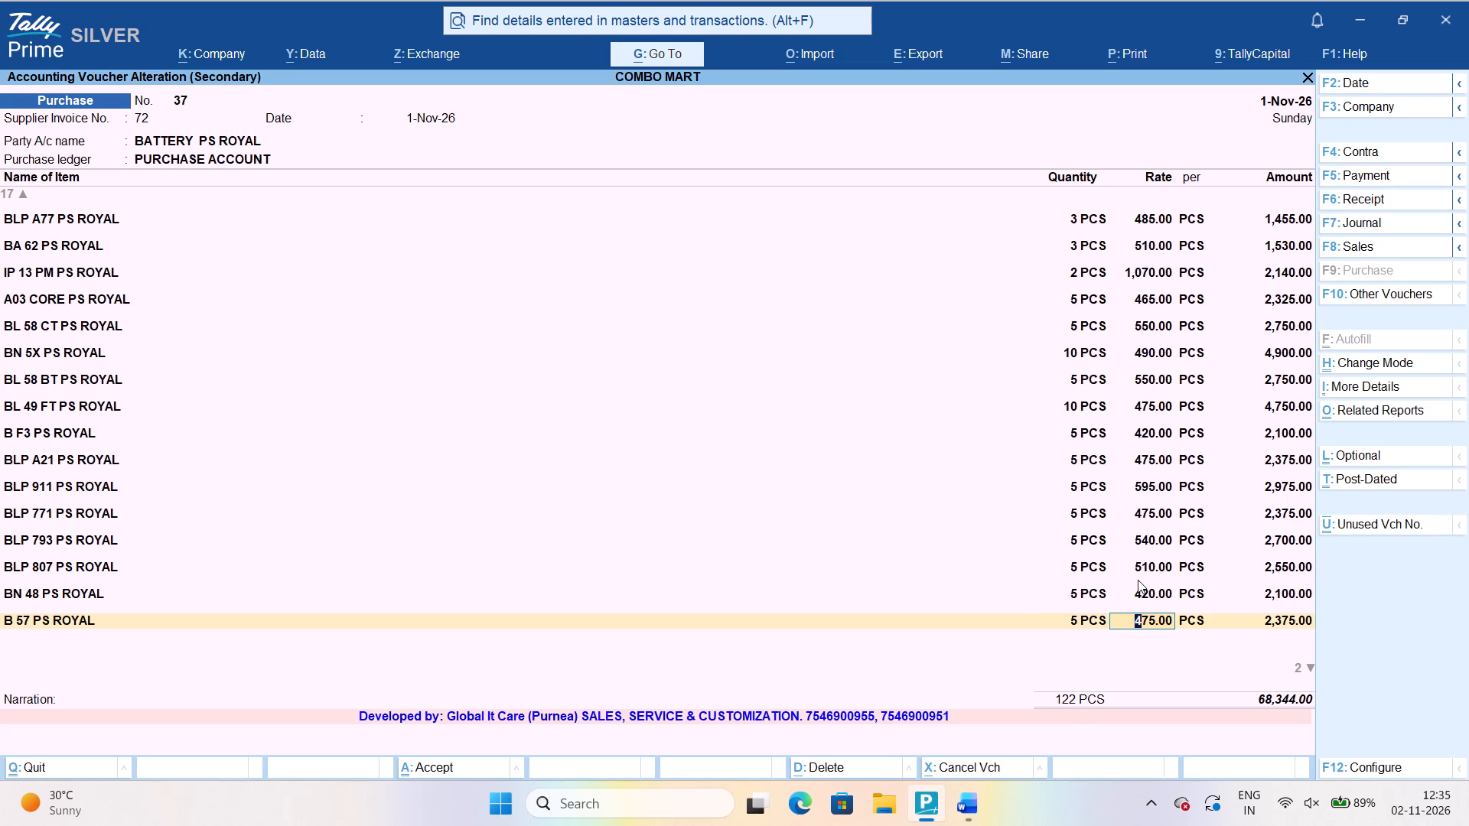
pyautogui.press('Return')
pyautogui.press('Return')
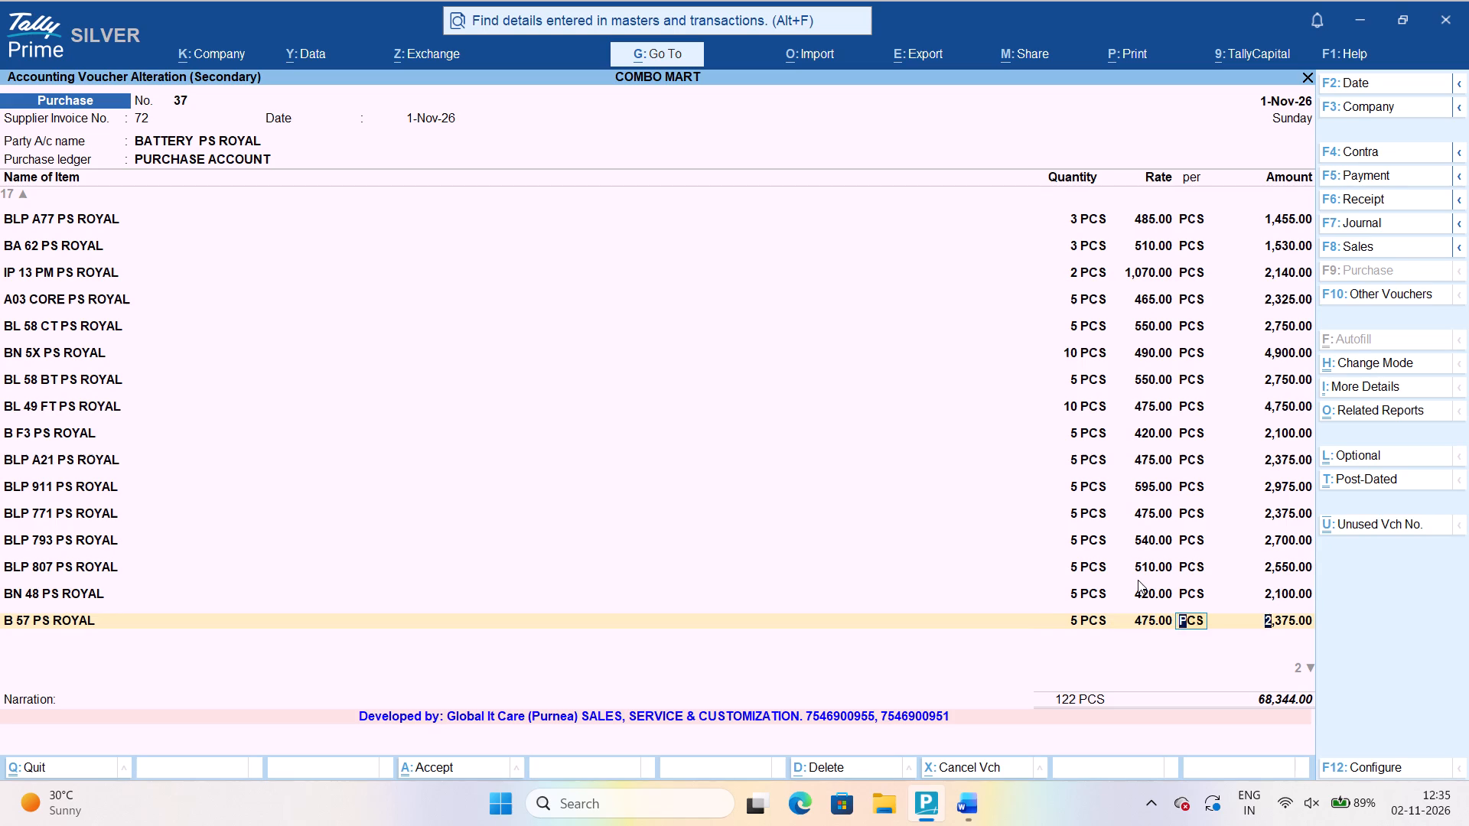
pyautogui.press('Return')
pyautogui.press('Return')
pyautogui.press('BackSpace')
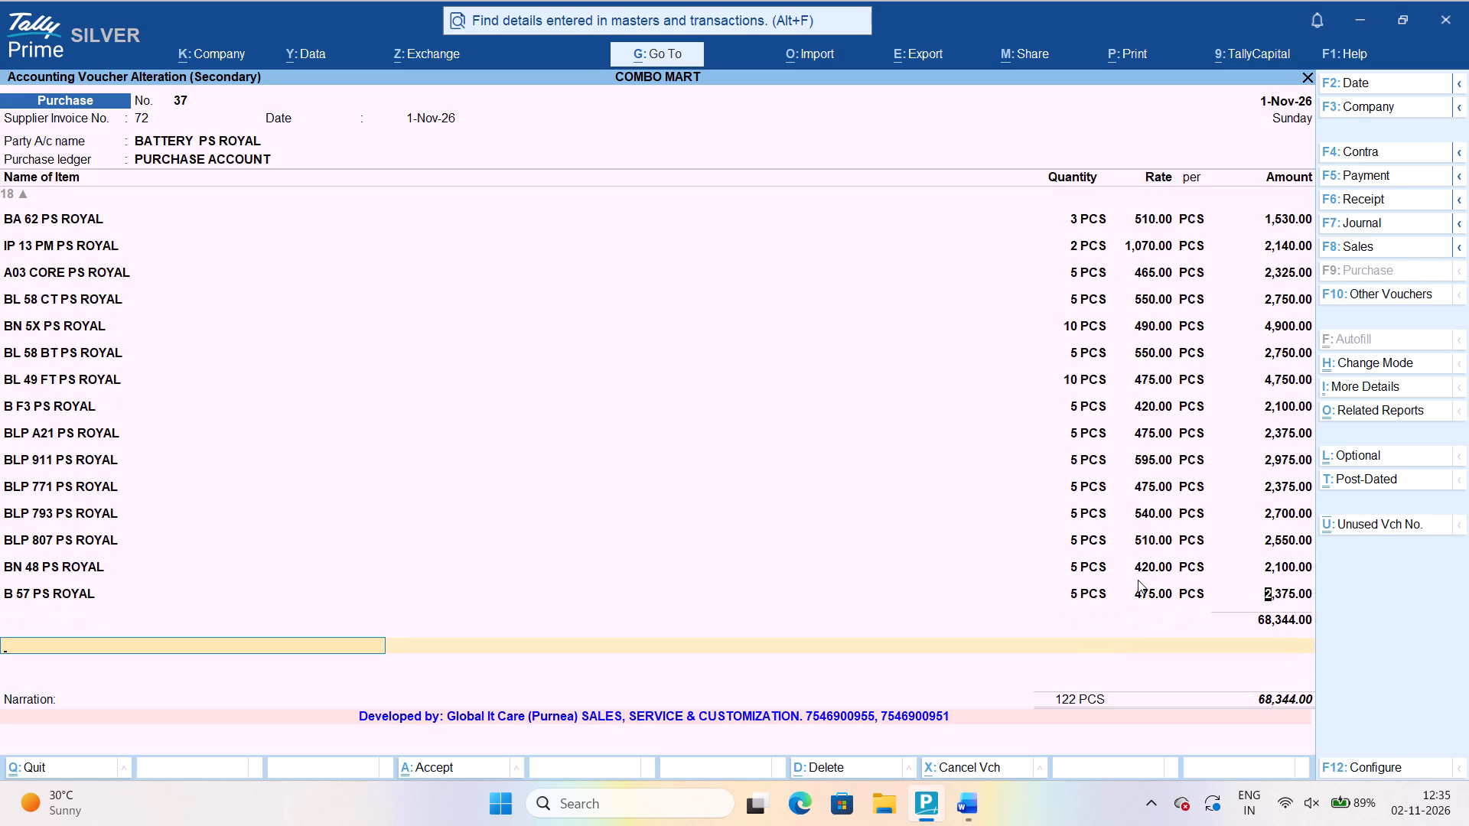
# Look up BT6 among the stock items for the next purchase line and open the creation of a new stock item.
pyautogui.press('Return')
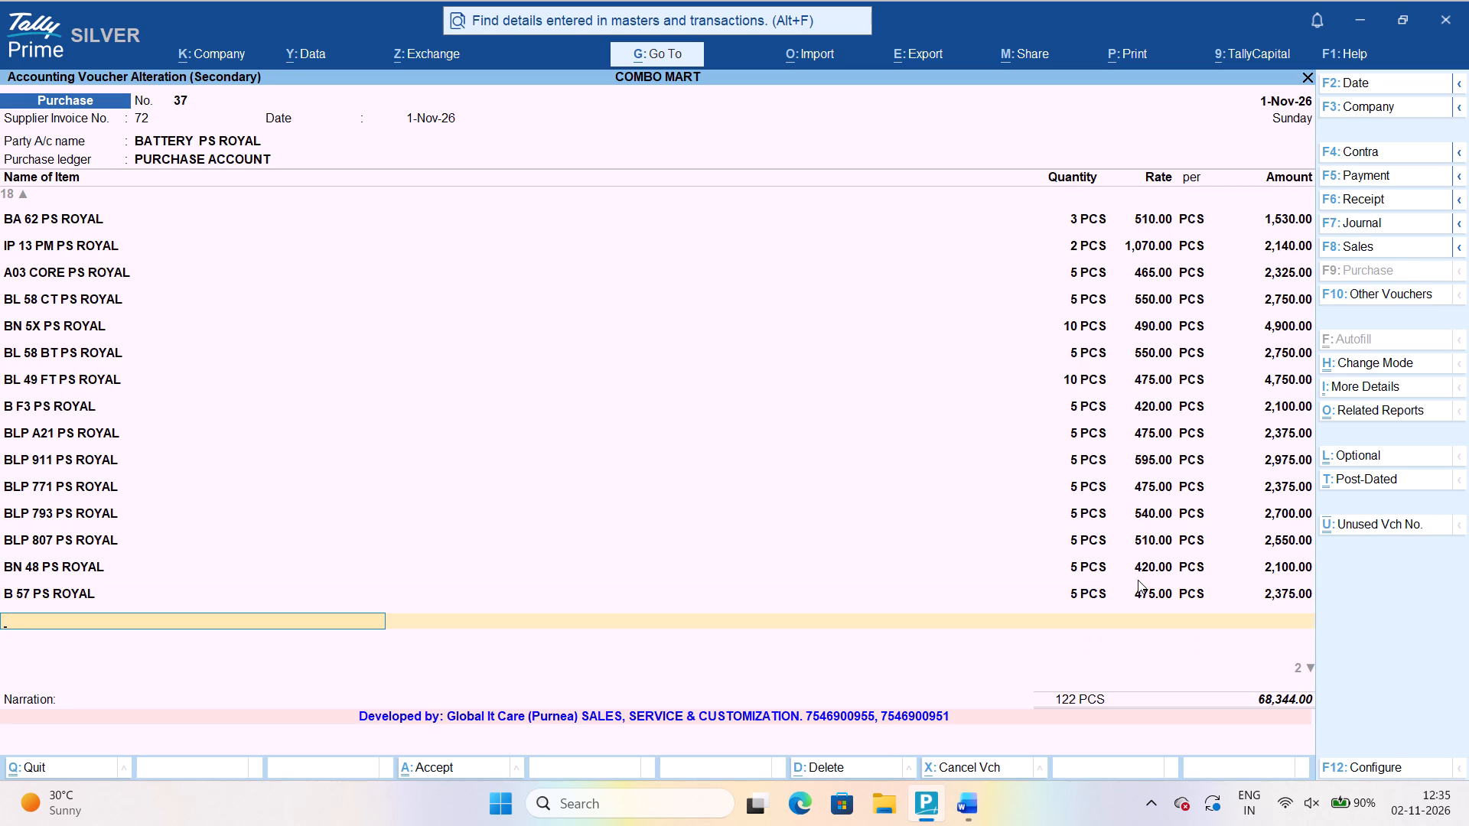
pyautogui.write('BT')
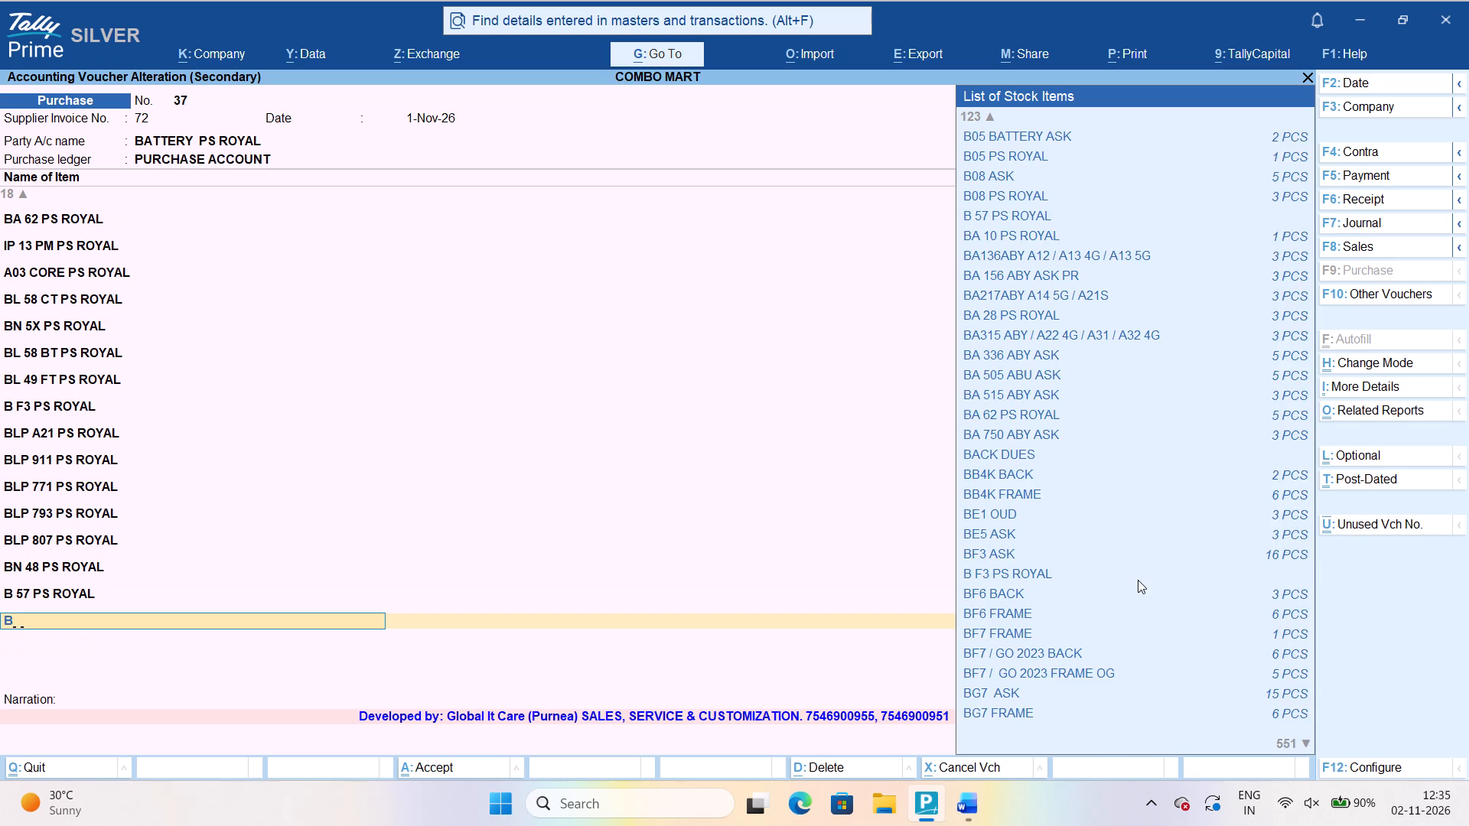
pyautogui.press('6')
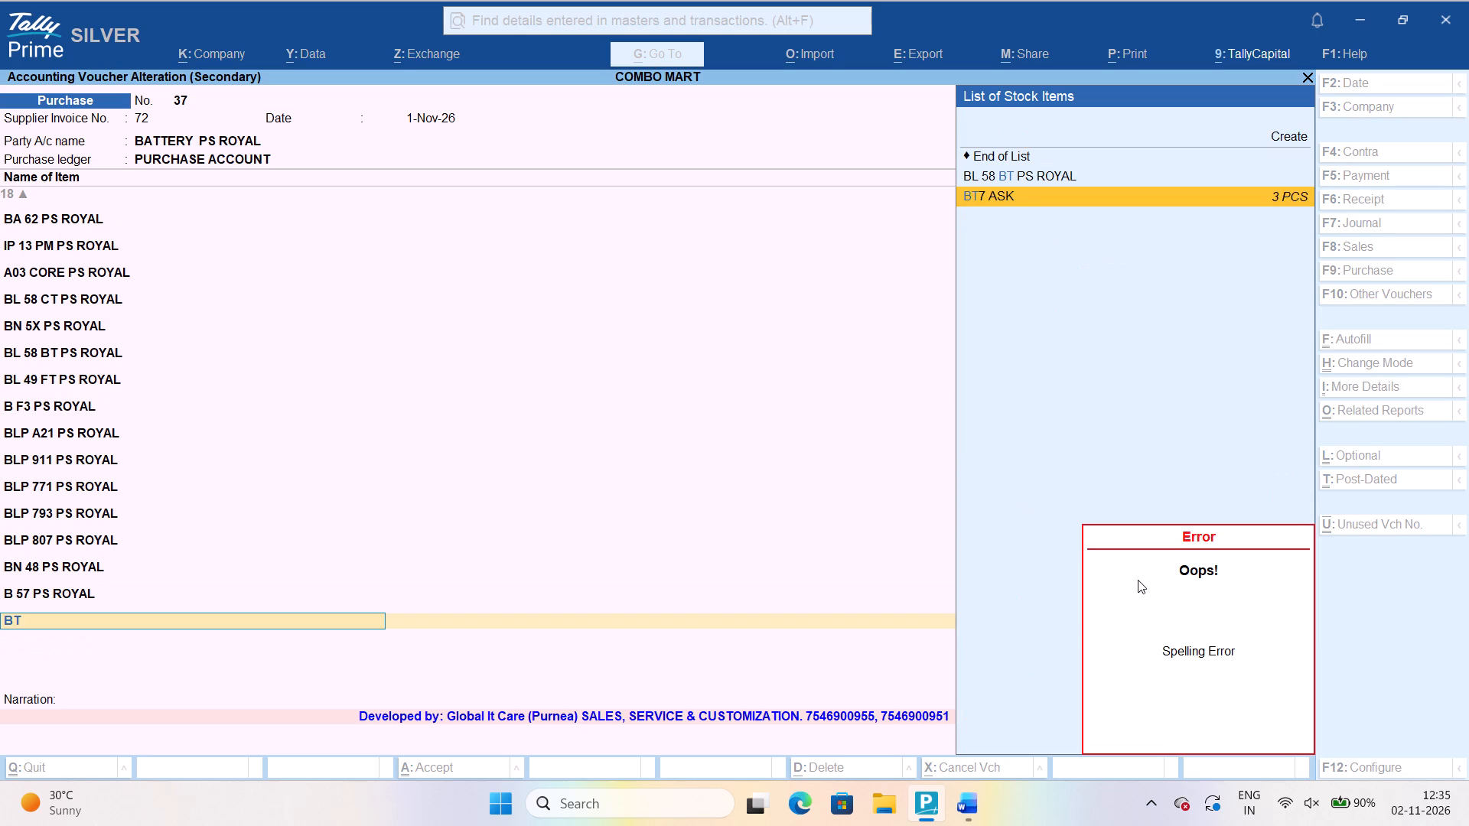
pyautogui.press('Up')
pyautogui.press('Up')
pyautogui.press('Up')
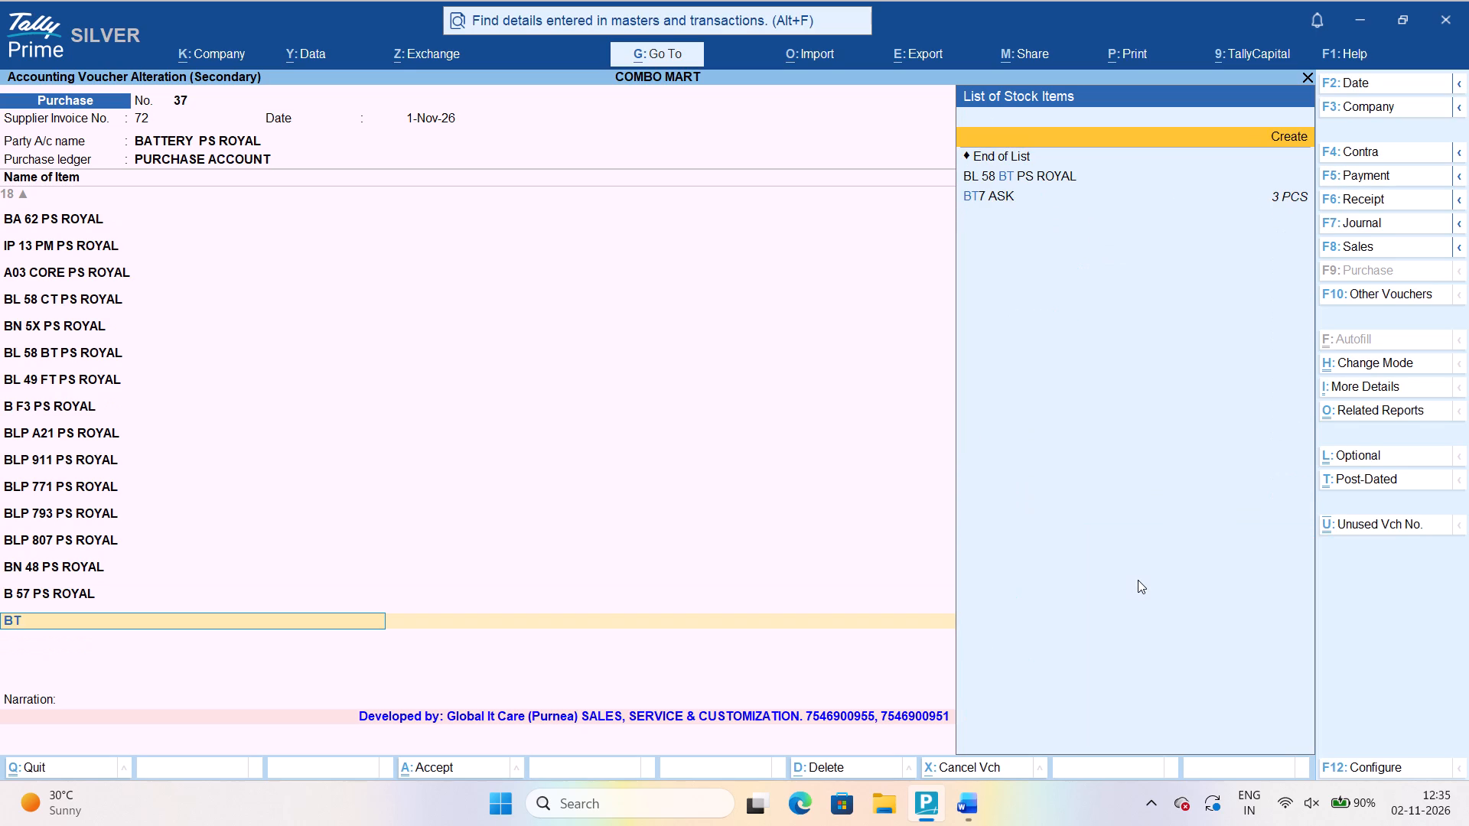
pyautogui.press('Return')
# Name the new stock item BT 6 PS ROYAL, without an alias, under the BATTERY group with PCS as its unit.
pyautogui.press('b')
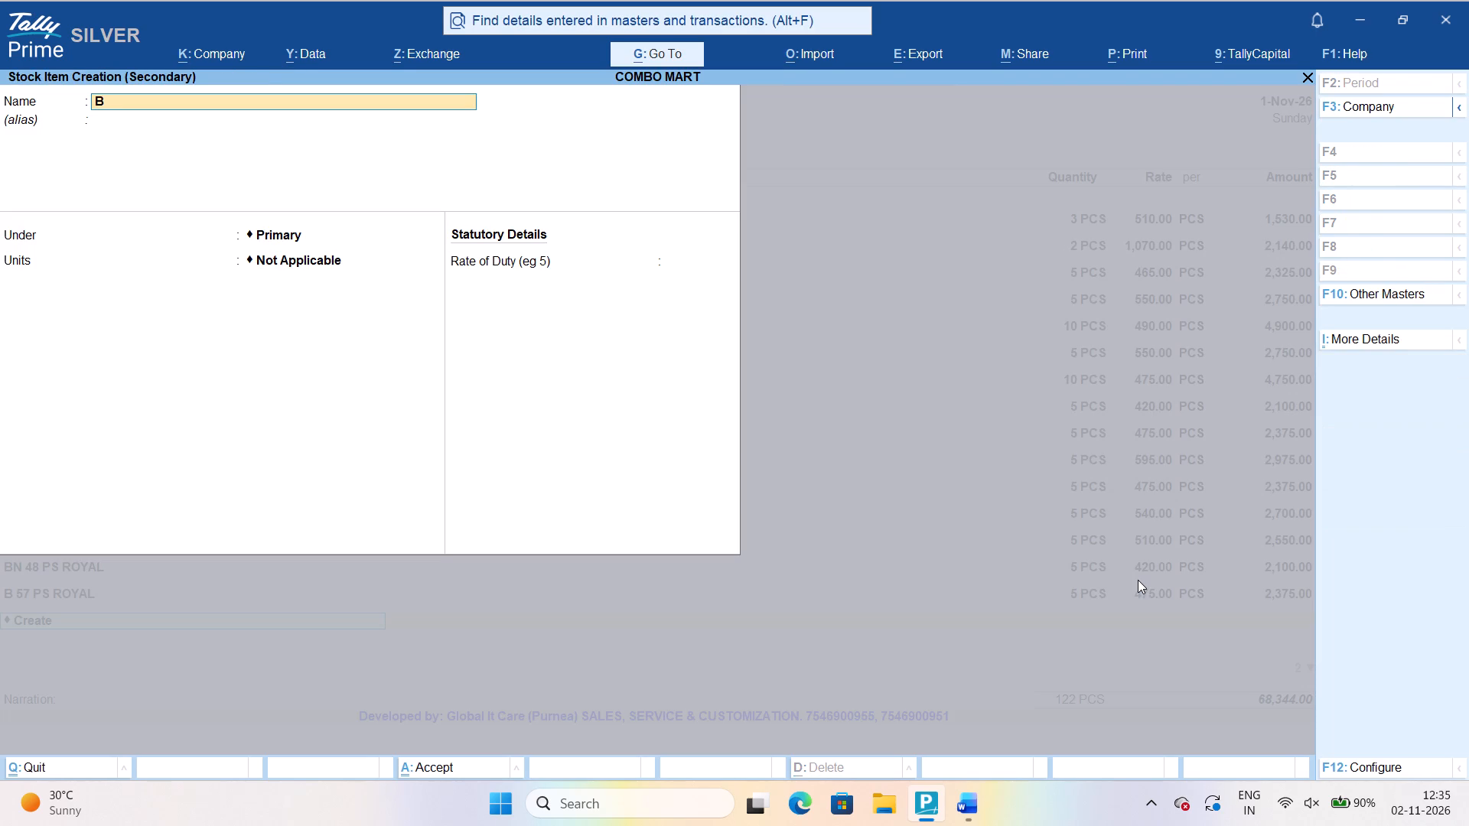
pyautogui.write('T 6')
pyautogui.press('space')
pyautogui.press('space')
pyautogui.write('PS')
pyautogui.press('space')
pyautogui.write('ROYAL')
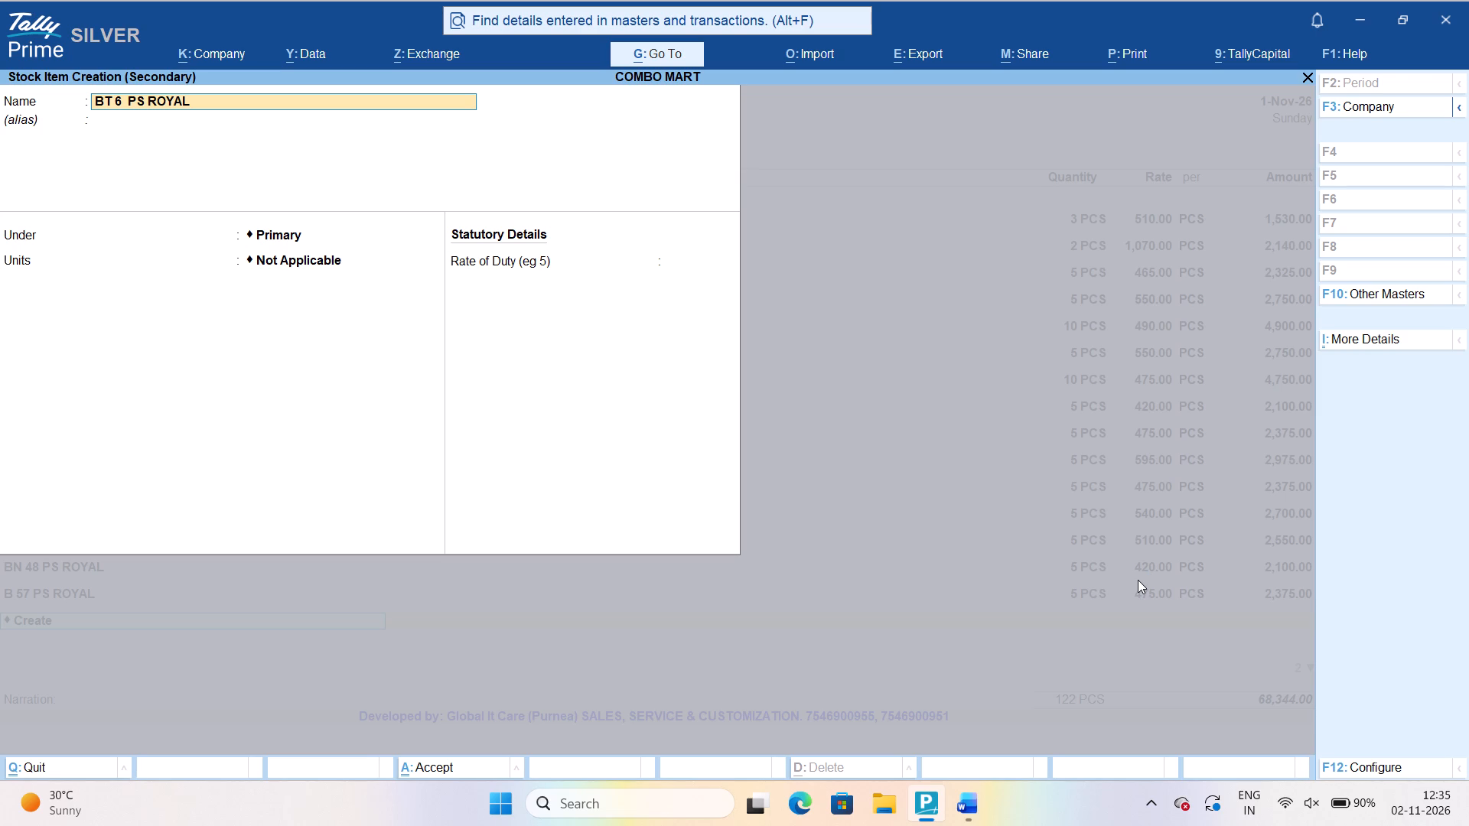
pyautogui.press('Return')
pyautogui.press('Return')
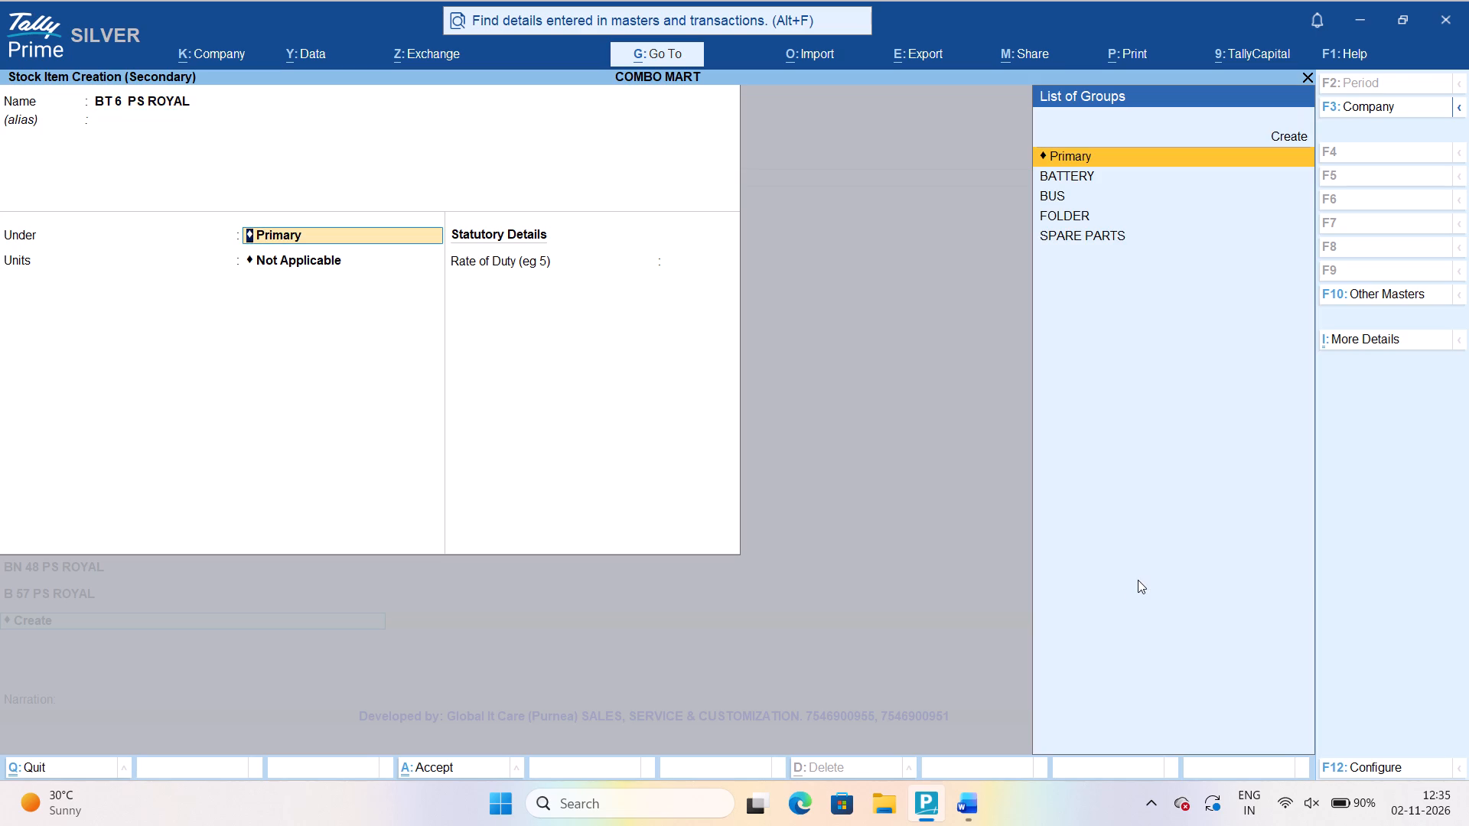
pyautogui.press('Down')
pyautogui.press('Down')
pyautogui.press('Up')
pyautogui.press('Return')
pyautogui.press('Return')
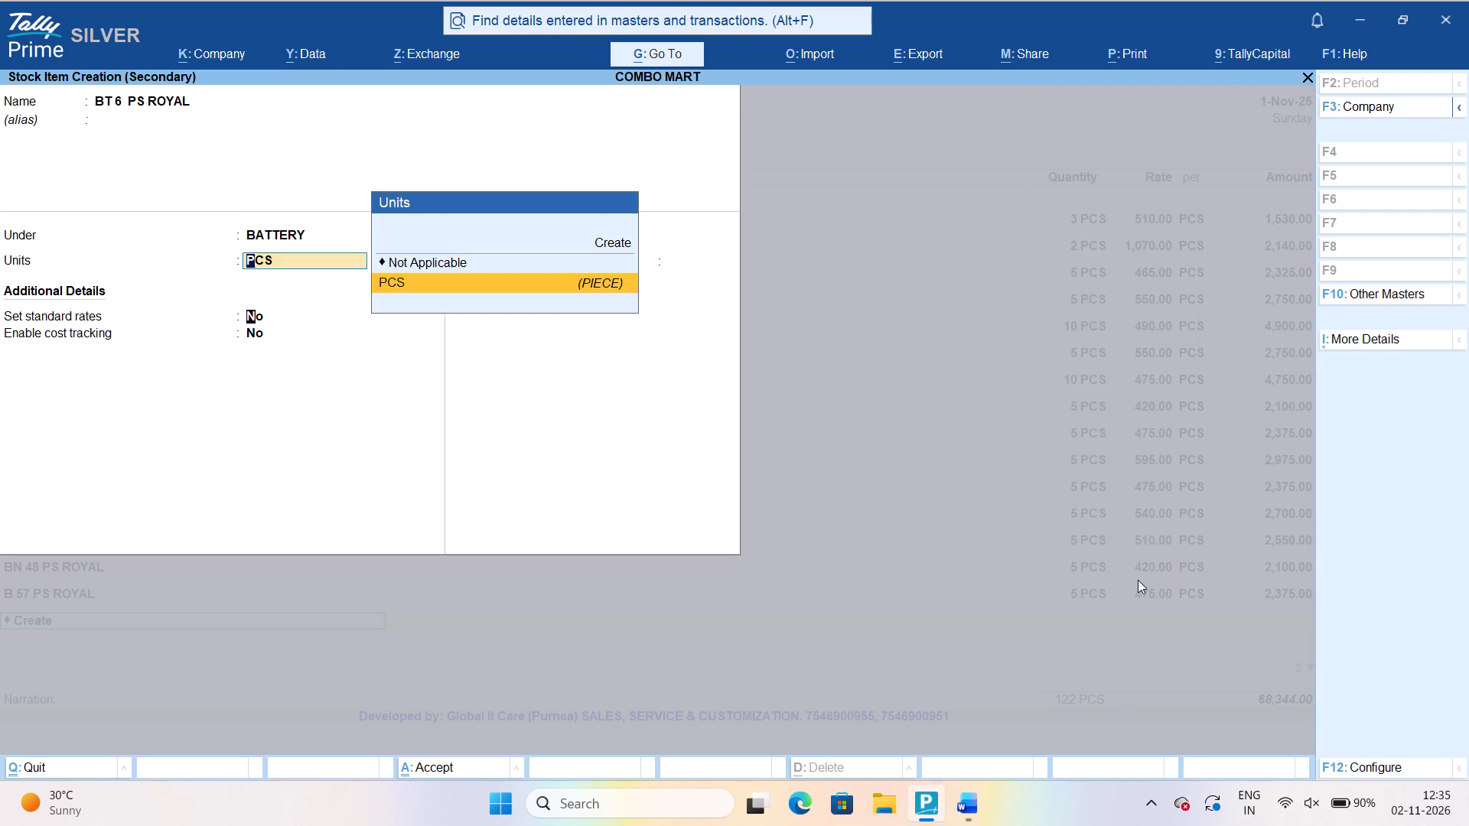
# Enable standard rates for BT 6 PS ROYAL and set its standard cost to 485 per PCS from 1-Nov-26.
pyautogui.write('YES')
pyautogui.press('Return')
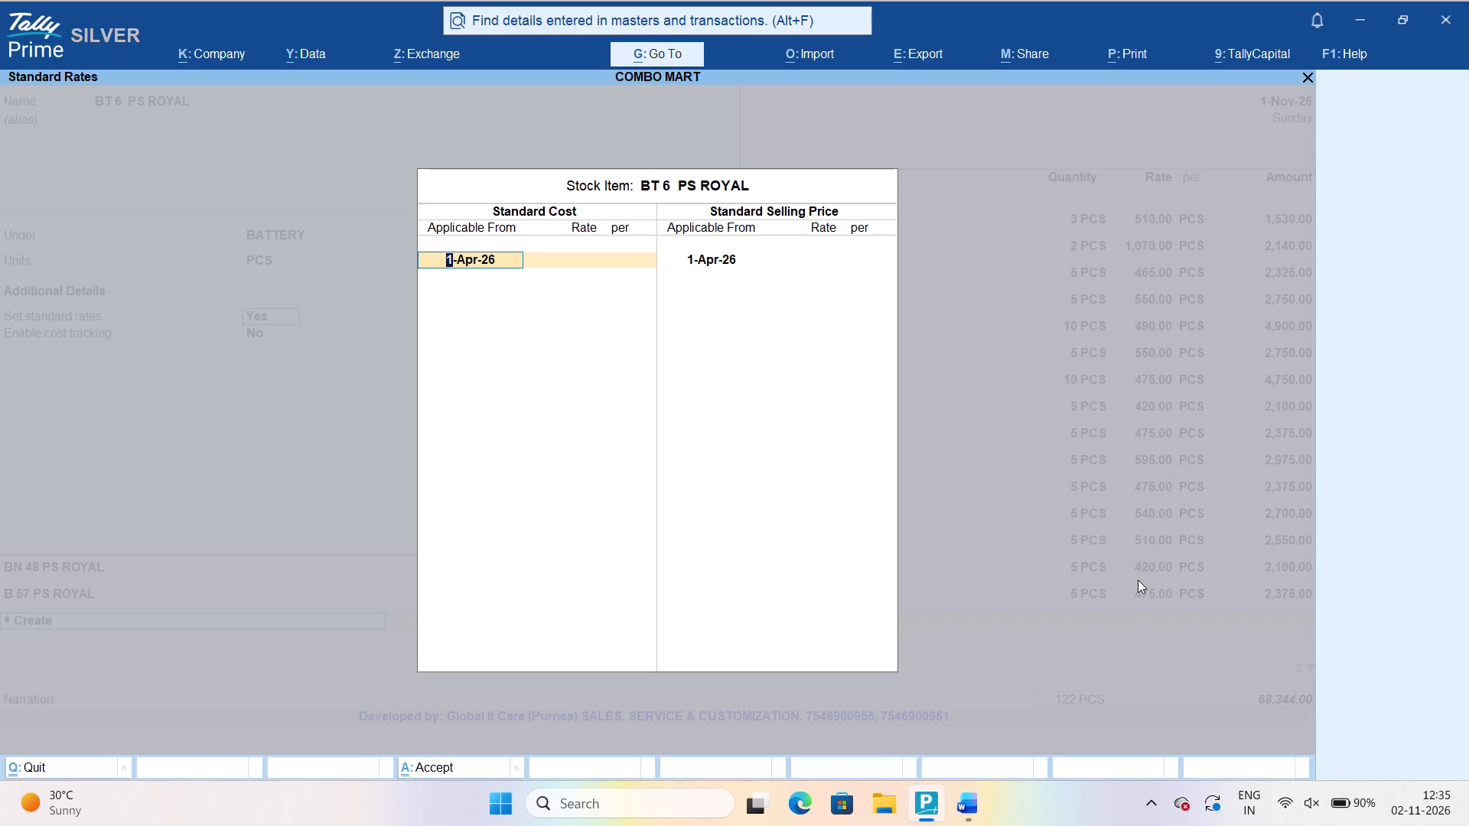
pyautogui.write('1-11')
pyautogui.press('Return')
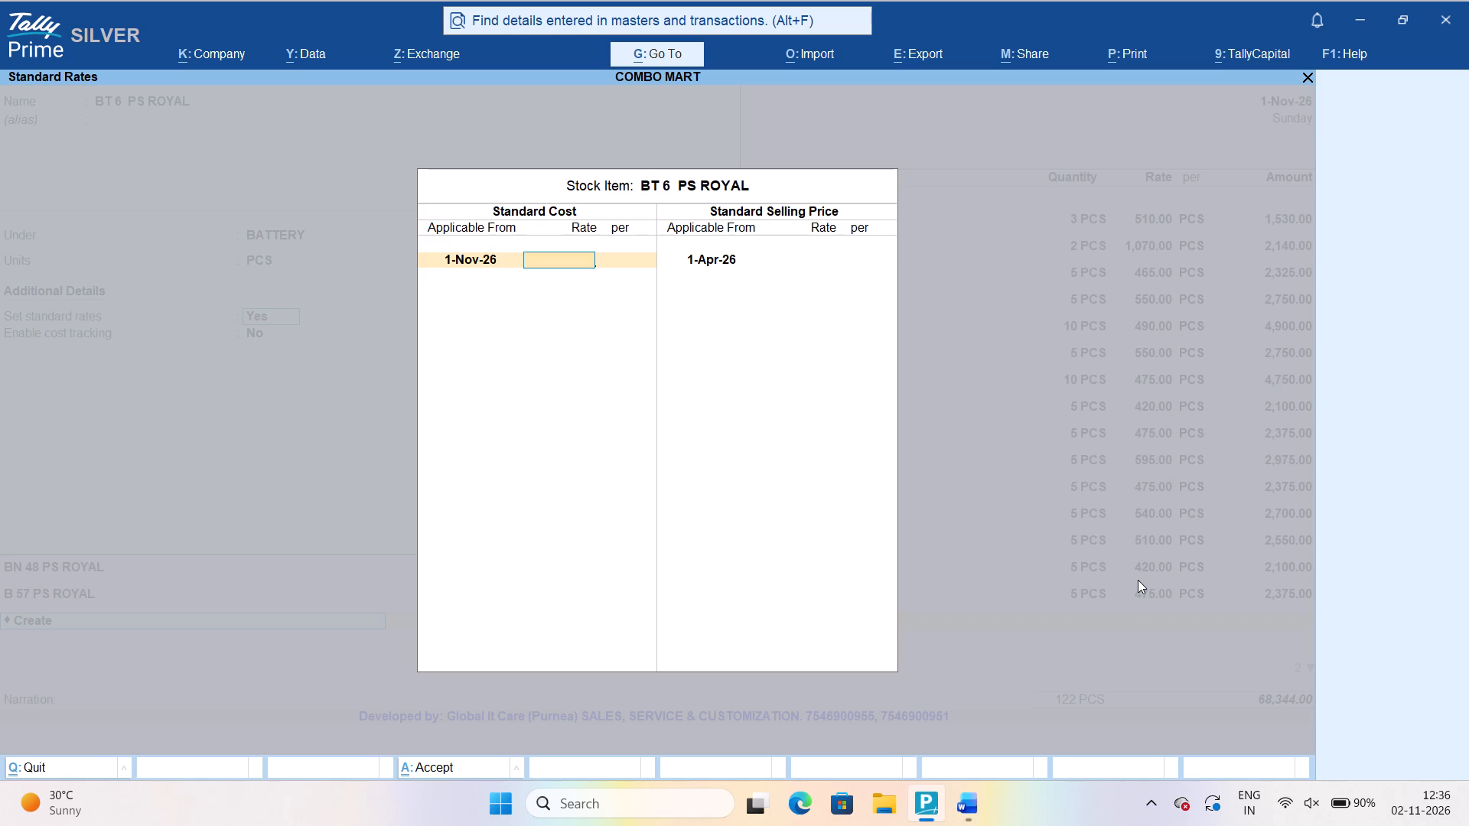
pyautogui.write('485')
pyautogui.press('Return')
pyautogui.press('Return')
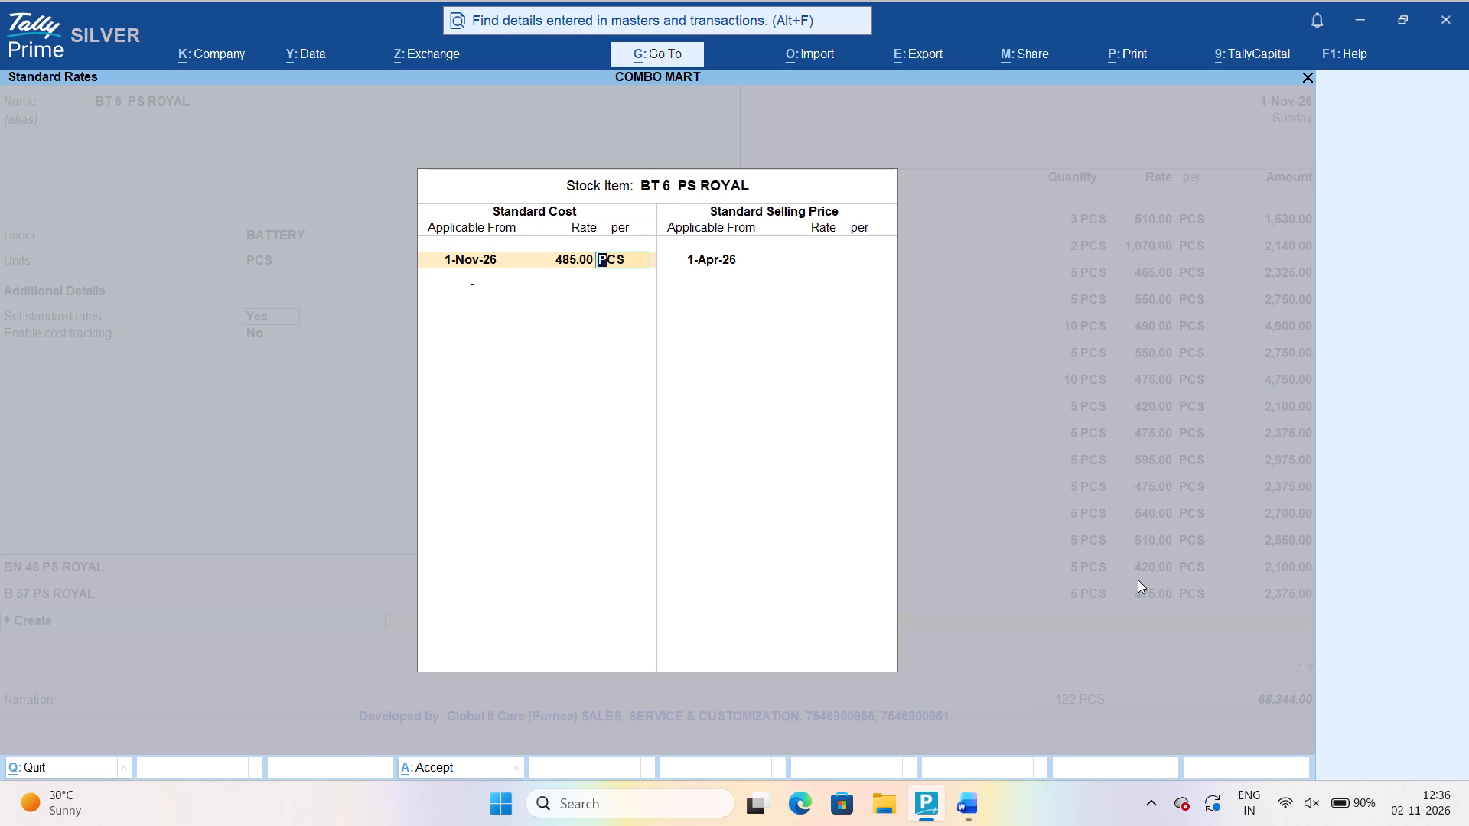
pyautogui.press('Return')
# Set the standard selling price of BT 6 PS ROYAL to 505 per PCS from 1-Nov-26 and leave cost tracking off.
pyautogui.write('1-11')
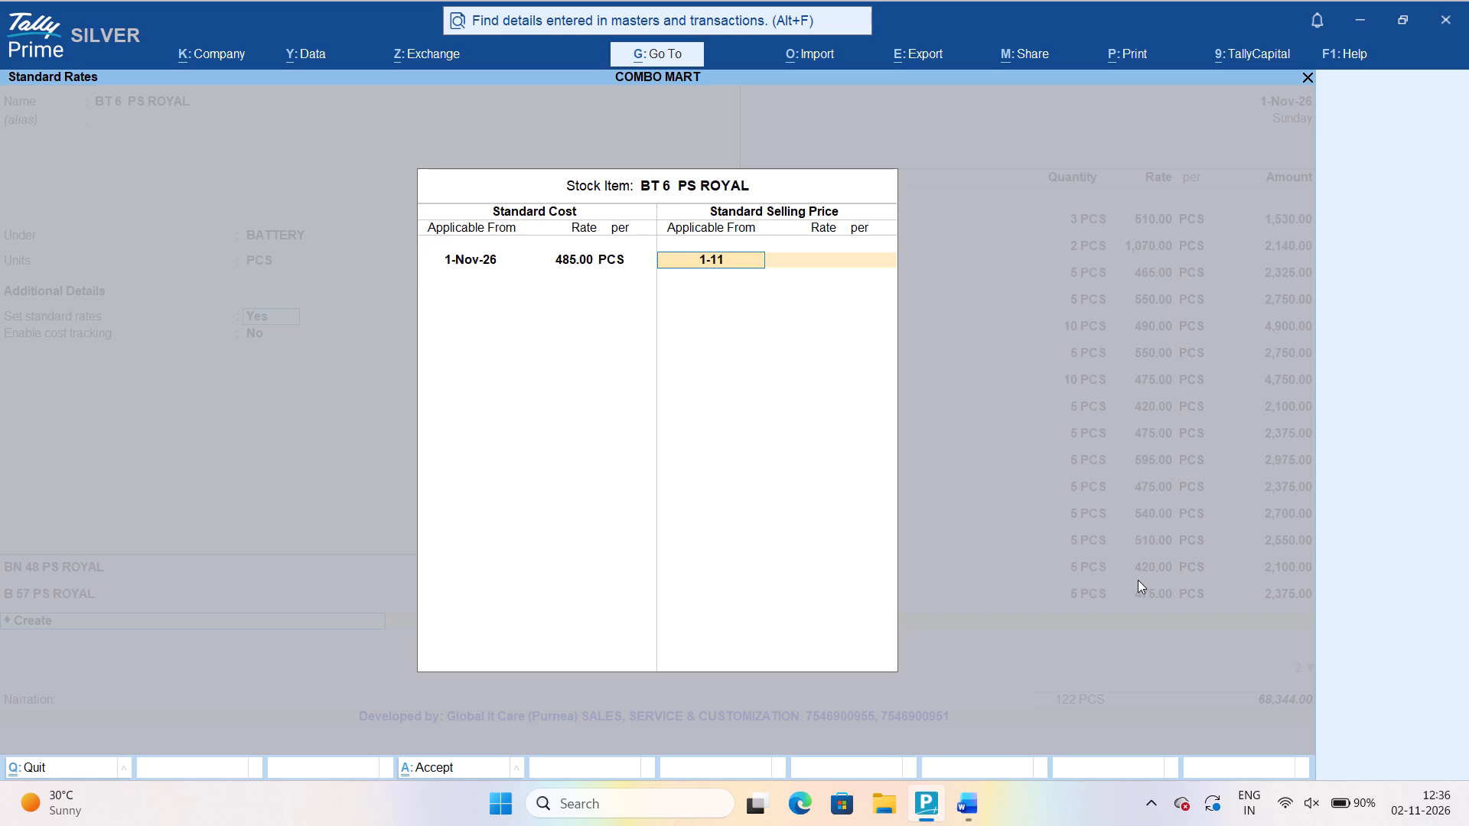
pyautogui.press('Return')
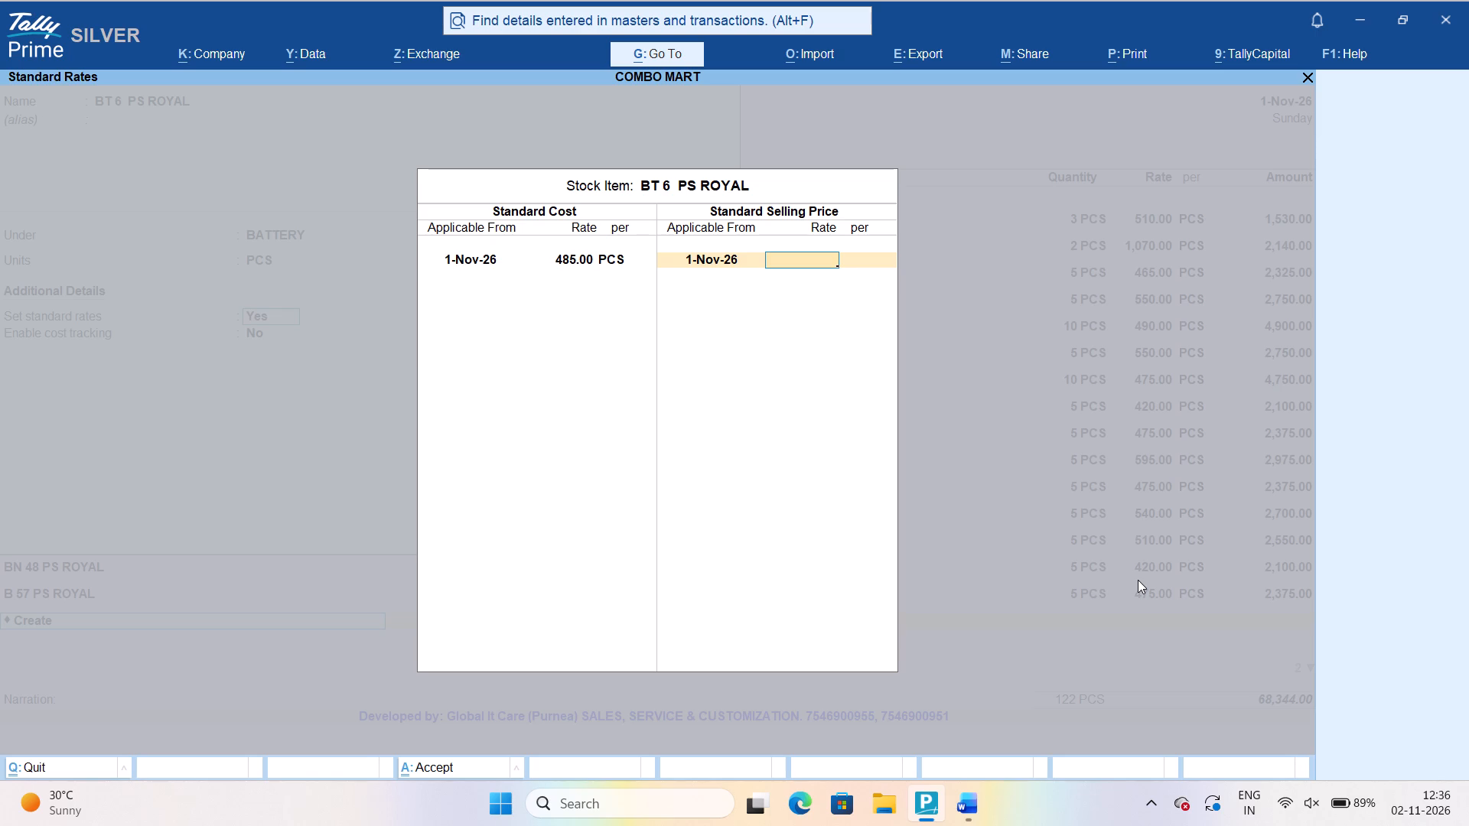
pyautogui.write('505')
pyautogui.press('Return')
pyautogui.press('Return')
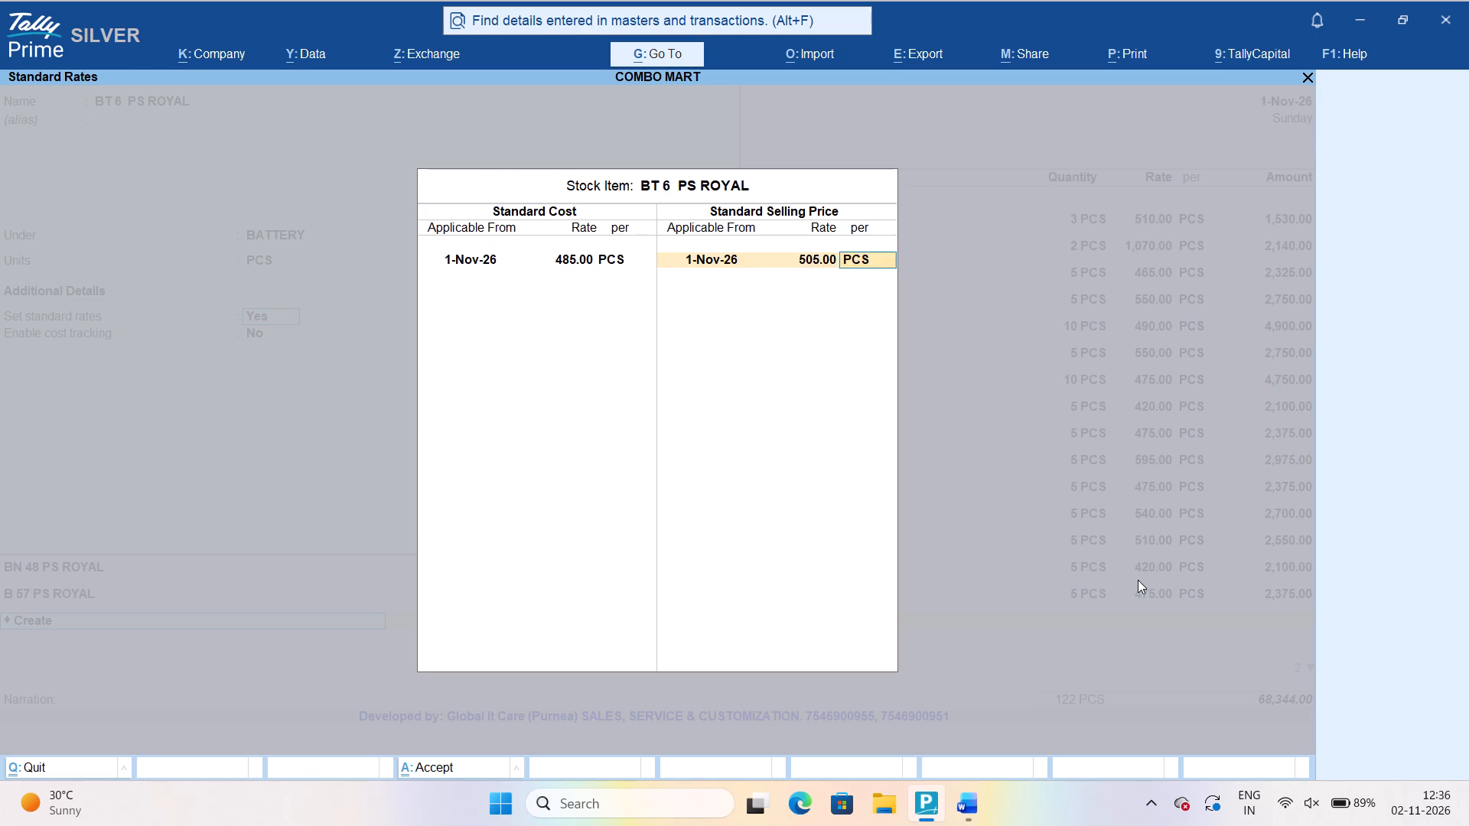
pyautogui.press('Return')
pyautogui.press('Return')
# Save BT 6 PS ROYAL with the rate of duty blank and enter its purchase line as 5 PCS at 485.00.
pyautogui.press('Return')
pyautogui.press('Return')
pyautogui.press('Return')
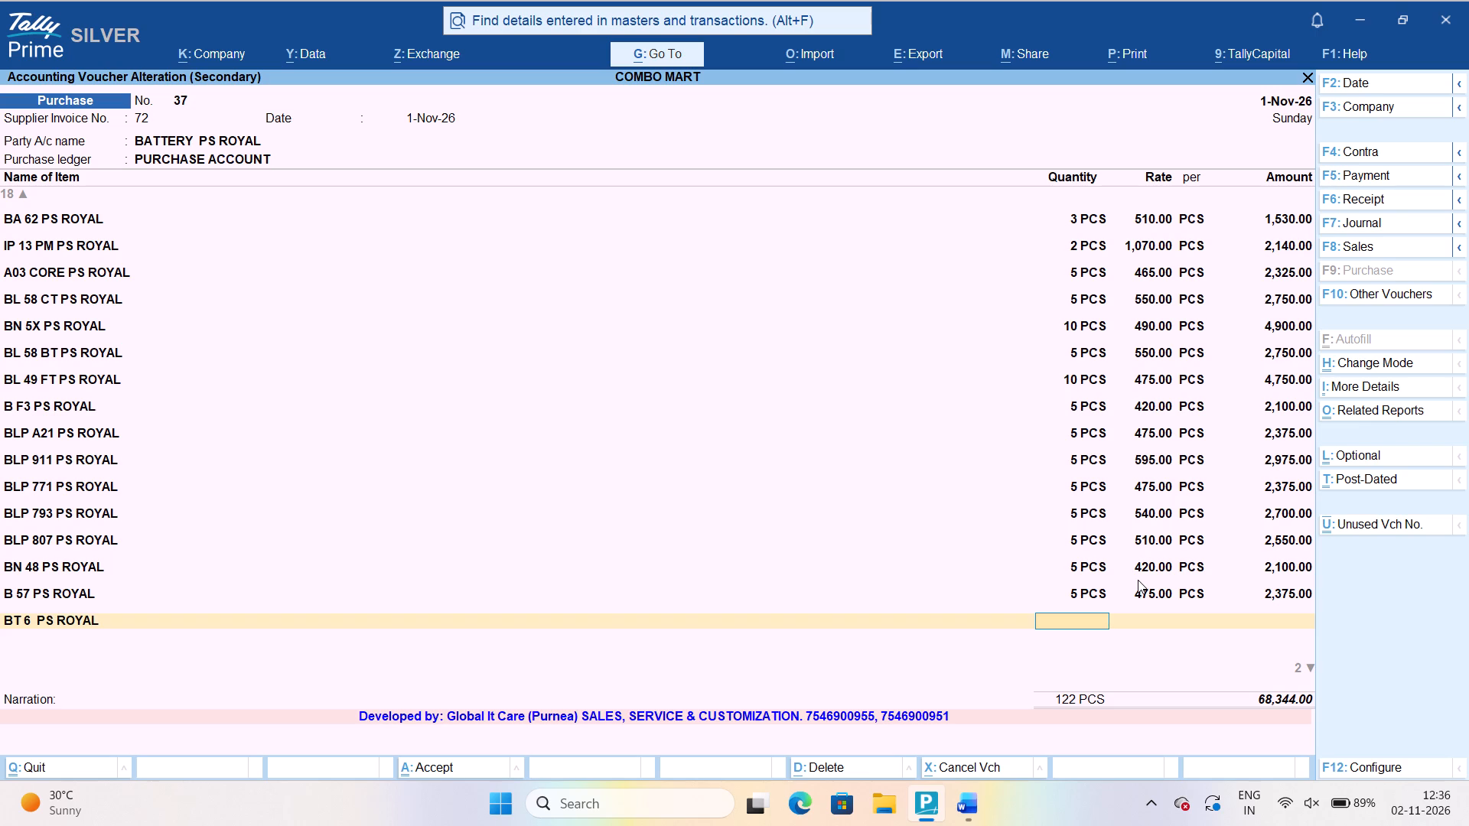
pyautogui.press('5')
pyautogui.press('Return')
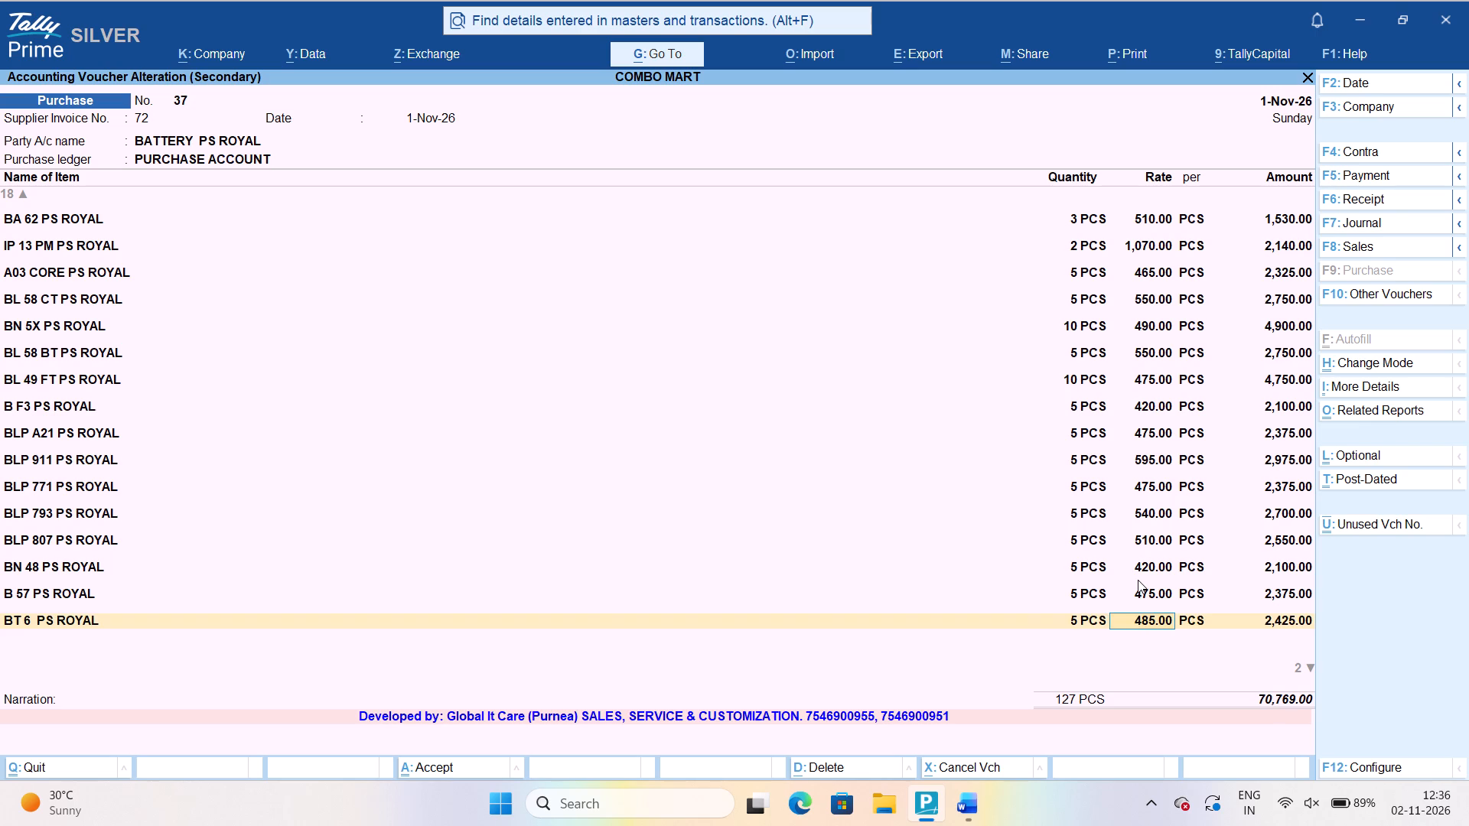
pyautogui.press('Return')
pyautogui.press('Return')
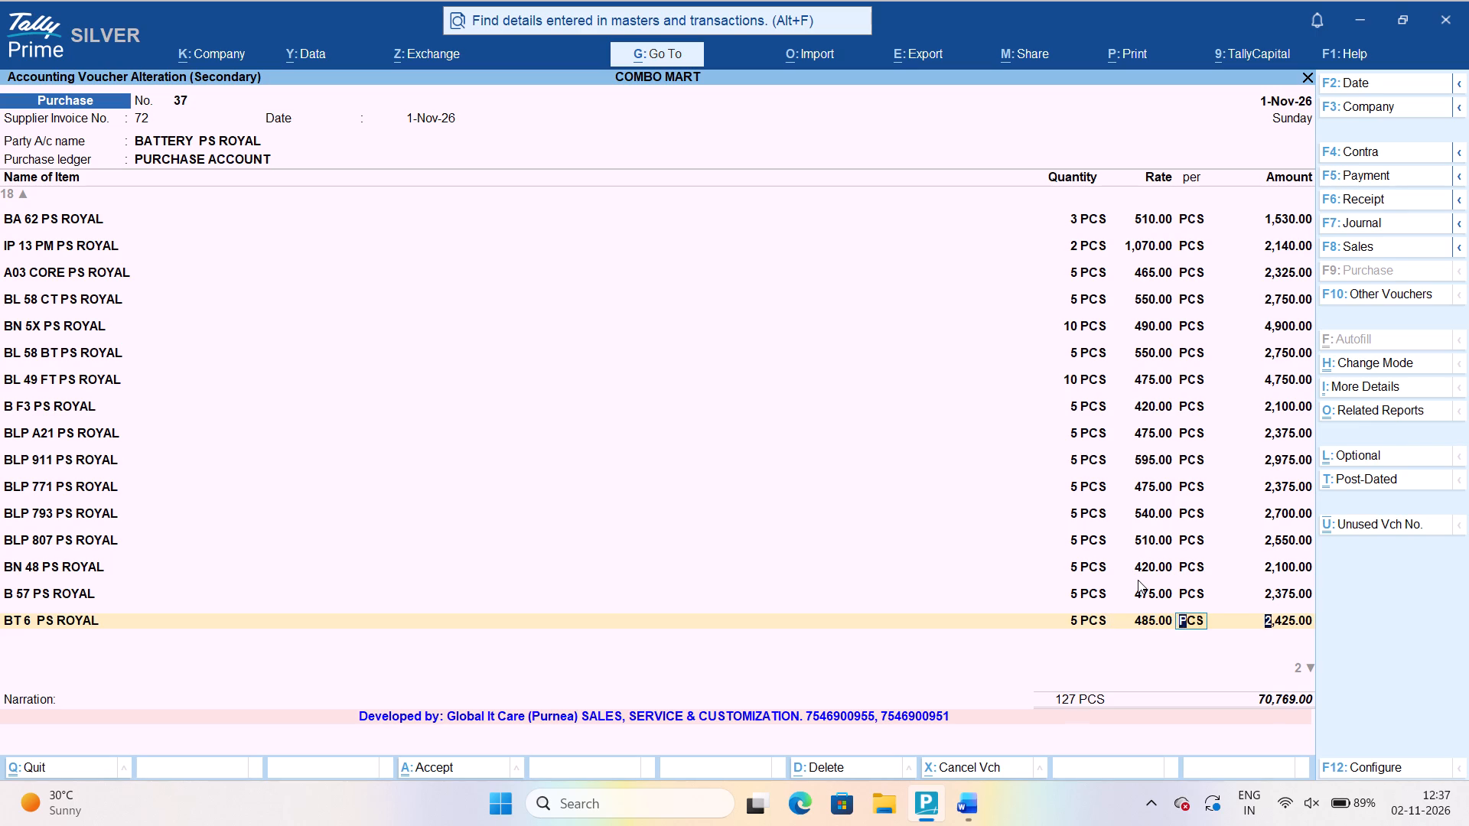
pyautogui.press('Return')
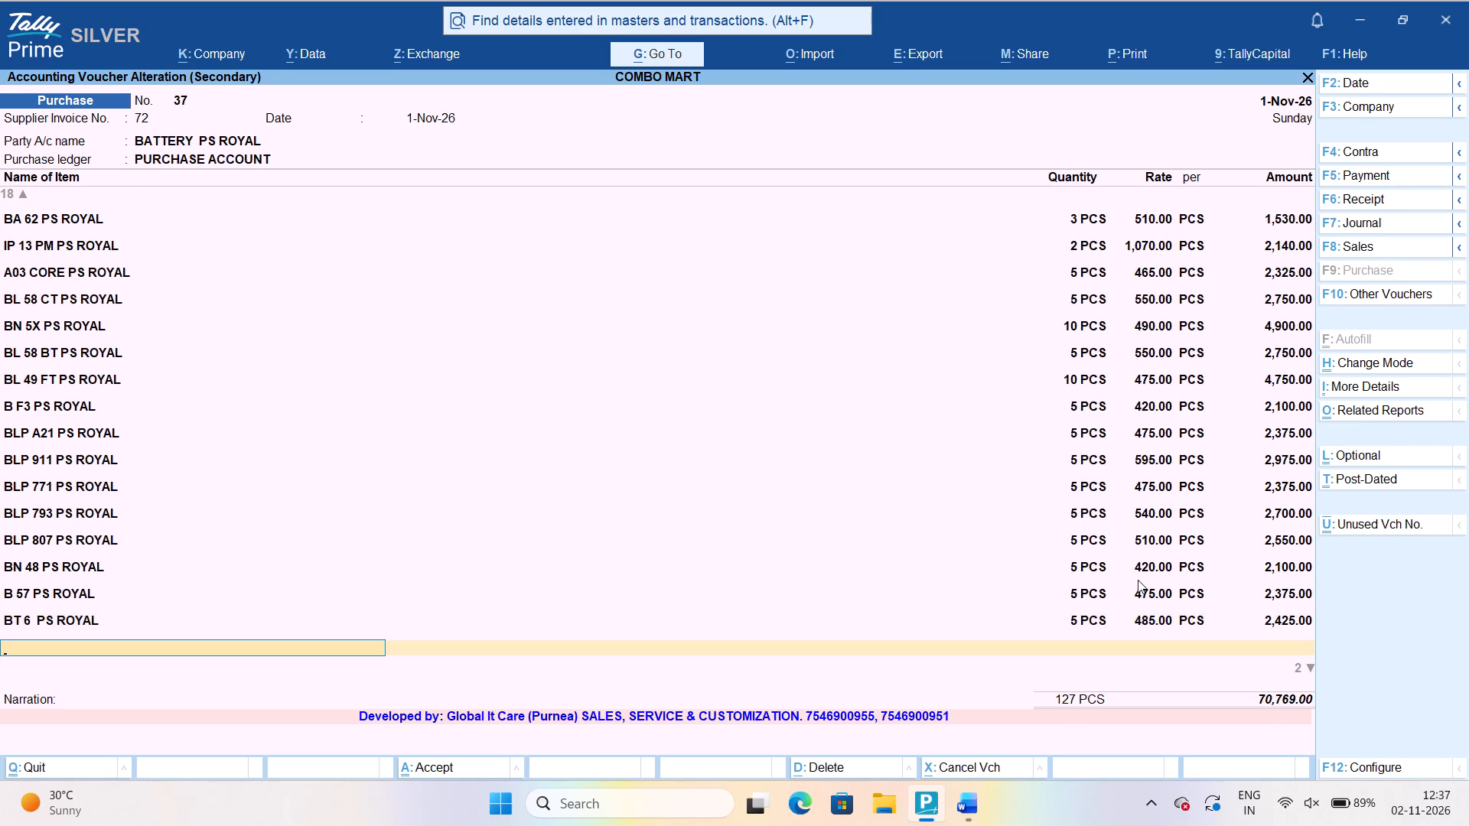
# Add the existing item BLP A17 PS ROYAL to the purchase voucher as 5 PCS at 500.00.
pyautogui.write('BLP A1')
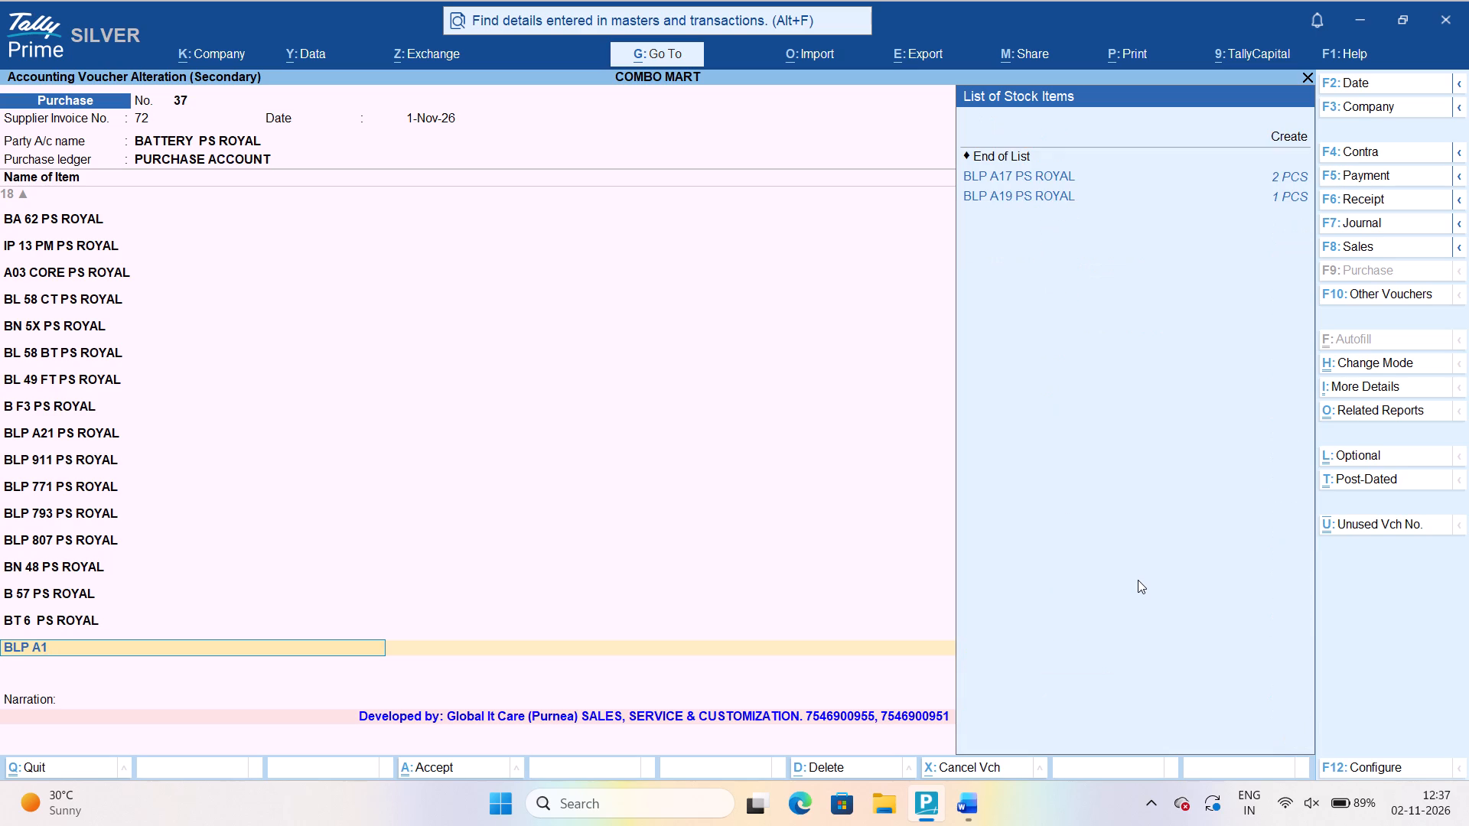
pyautogui.press('Down')
pyautogui.press('Return')
pyautogui.press('Return')
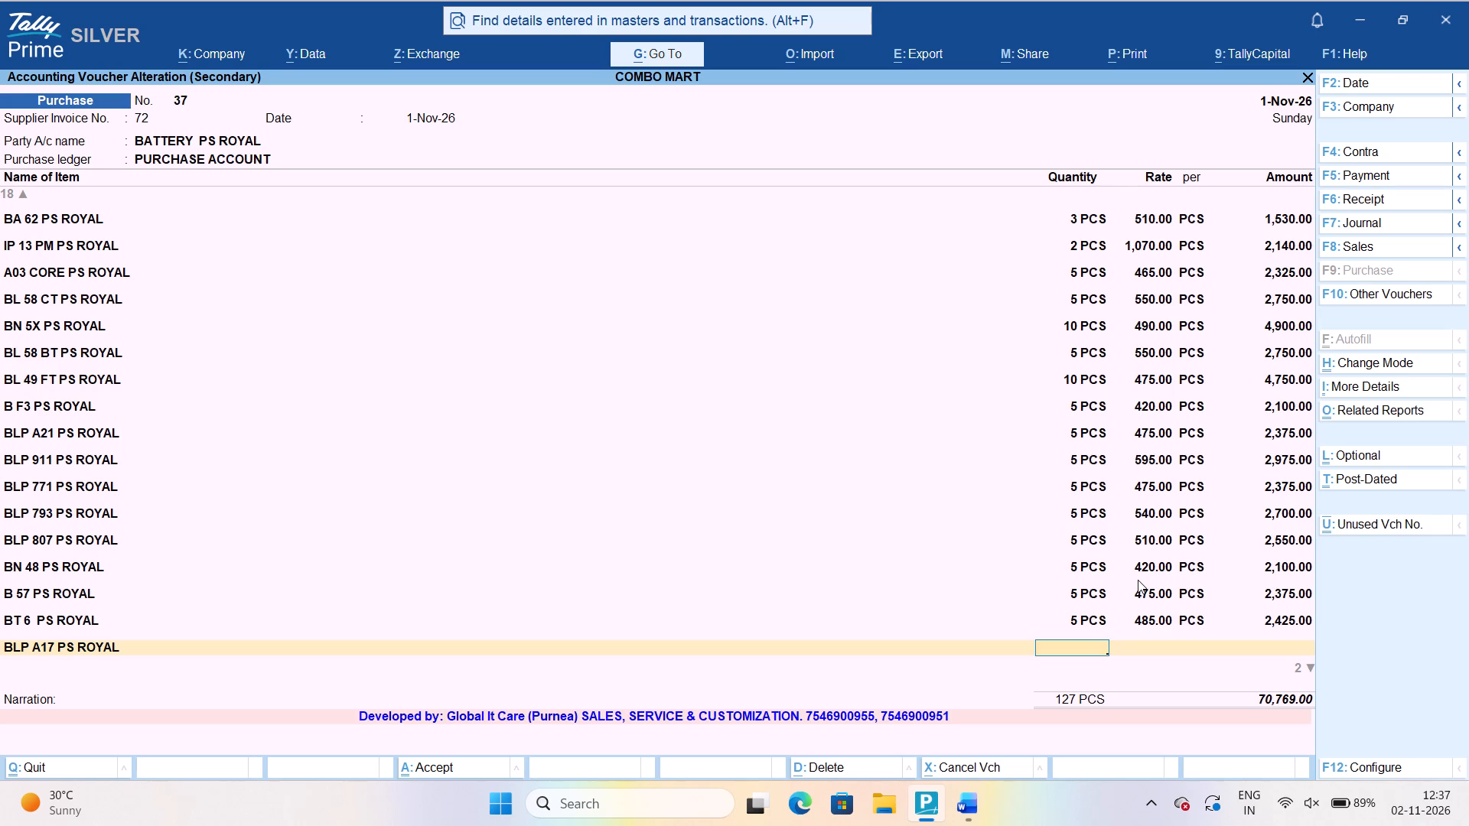
pyautogui.press('5')
pyautogui.press('Return')
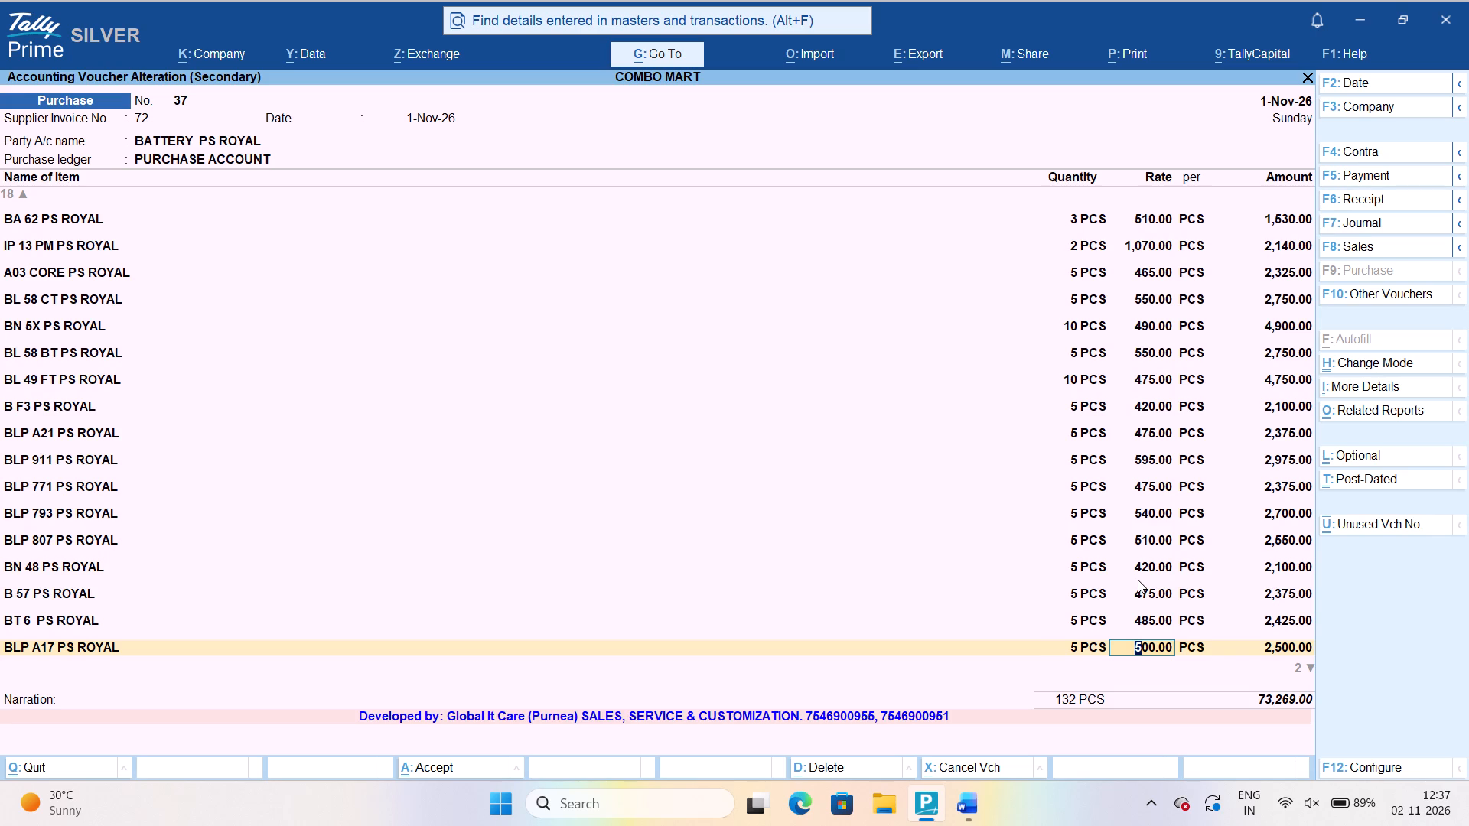
pyautogui.press('Return')
pyautogui.press('Return')
pyautogui.press('Return')
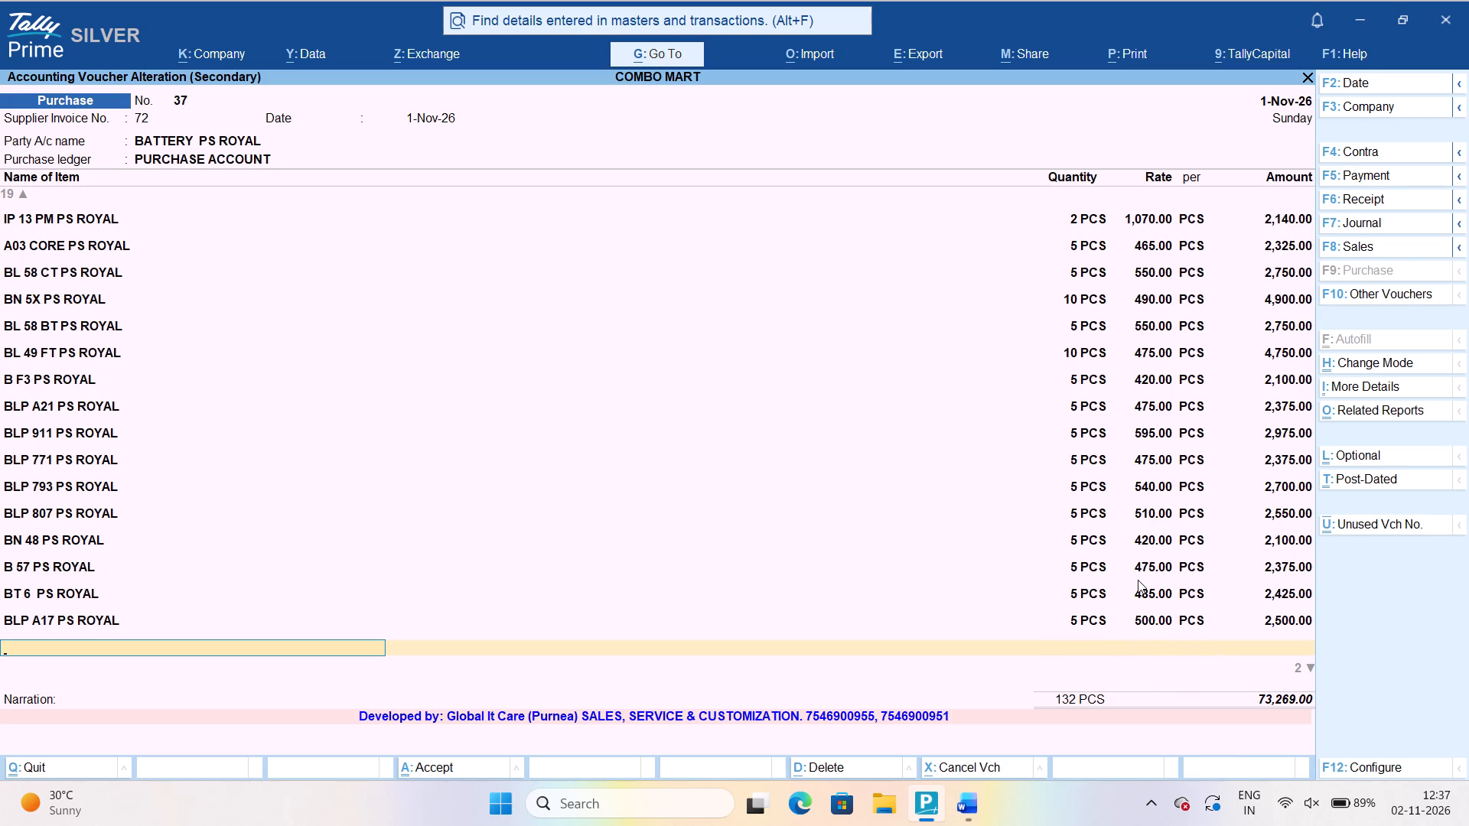
# Add the existing item B08 PS ROYAL to the purchase voucher as 5 PCS with the rate set to 475.
pyautogui.write('B0')
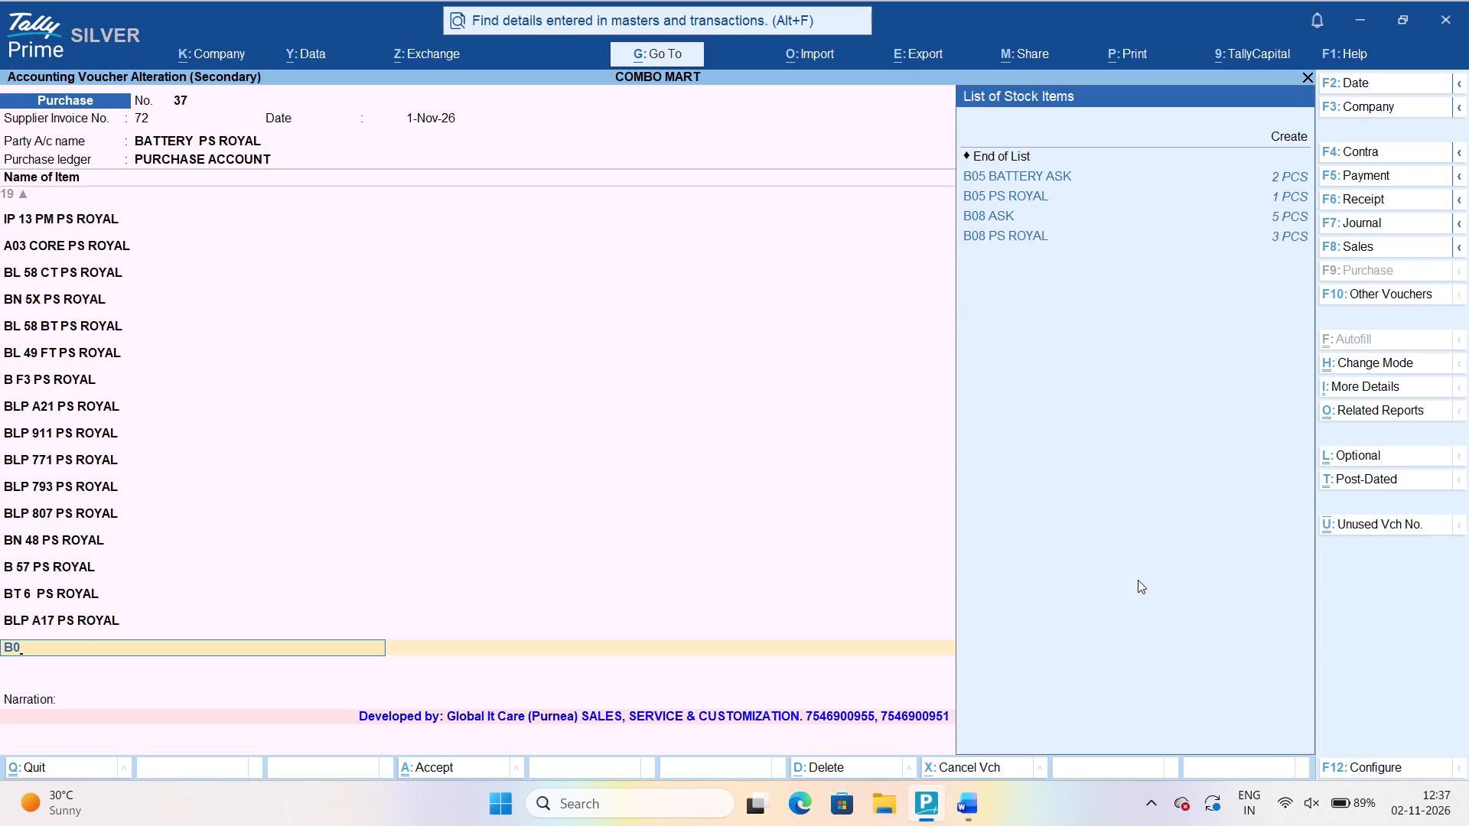
pyautogui.press('8')
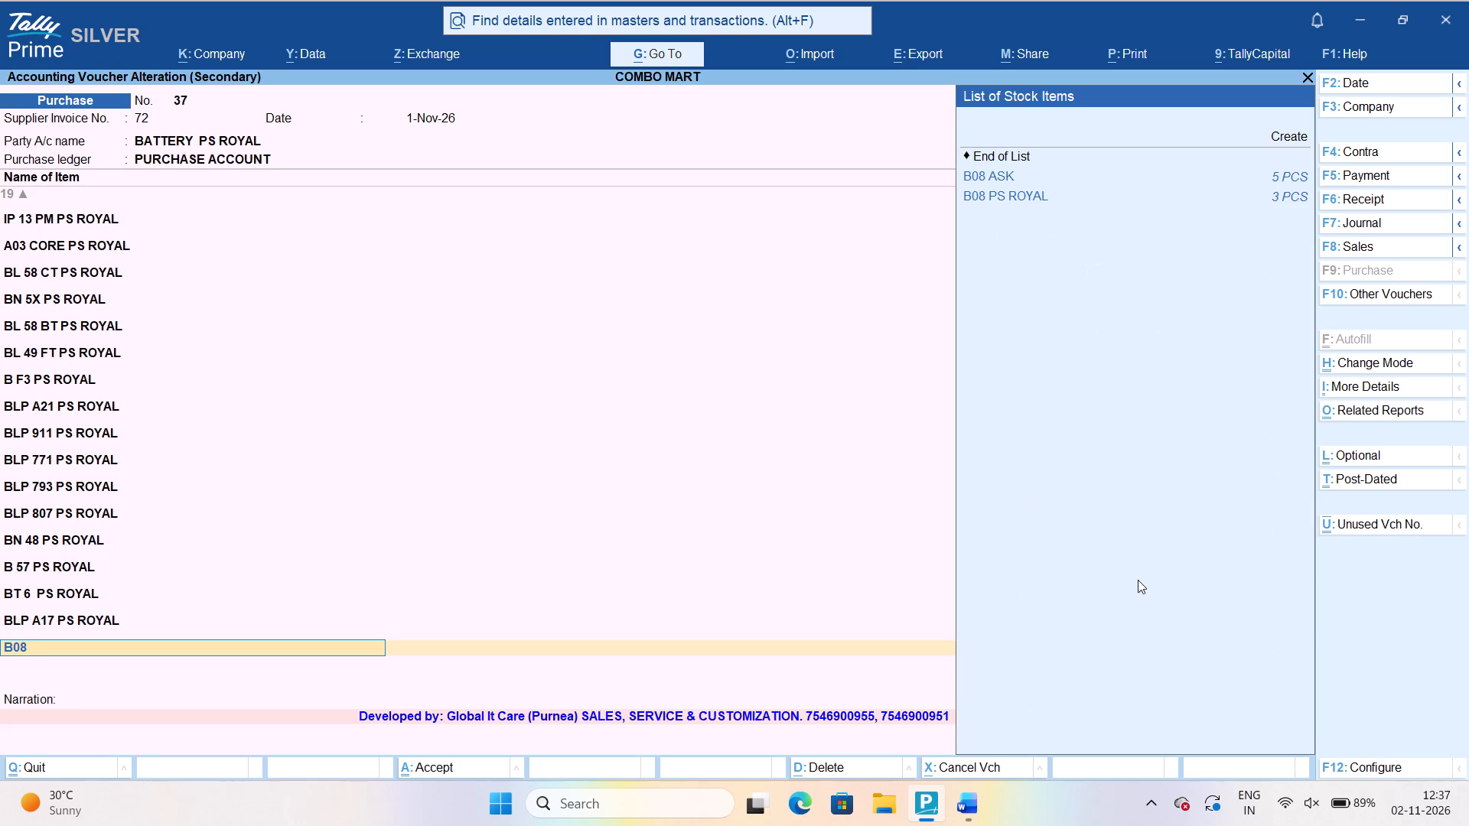
pyautogui.press('Down')
pyautogui.press('Down')
pyautogui.press('Return')
pyautogui.press('Return')
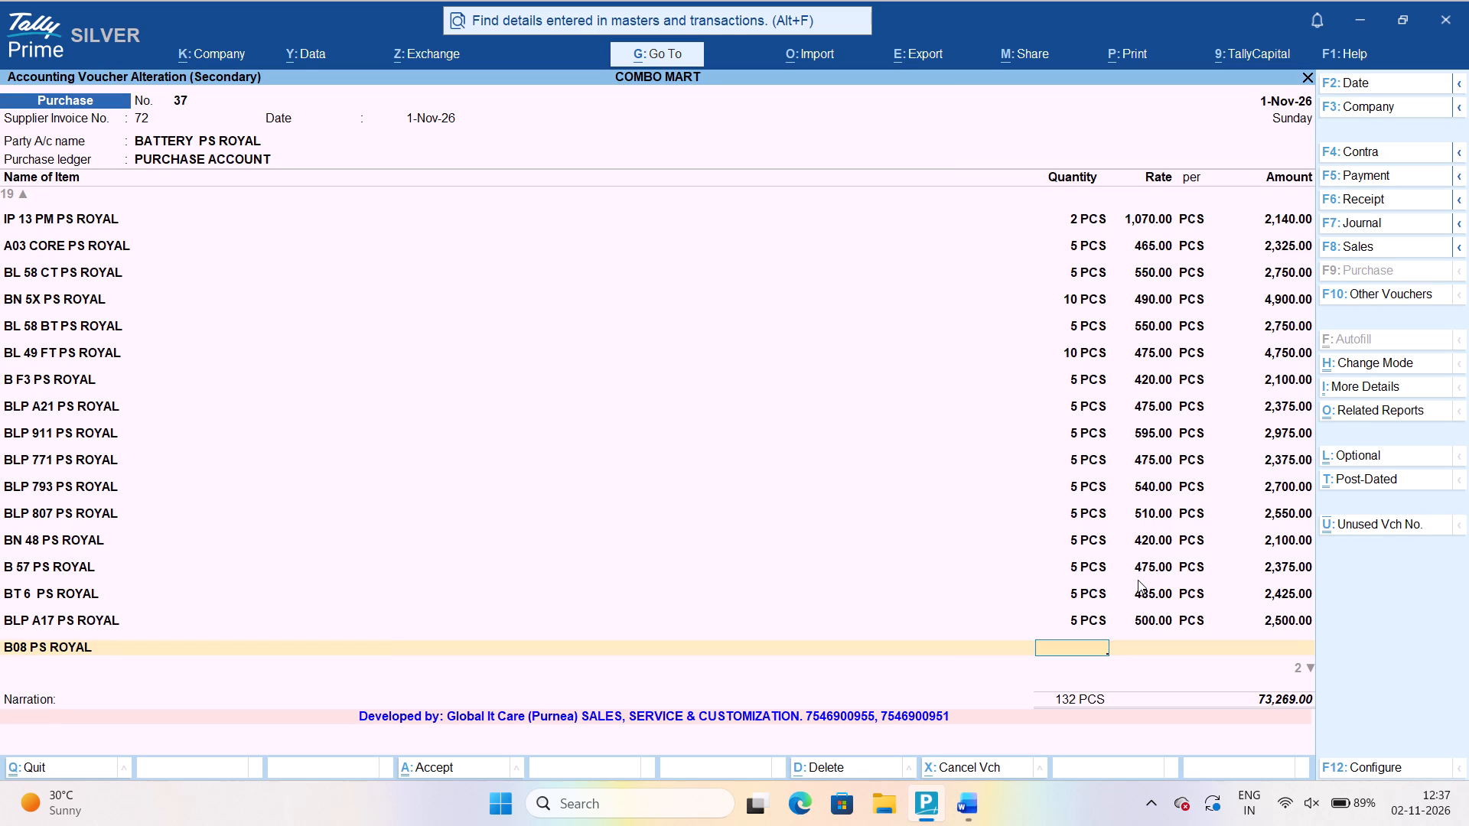
pyautogui.press('5')
pyautogui.press('Return')
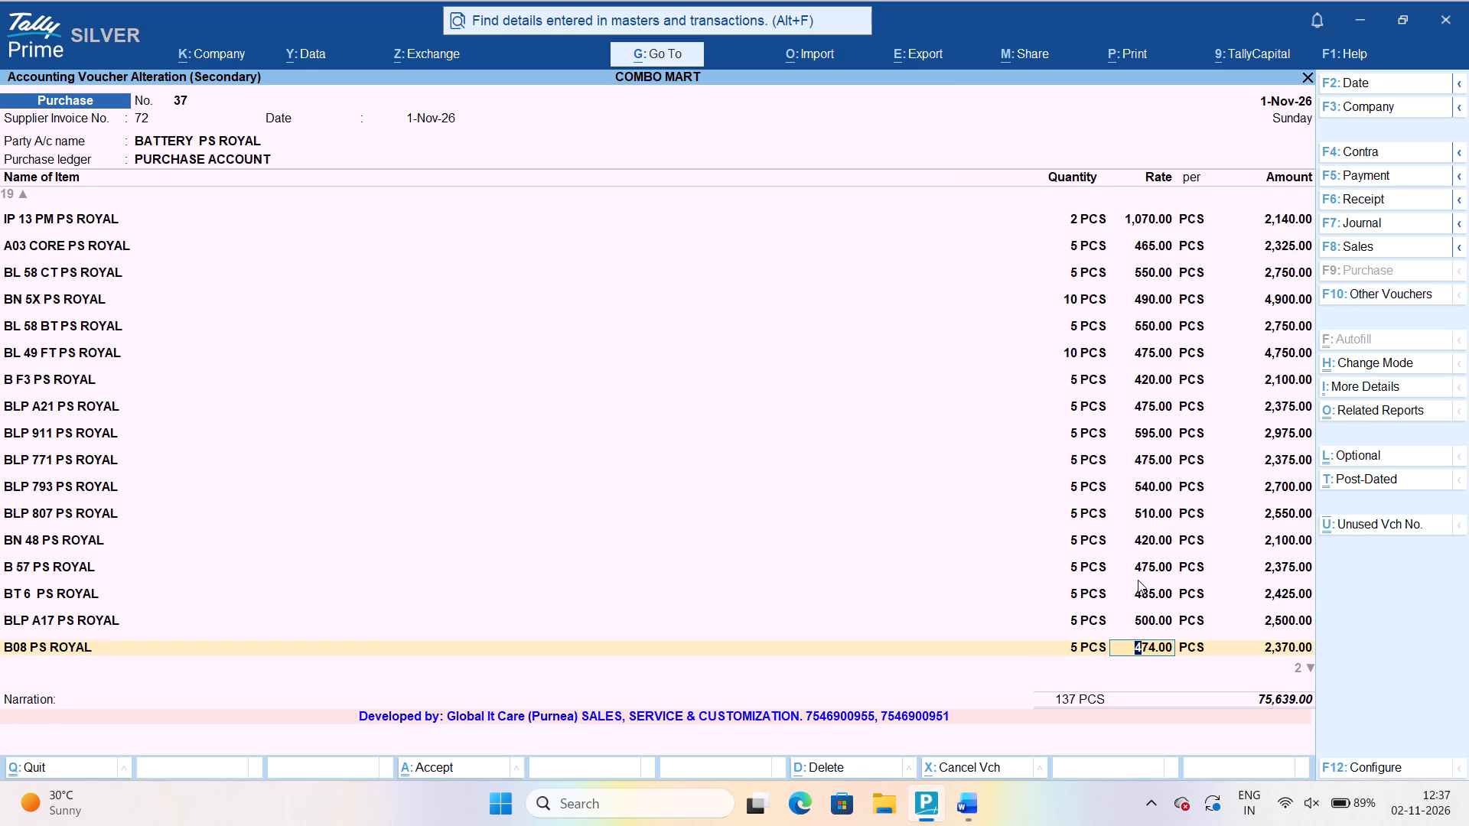
pyautogui.write('475')
pyautogui.press('Return')
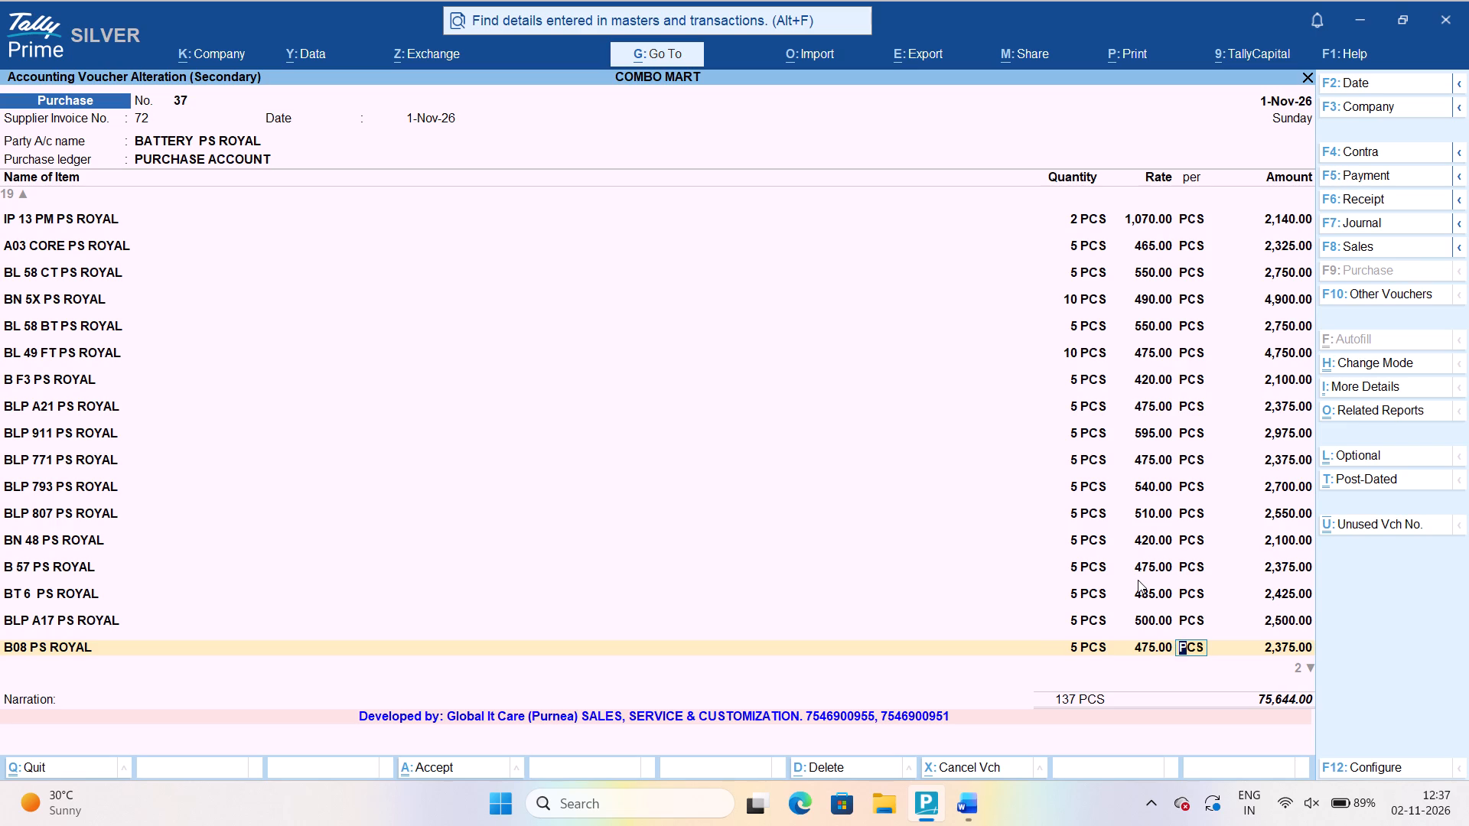
pyautogui.press('Return')
pyautogui.press('Return')
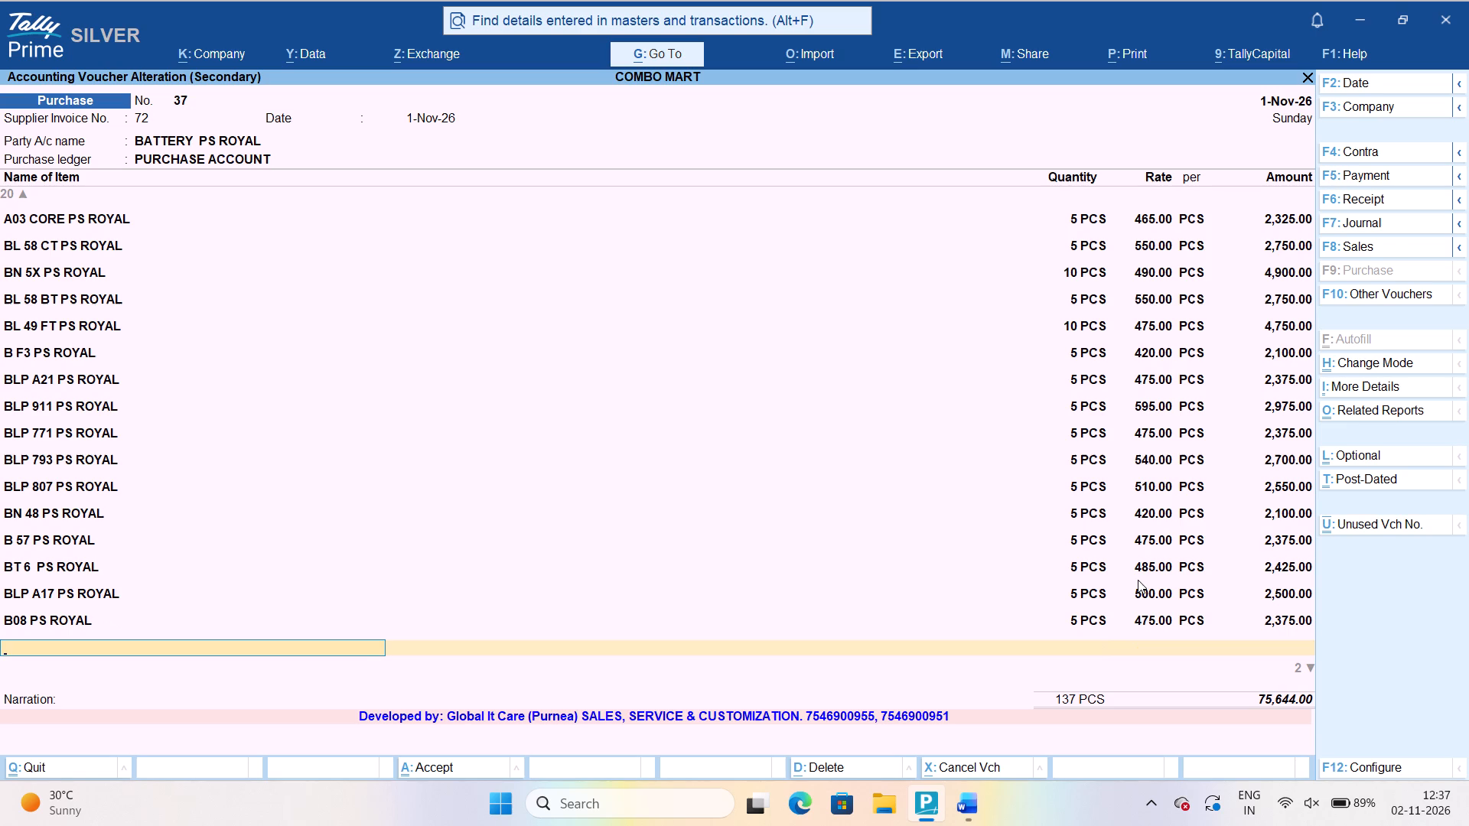
# Look up BLP 721 among the stock items for the next purchase line and open the creation of a new stock item.
pyautogui.write('BLP')
pyautogui.press('space')
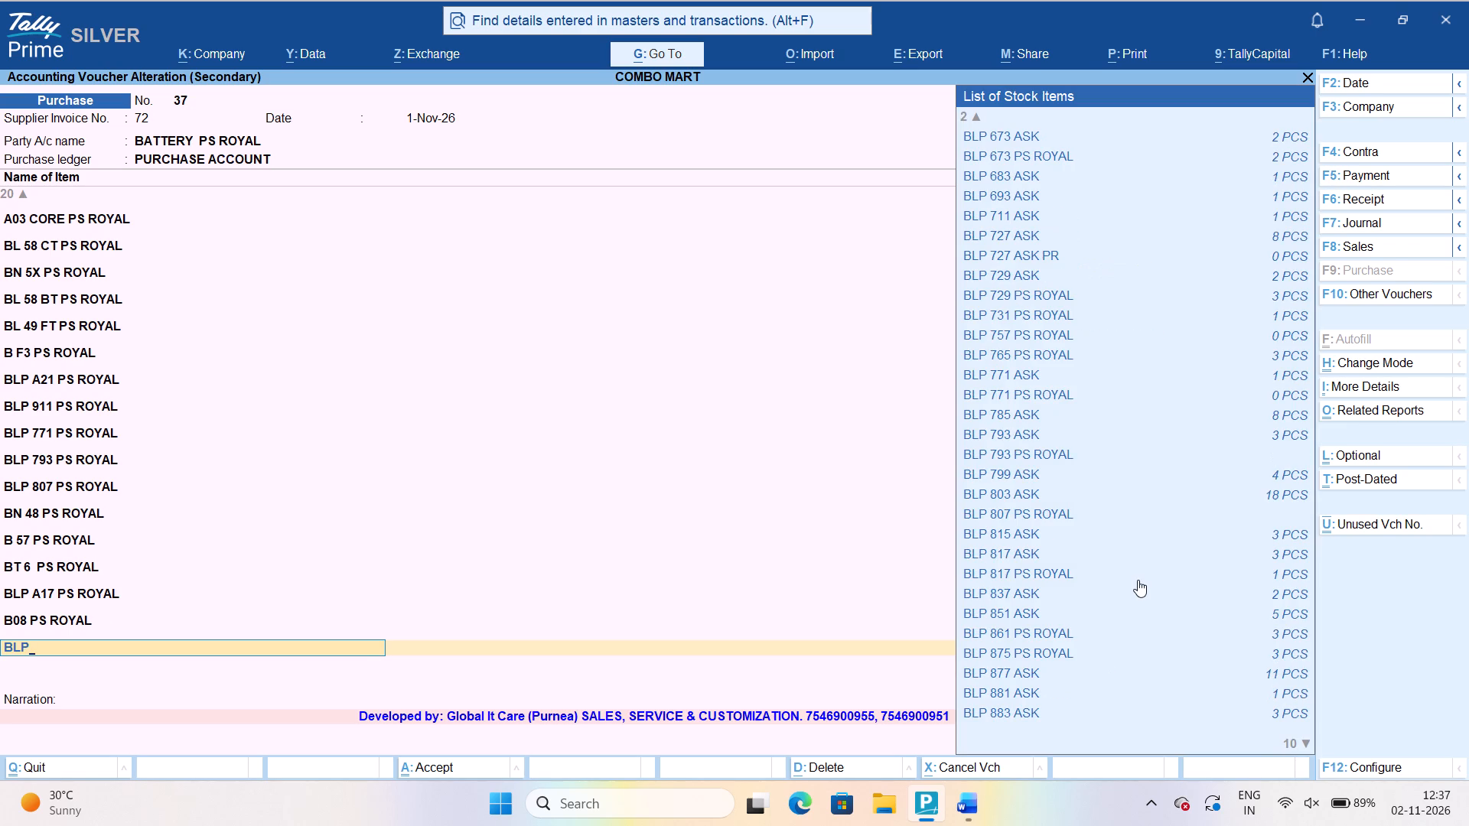
pyautogui.write('721')
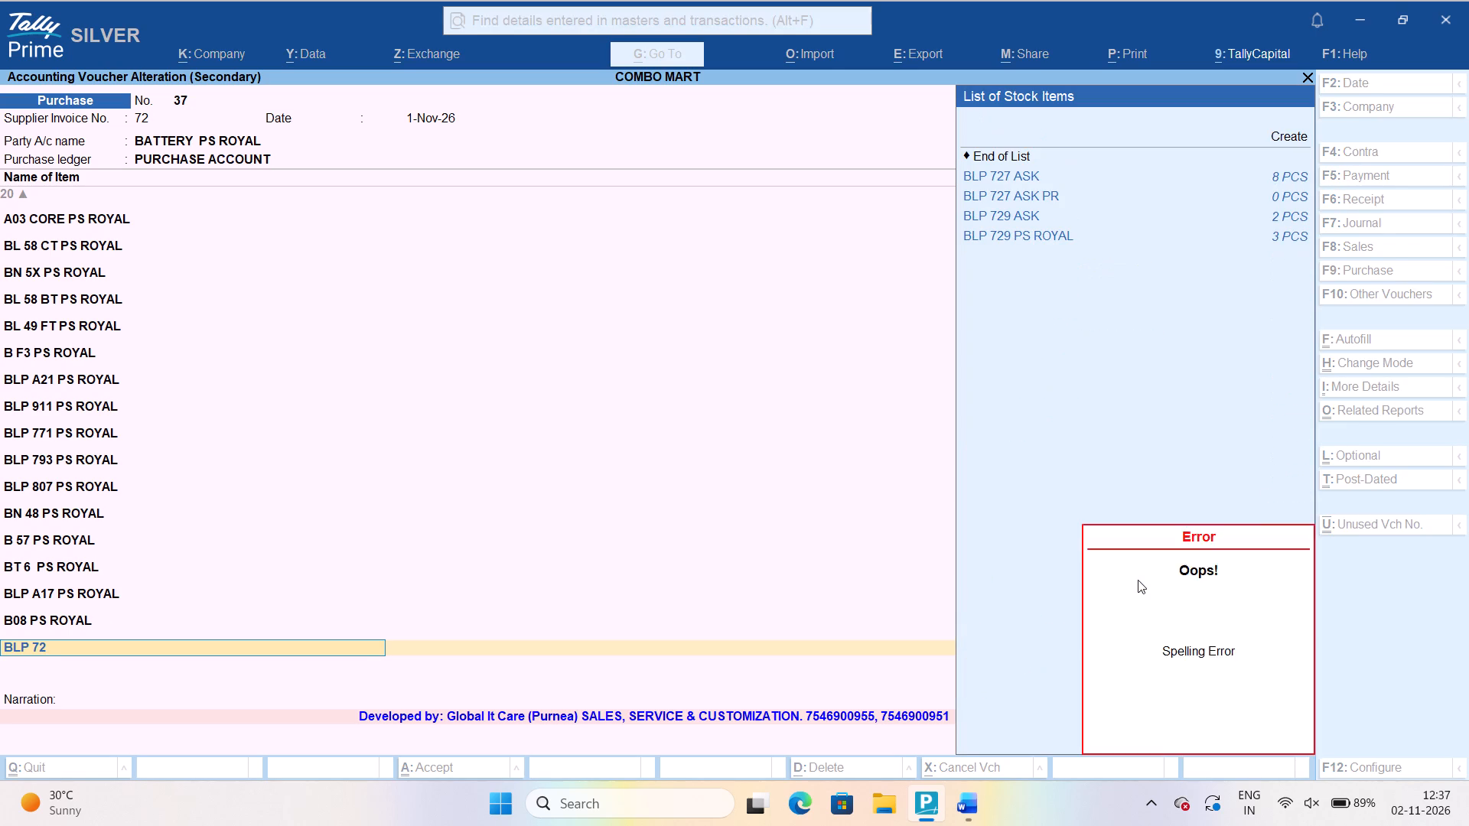
pyautogui.press('space')
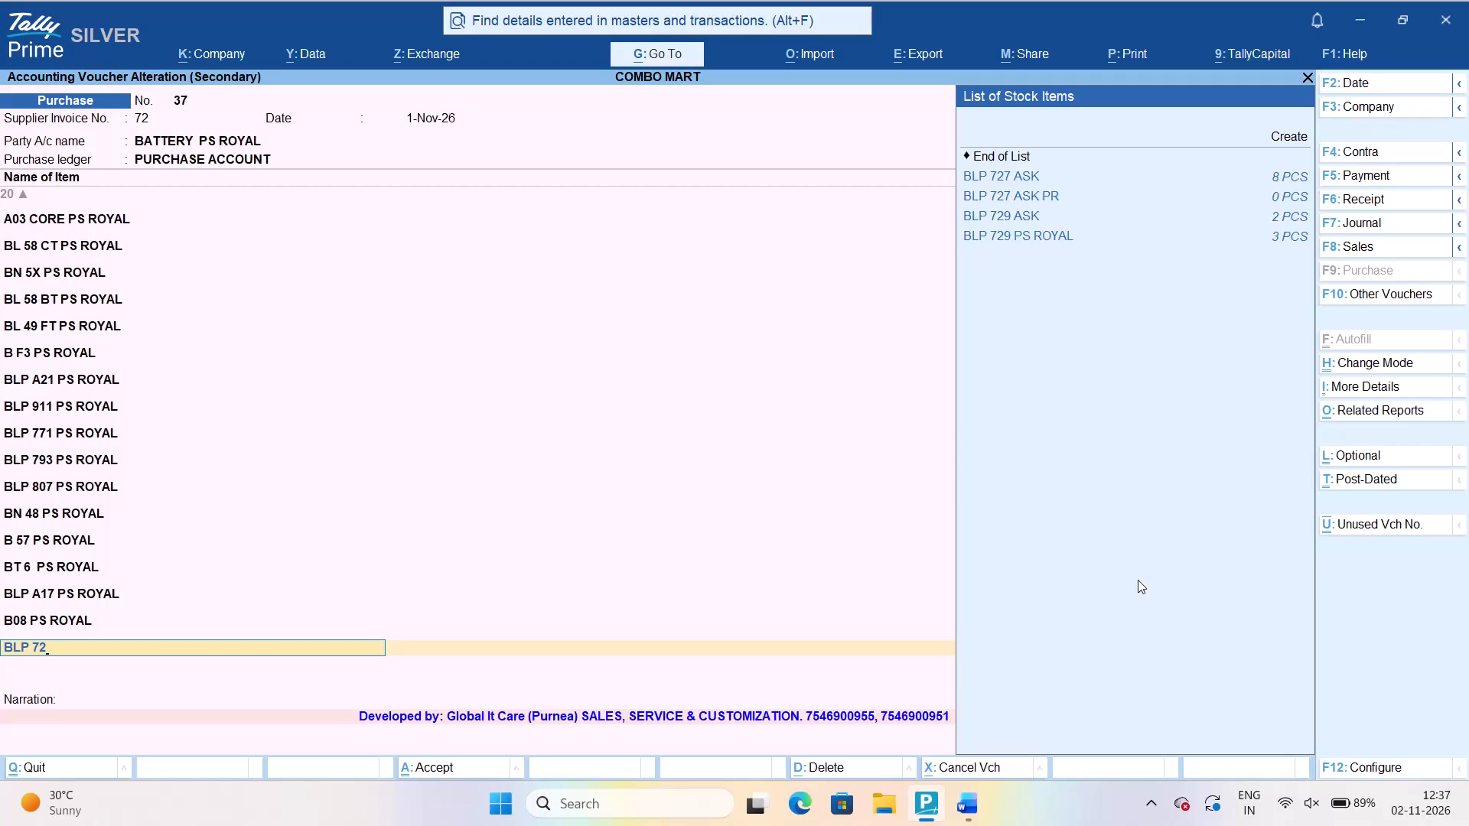
pyautogui.press('Up')
pyautogui.press('Up')
pyautogui.press('Up')
pyautogui.press('Up')
pyautogui.press('Up')
pyautogui.press('Up')
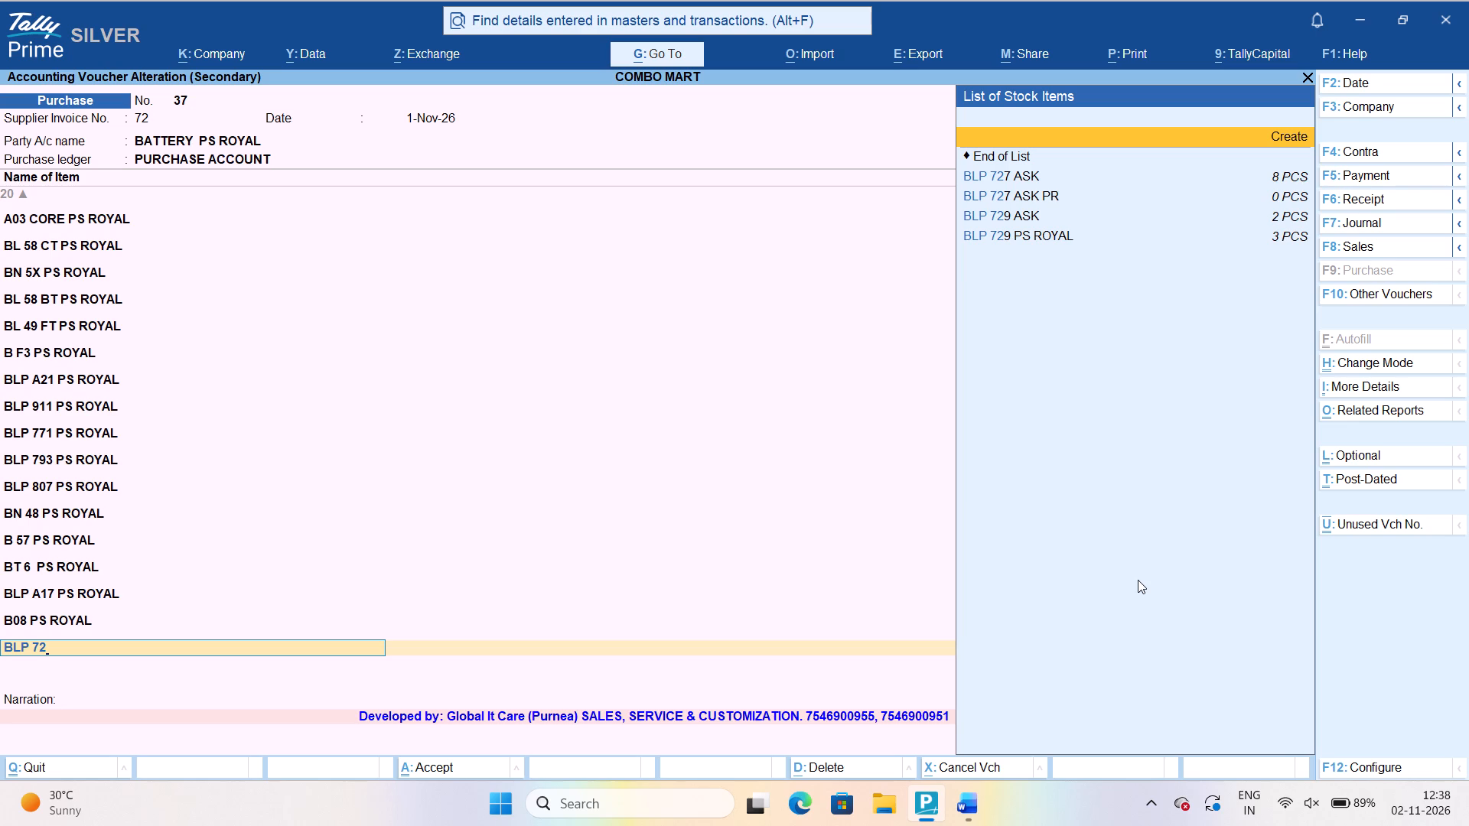
pyautogui.press('Return')
pyautogui.press('Return')
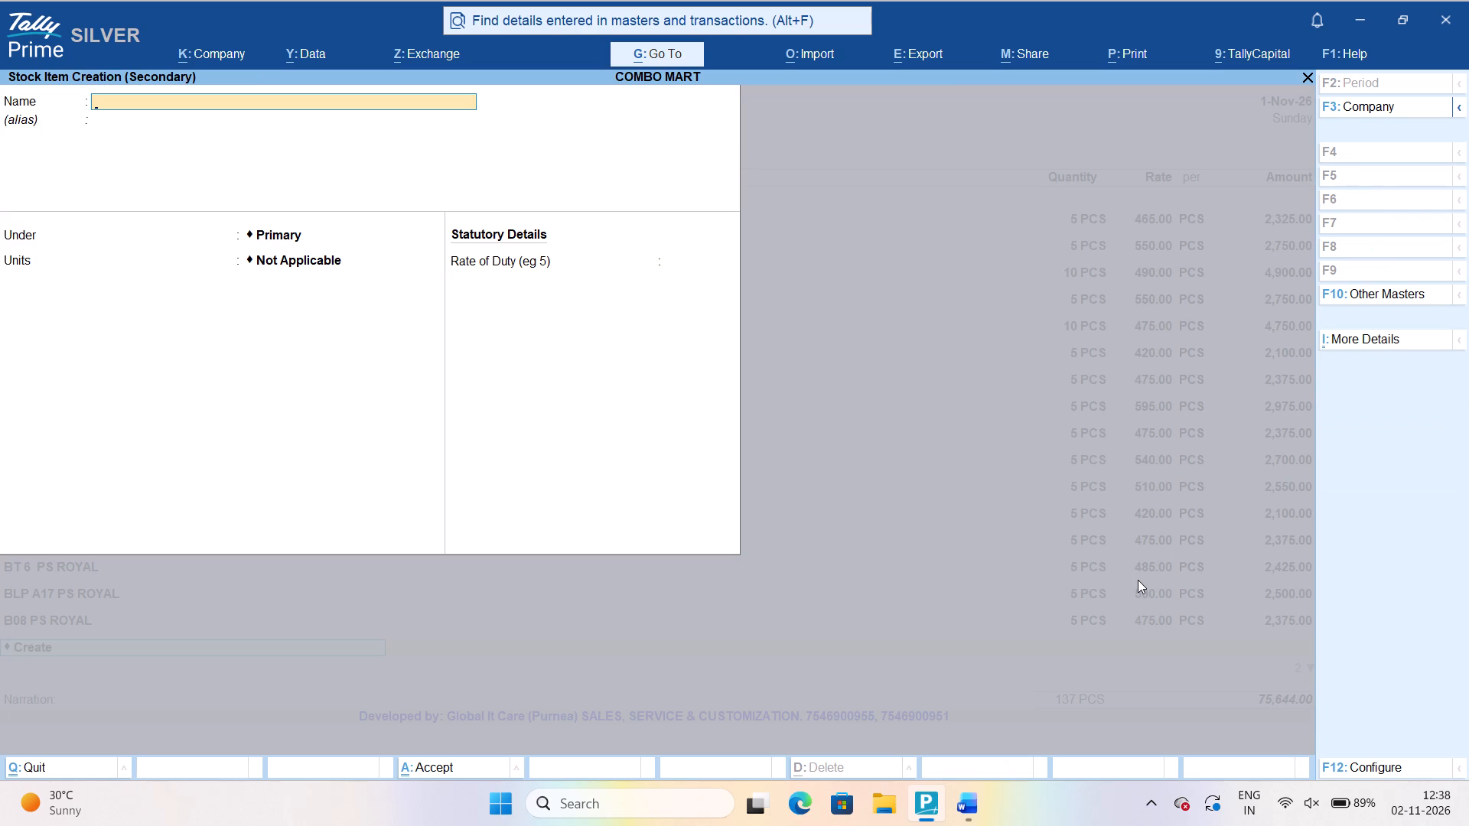
# Name the new stock item BLP 721 PS ROYAL, without an alias, under the BATTERY group with PCS as its unit.
pyautogui.write('BLP 721')
pyautogui.press('space')
pyautogui.write('PS ROYAL')
pyautogui.press('space')
pyautogui.press('Return')
pyautogui.press('Return')
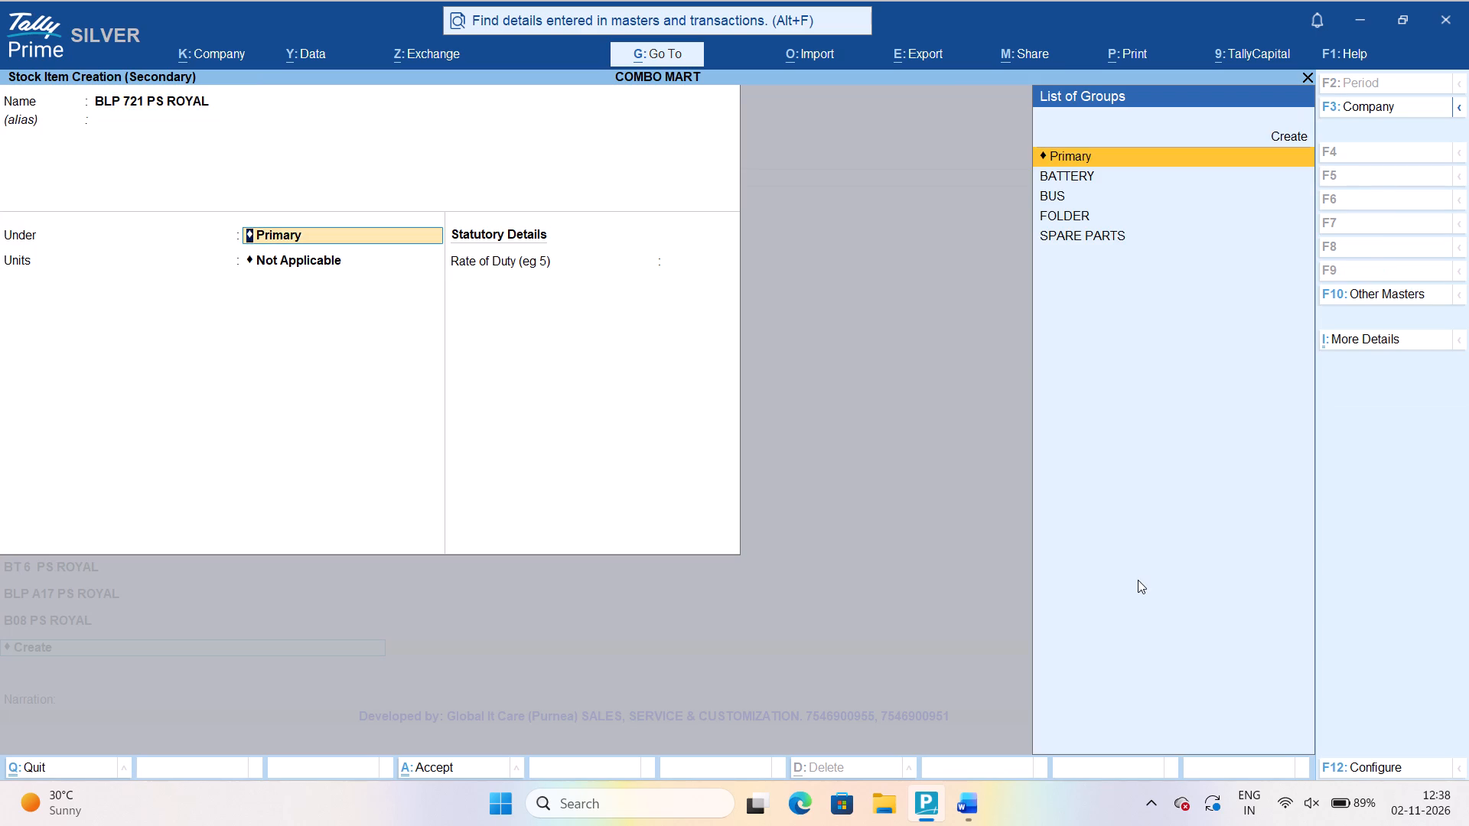
pyautogui.press('Down')
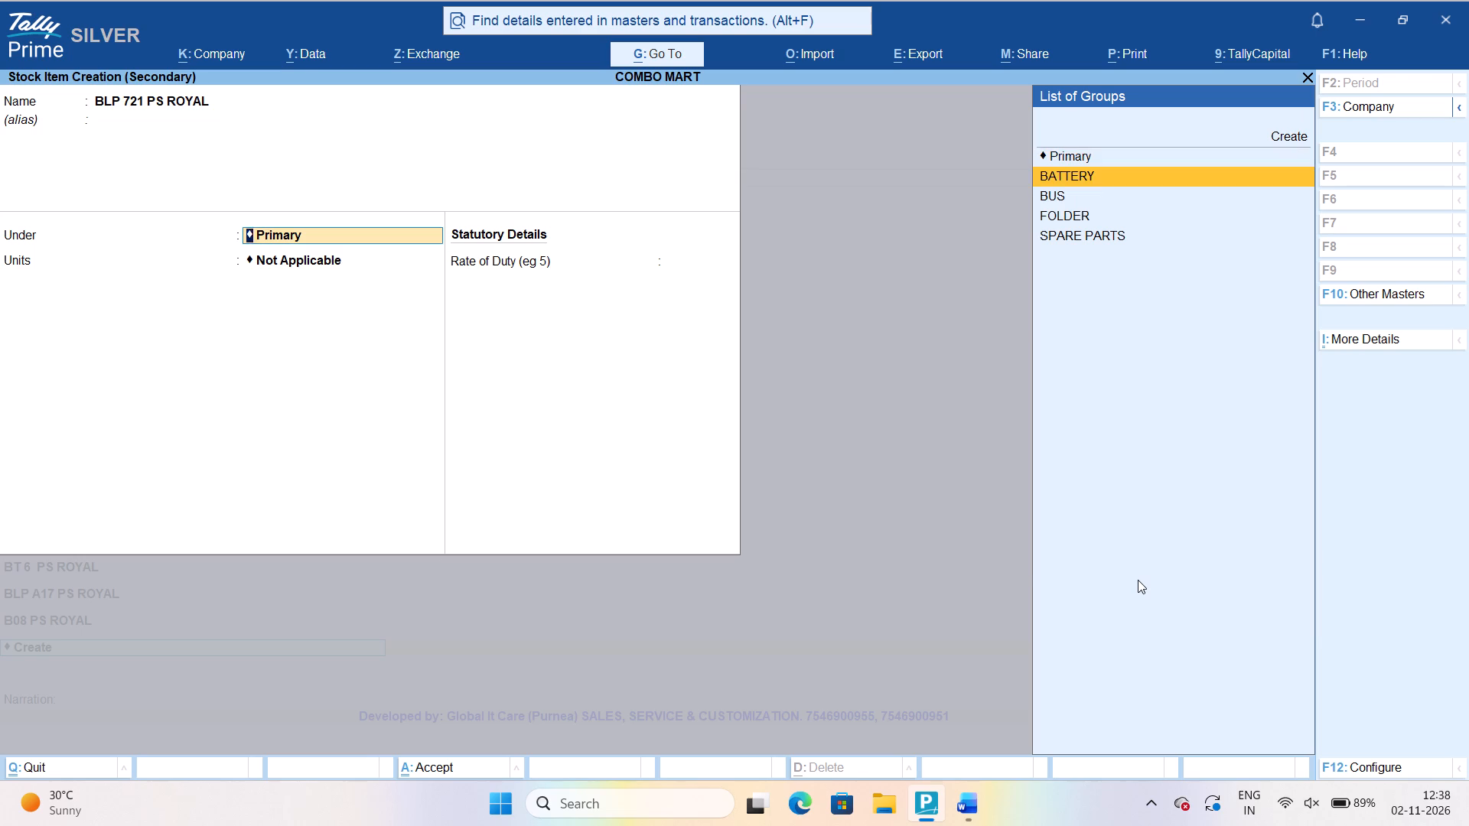
pyautogui.press('Return')
pyautogui.press('Return')
# Enable standard rates for BLP 721 PS ROYAL and make its standard cost applicable from 1-Nov-26.
pyautogui.write('YES')
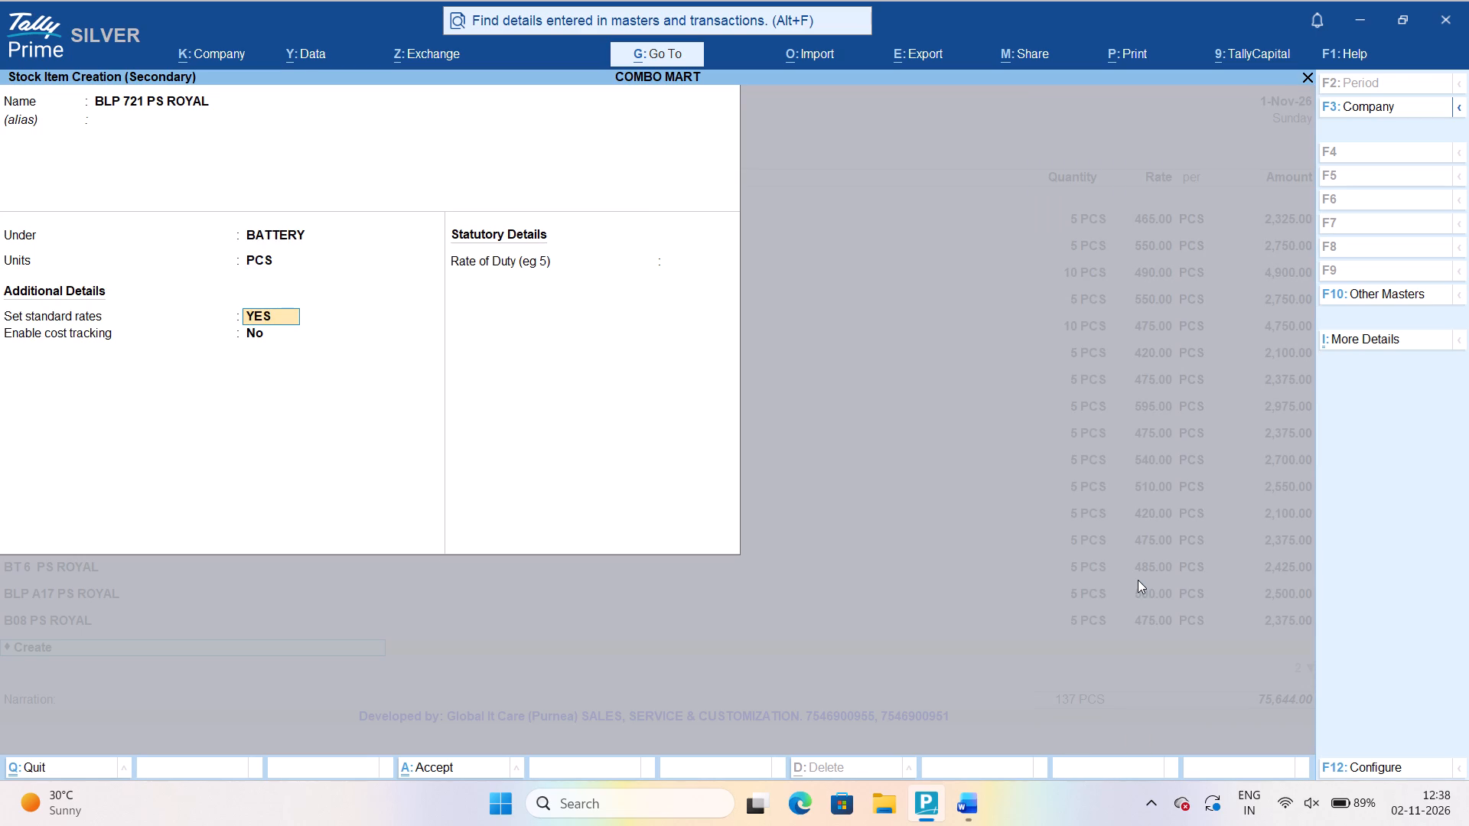
pyautogui.press('Return')
pyautogui.press('Return')
pyautogui.press('BackSpace')
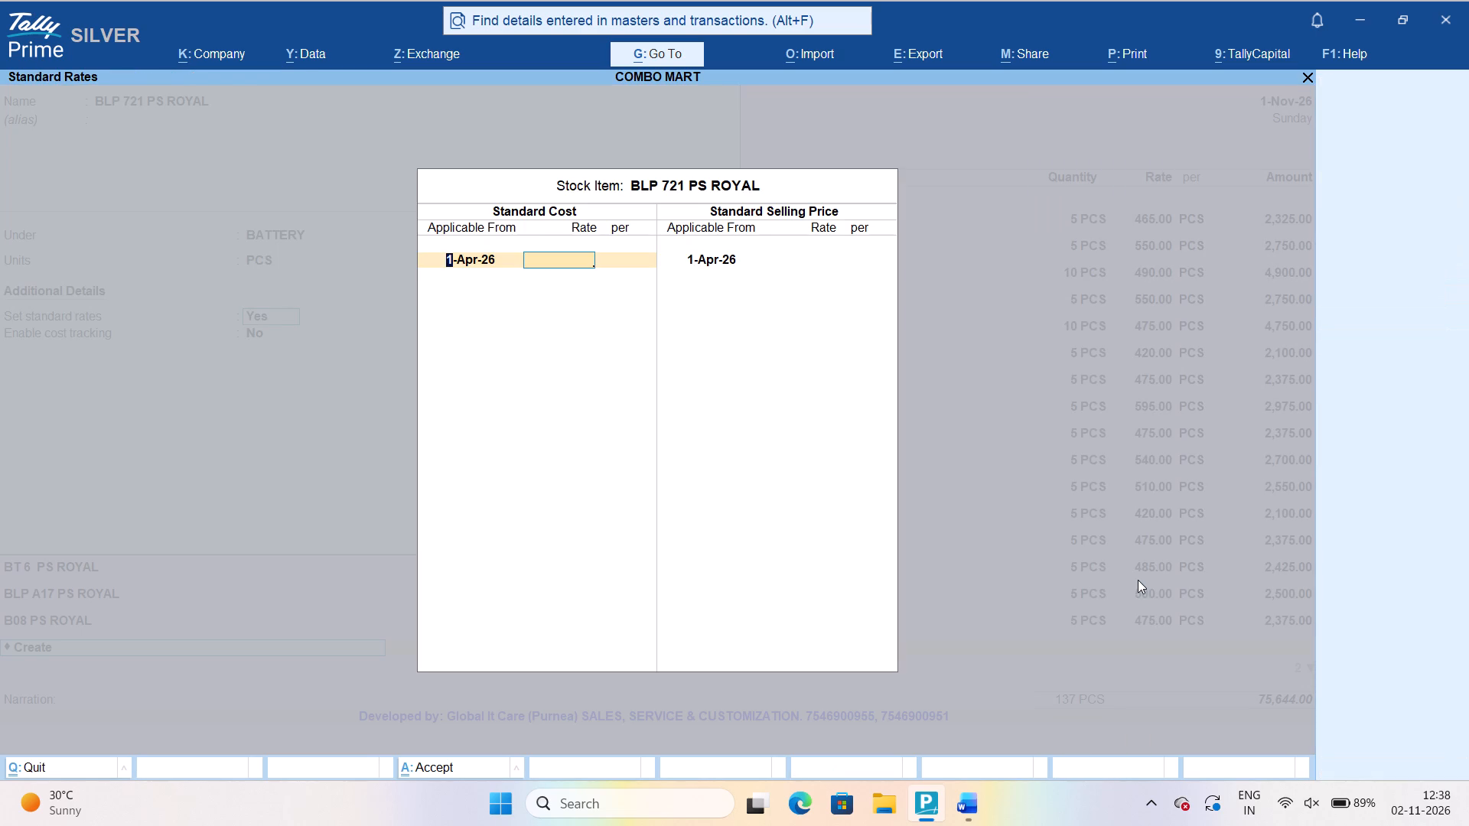
pyautogui.write('1-11')
pyautogui.press('Return')
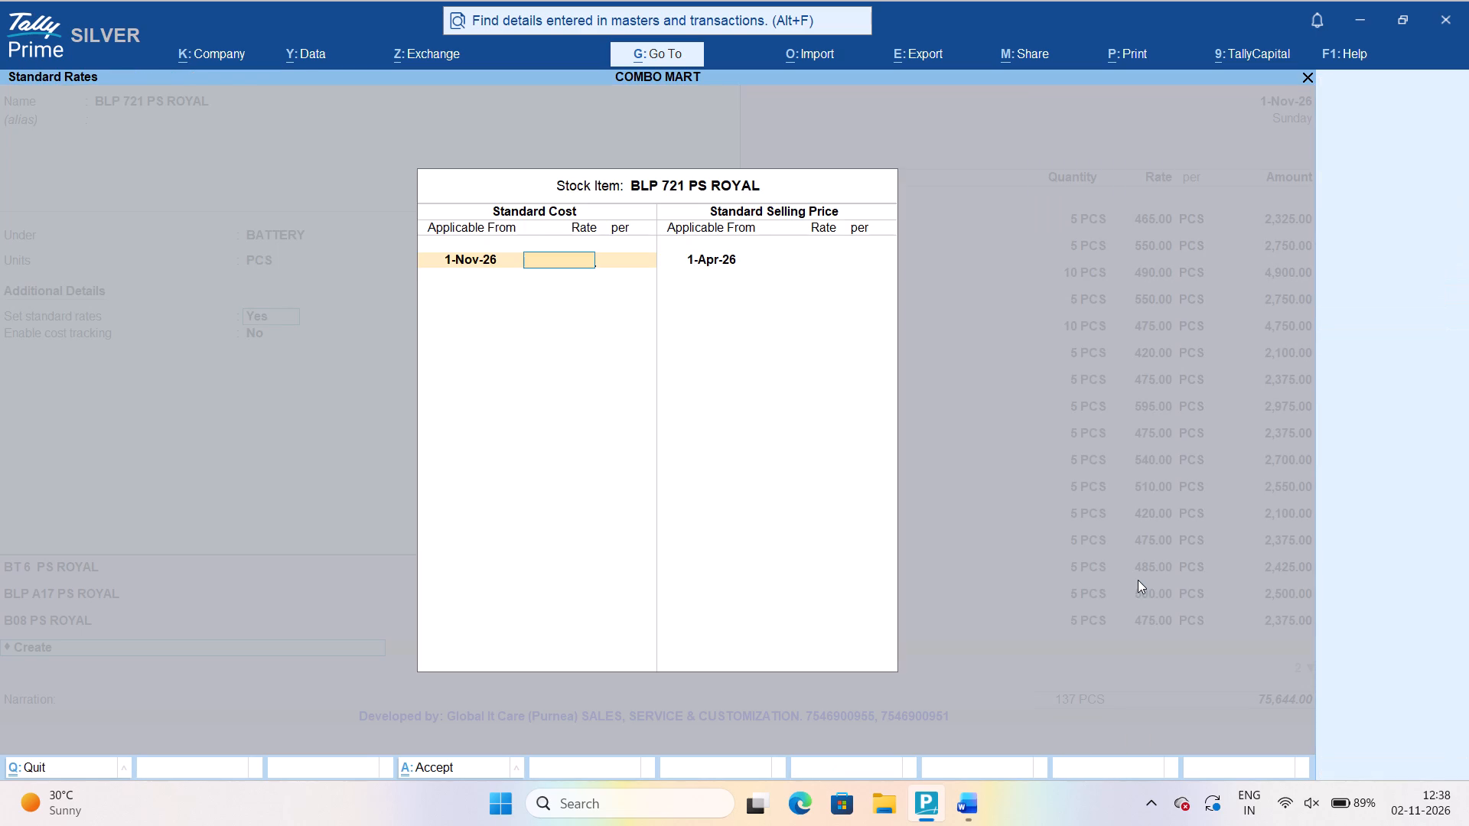
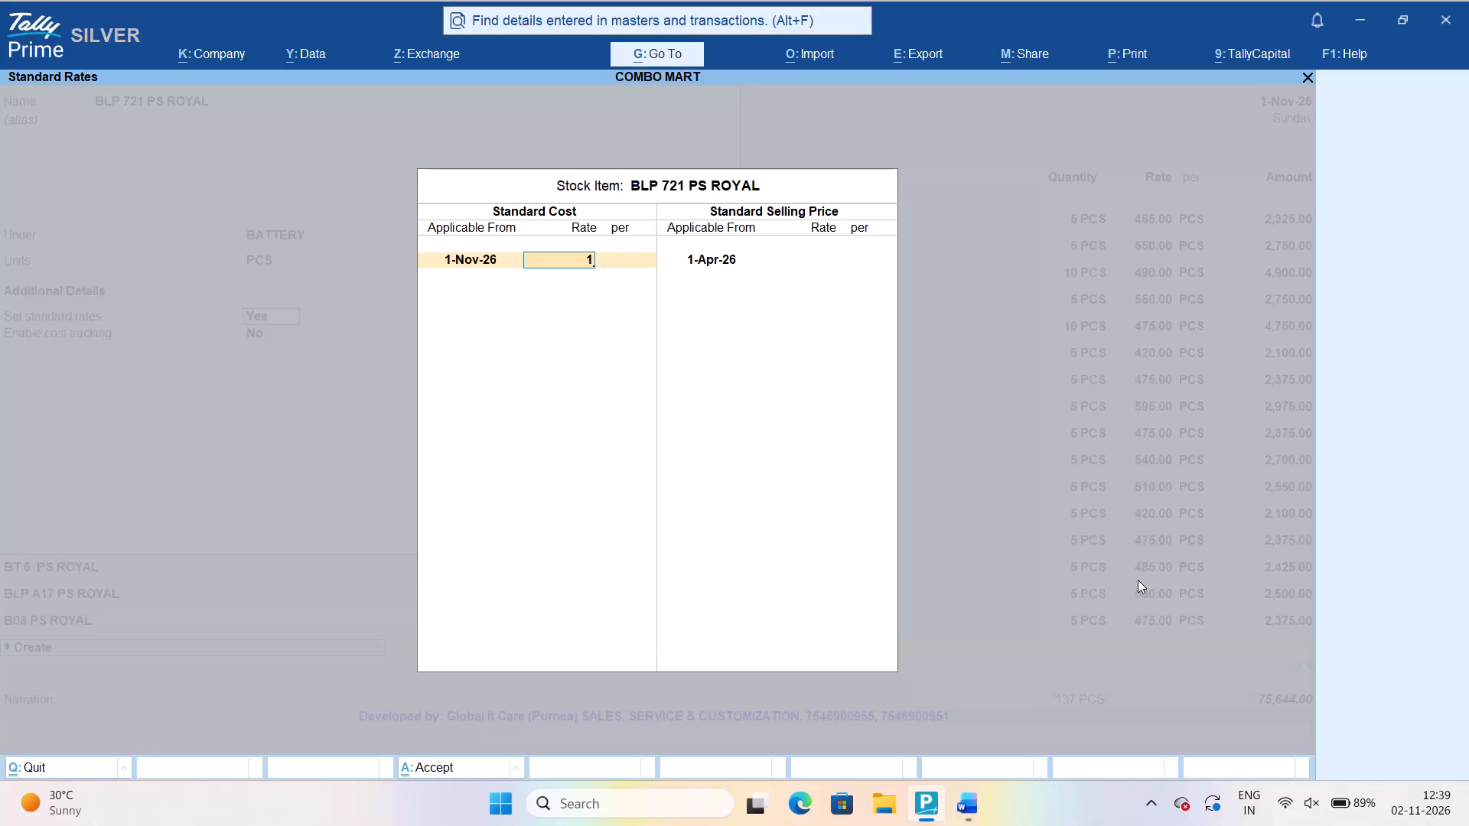
# Set the standard cost rate of BLP 721 PS ROYAL to 430 per PCS.
pyautogui.press('BackSpace')
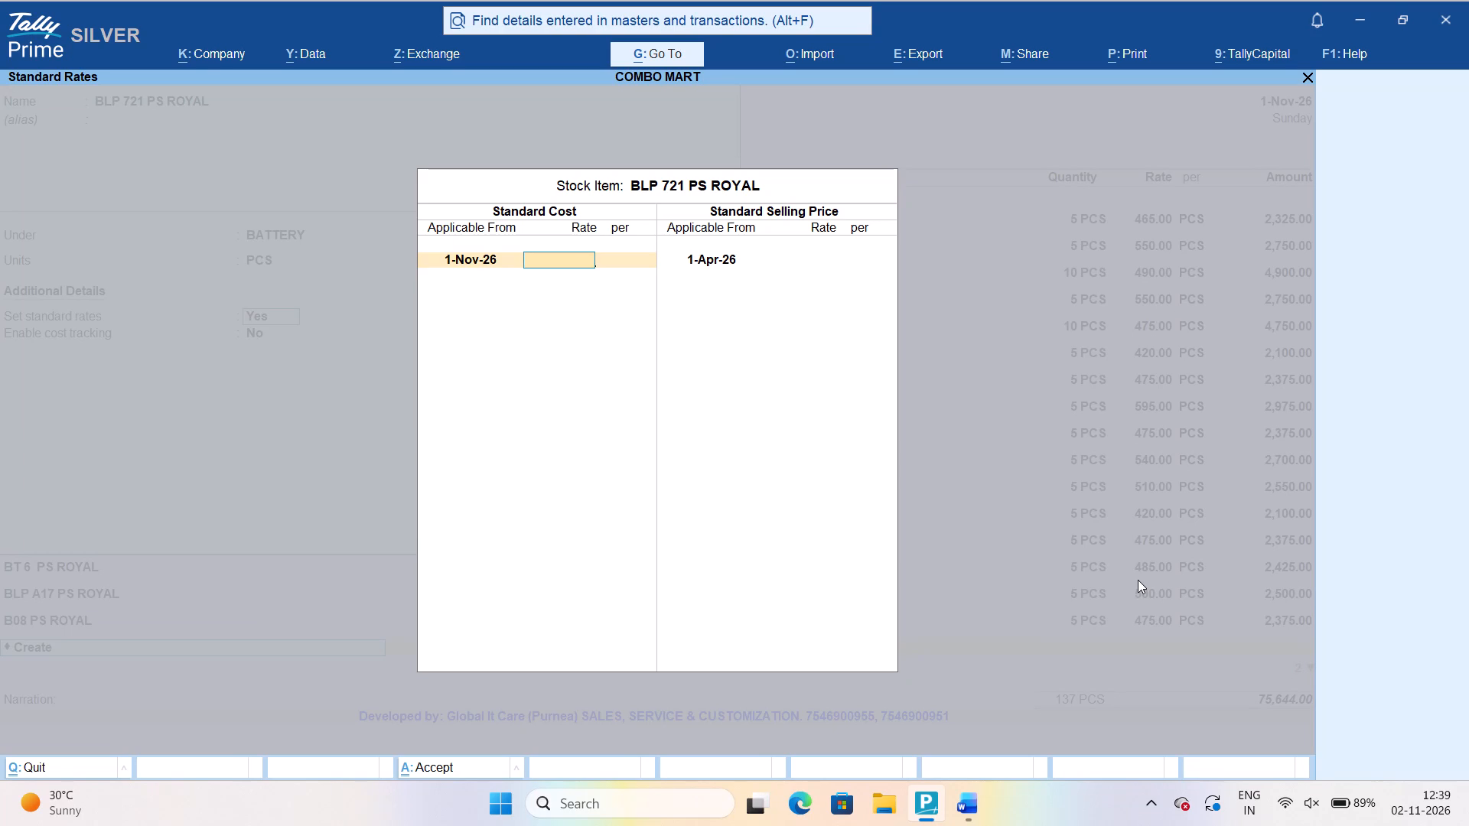
pyautogui.write('430')
pyautogui.press('Return')
pyautogui.press('Return')
pyautogui.press('Return')
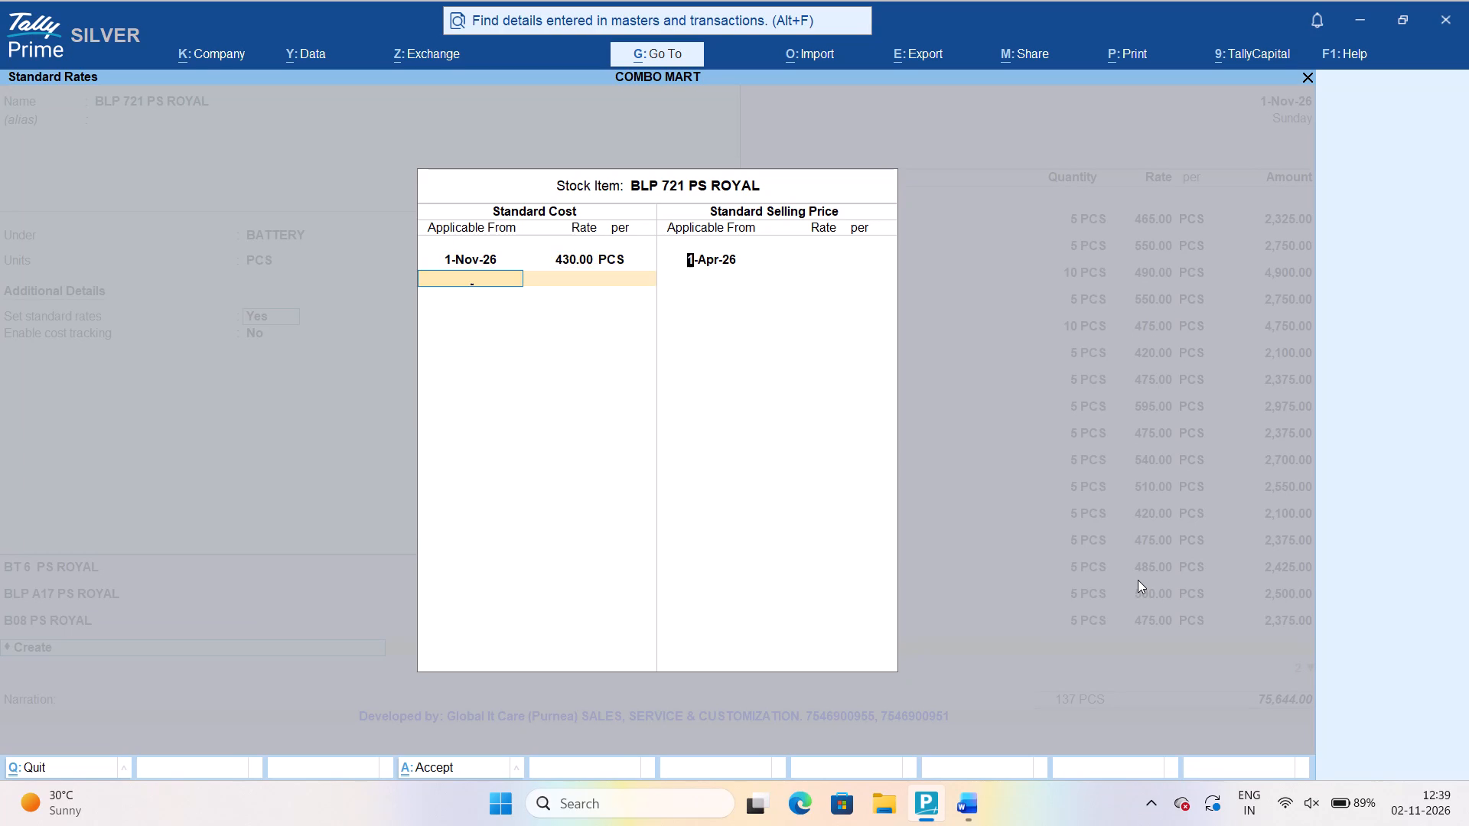
# Set the standard selling price of BLP 721 PS ROYAL to 450 from 1-Nov-26 and save the new stock item.
pyautogui.write('1-11')
pyautogui.press('Return')
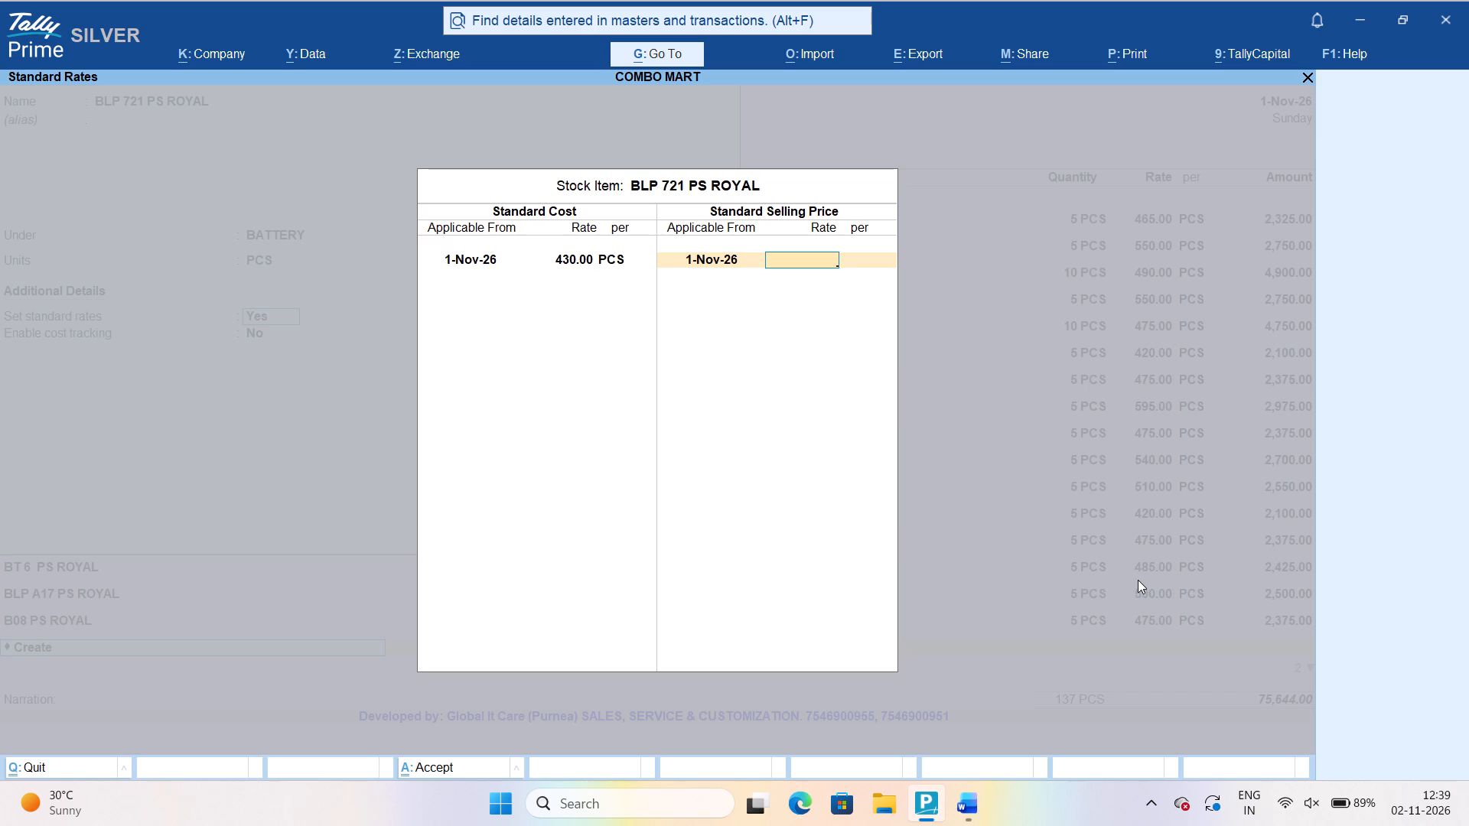
pyautogui.write('450')
pyautogui.press('Return')
pyautogui.press('Return')
pyautogui.press('Return')
pyautogui.press('Return')
pyautogui.press('Return')
pyautogui.press('Return')
pyautogui.press('Return')
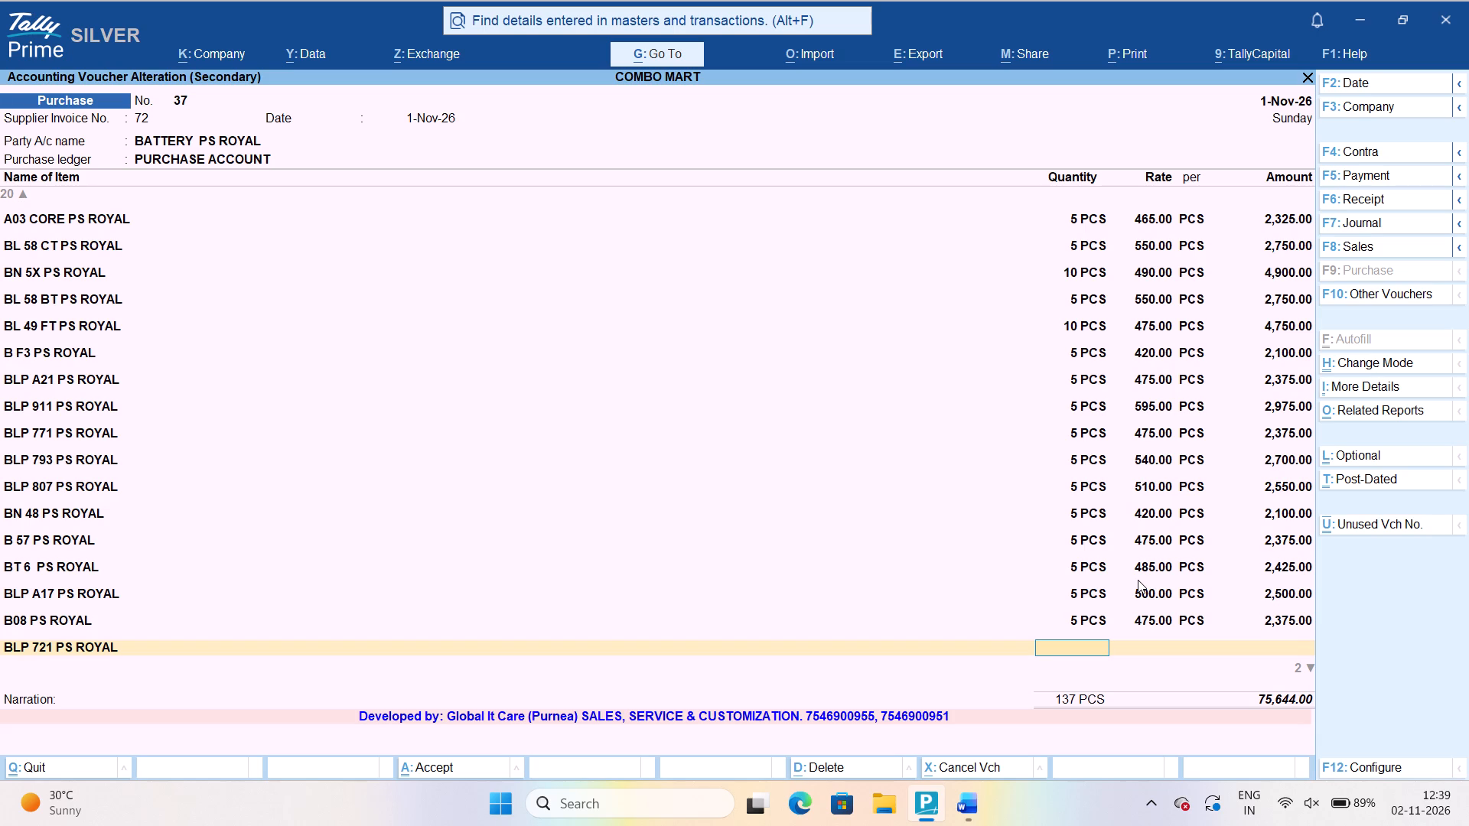
# Enter 5 PCS of BLP 721 PS ROYAL at the rate of 430 on the purchase voucher line.
pyautogui.press('5')
pyautogui.press('Return')
pyautogui.press('Return')
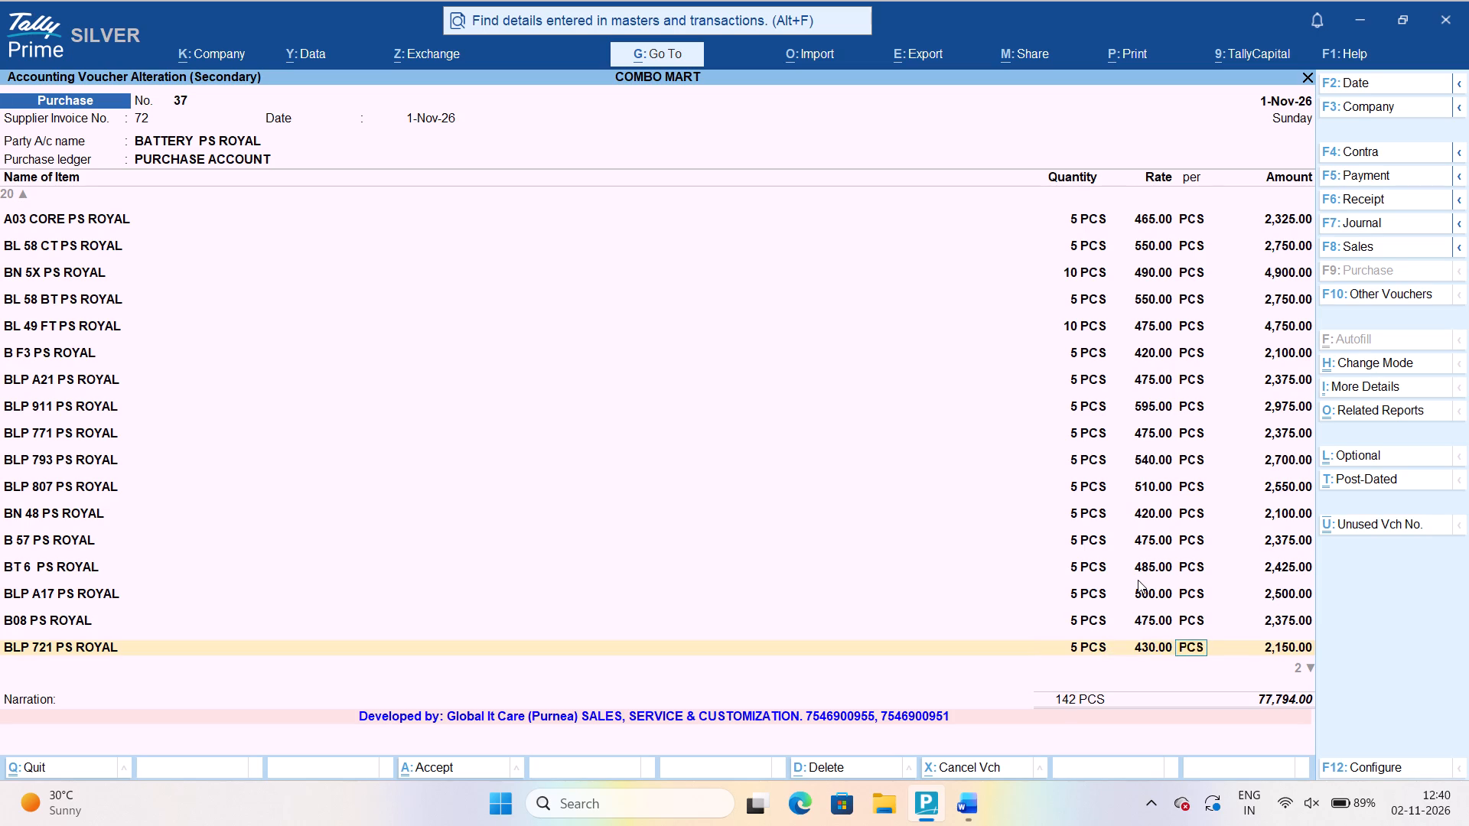
pyautogui.press('Return')
pyautogui.press('Return')
pyautogui.press('Return')
pyautogui.press('BackSpace')
pyautogui.press('Return')
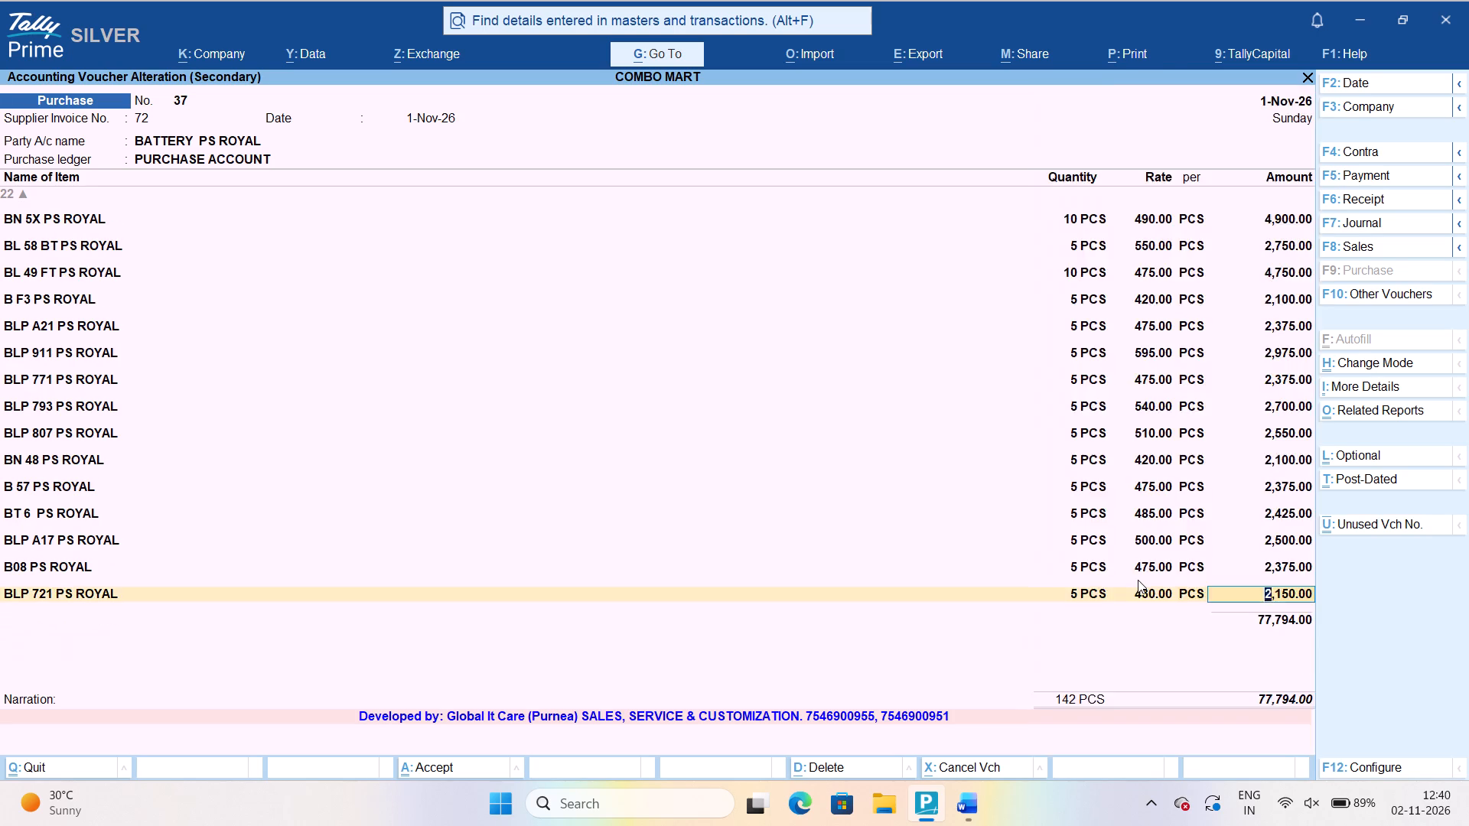
pyautogui.press('Return')
pyautogui.press('BackSpace')
pyautogui.press('Return')
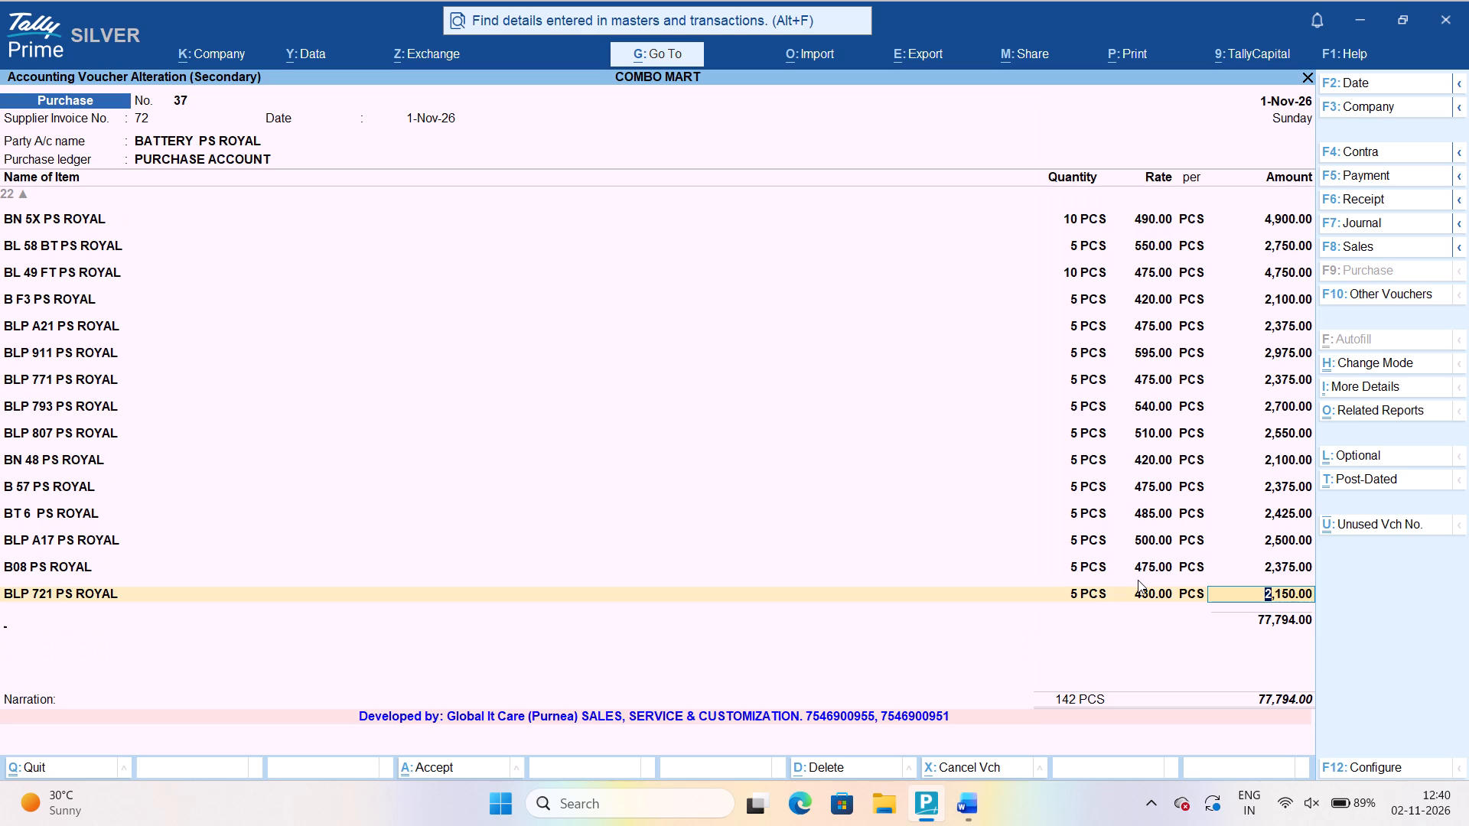
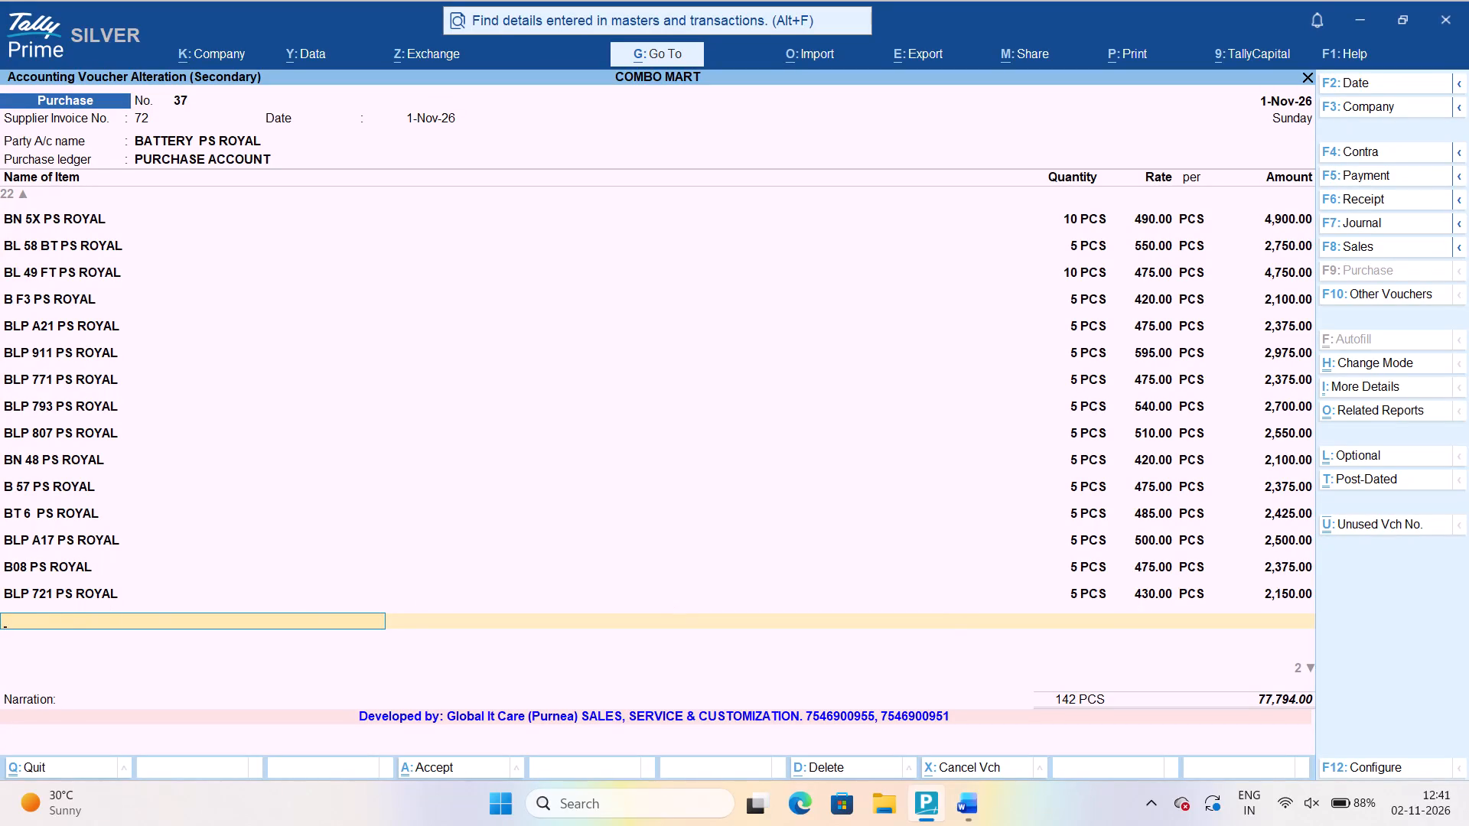
# Add B05 PS ROYAL to the purchase voucher with a quantity of 10 PCS at the rate of 455.
pyautogui.click(64, 610)
pyautogui.write('BB')
pyautogui.press('BackSpace')
pyautogui.press('BackSpace')
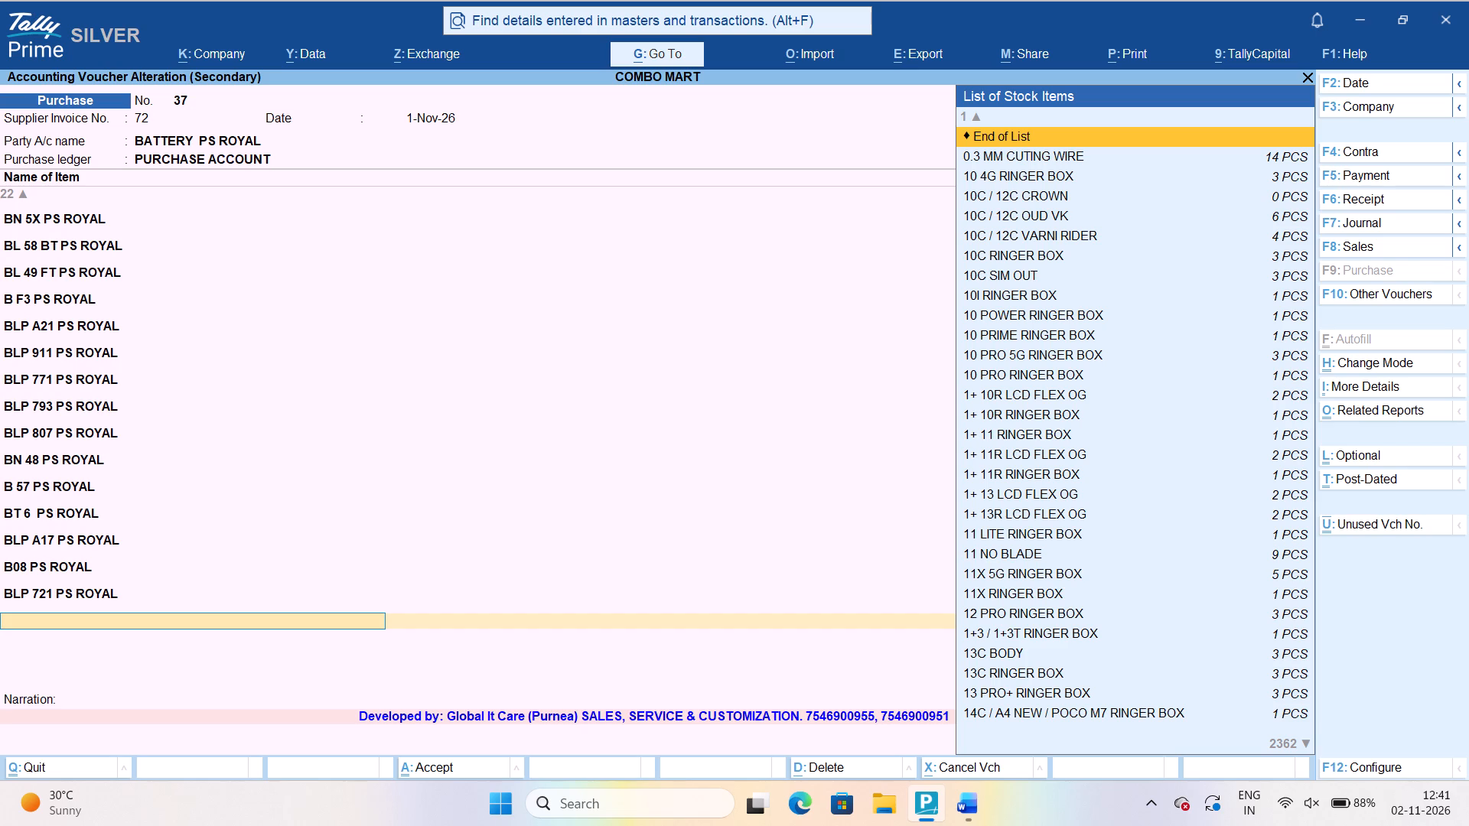
pyautogui.press('b')
pyautogui.write('05')
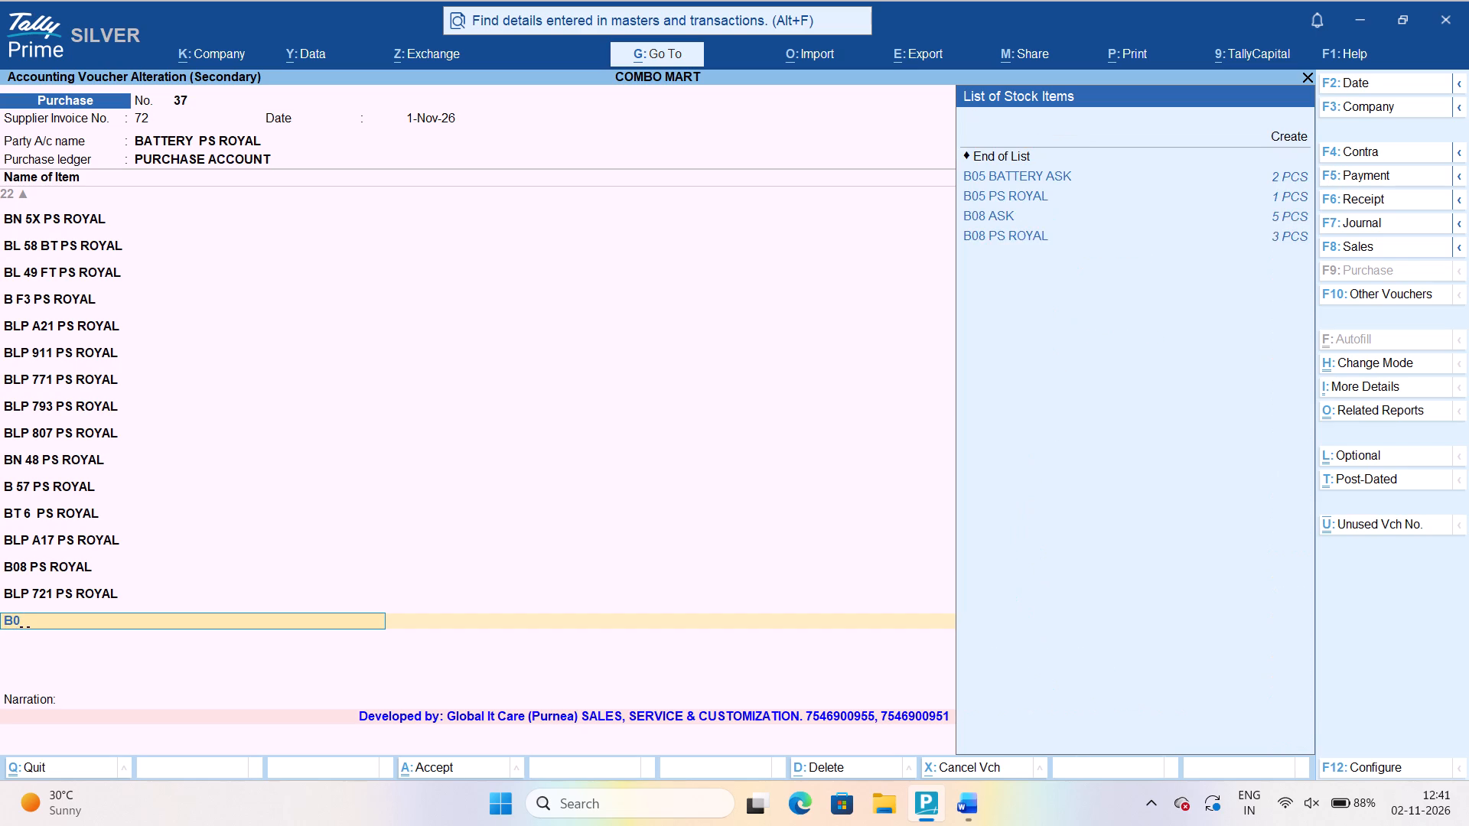
pyautogui.press('space')
pyautogui.press('Down')
pyautogui.press('Down')
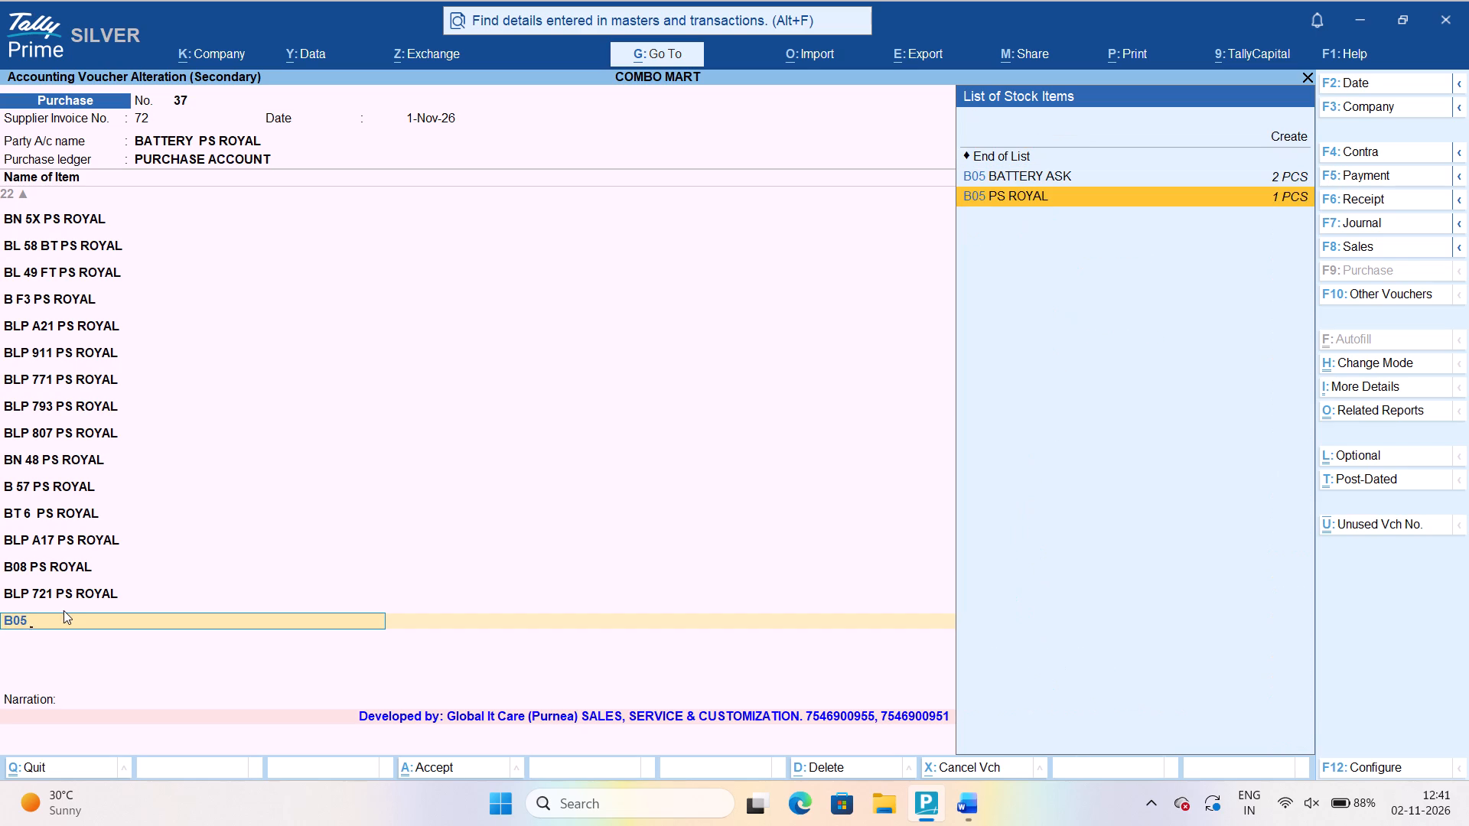
pyautogui.press('Return')
pyautogui.press('Return')
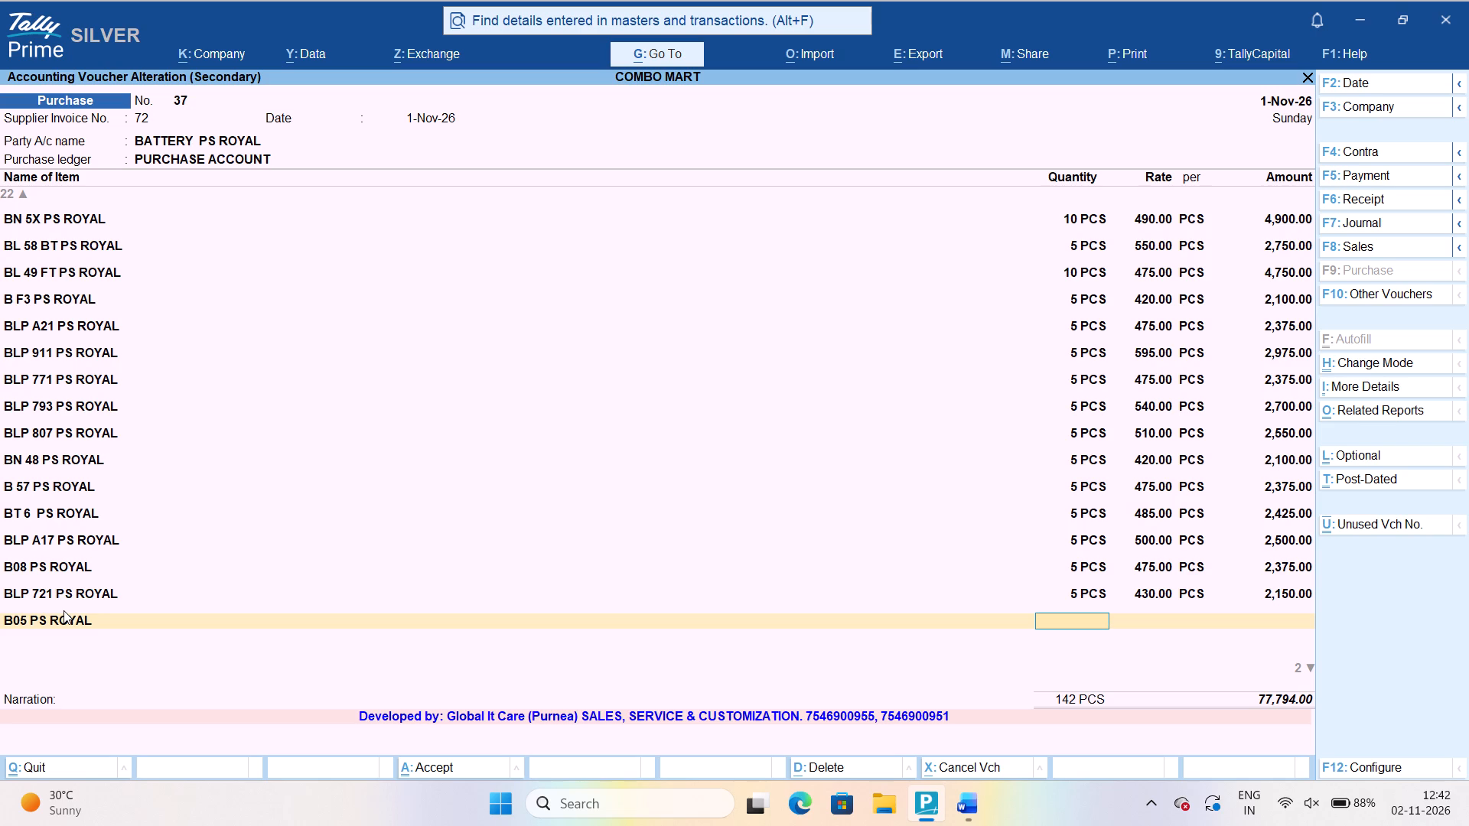
pyautogui.write('10')
pyautogui.press('Return')
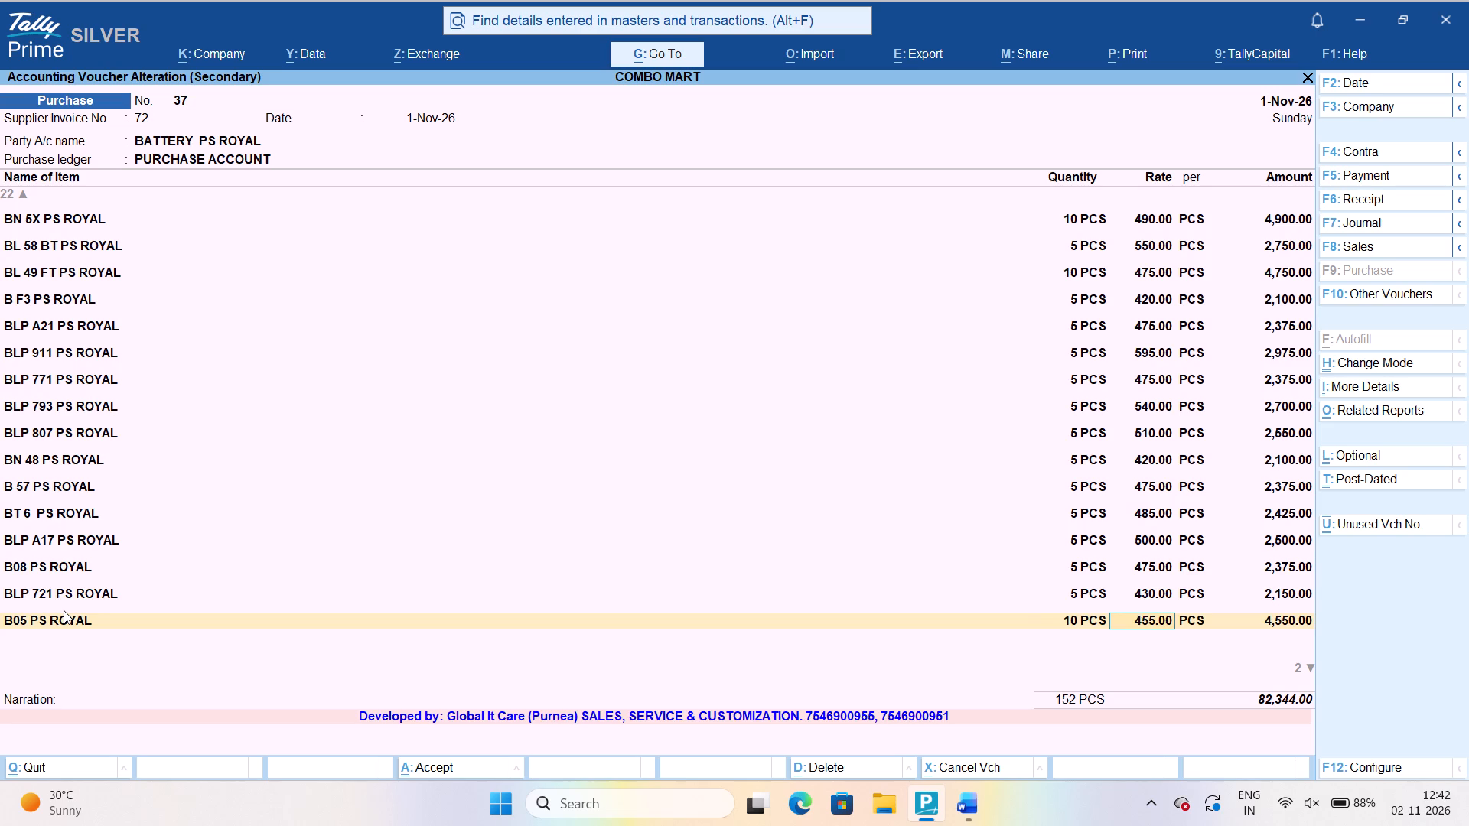
pyautogui.press('Return')
pyautogui.press('Return')
pyautogui.press('Return')
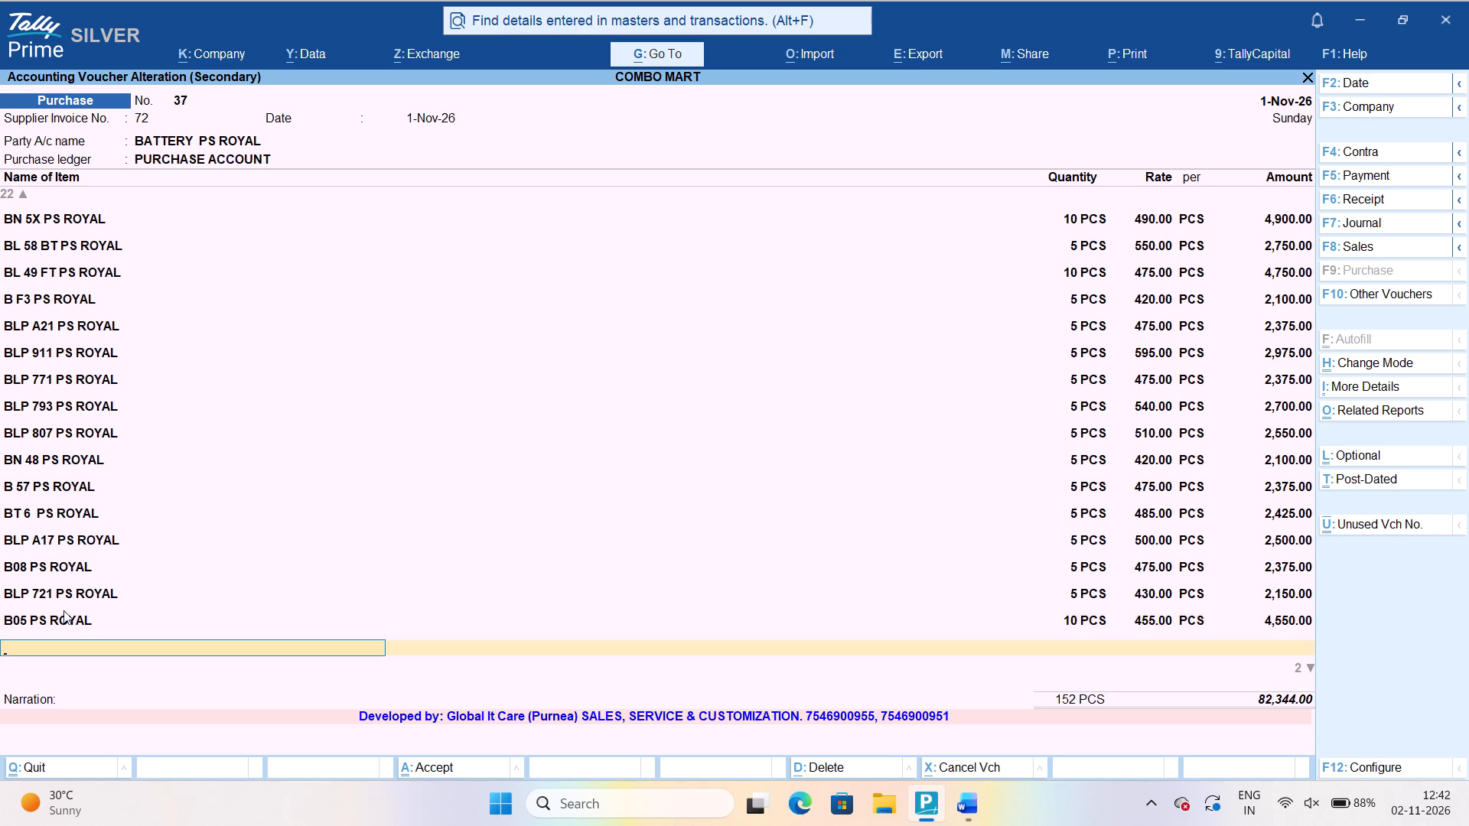
# Add BLP A19 PS ROYAL on the next voucher line with 5 PCS at the rate of 485.
pyautogui.write('BLP')
pyautogui.press('space')
pyautogui.write('A19')
pyautogui.press('space')
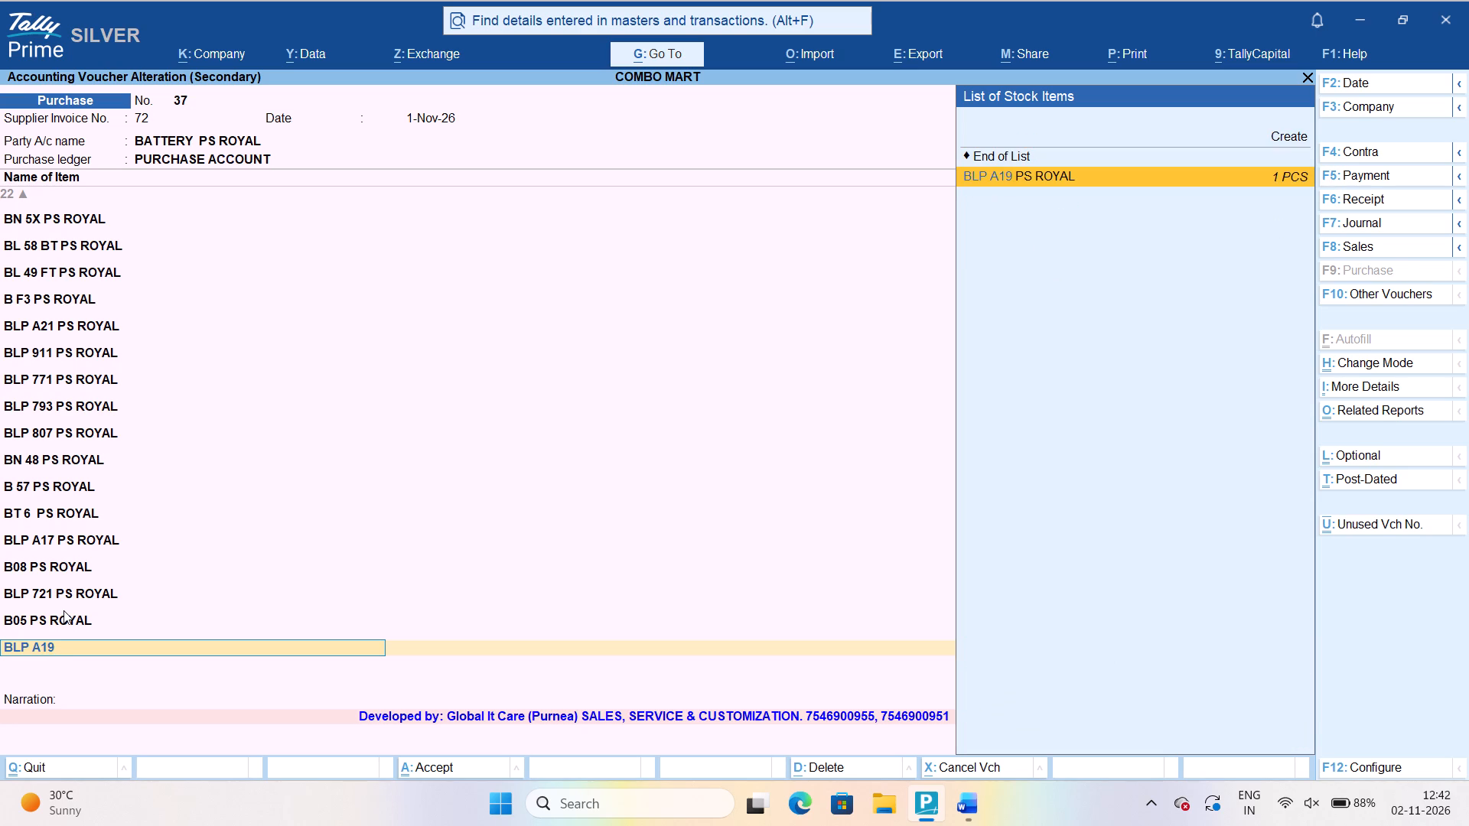
pyautogui.press('Return')
pyautogui.press('Return')
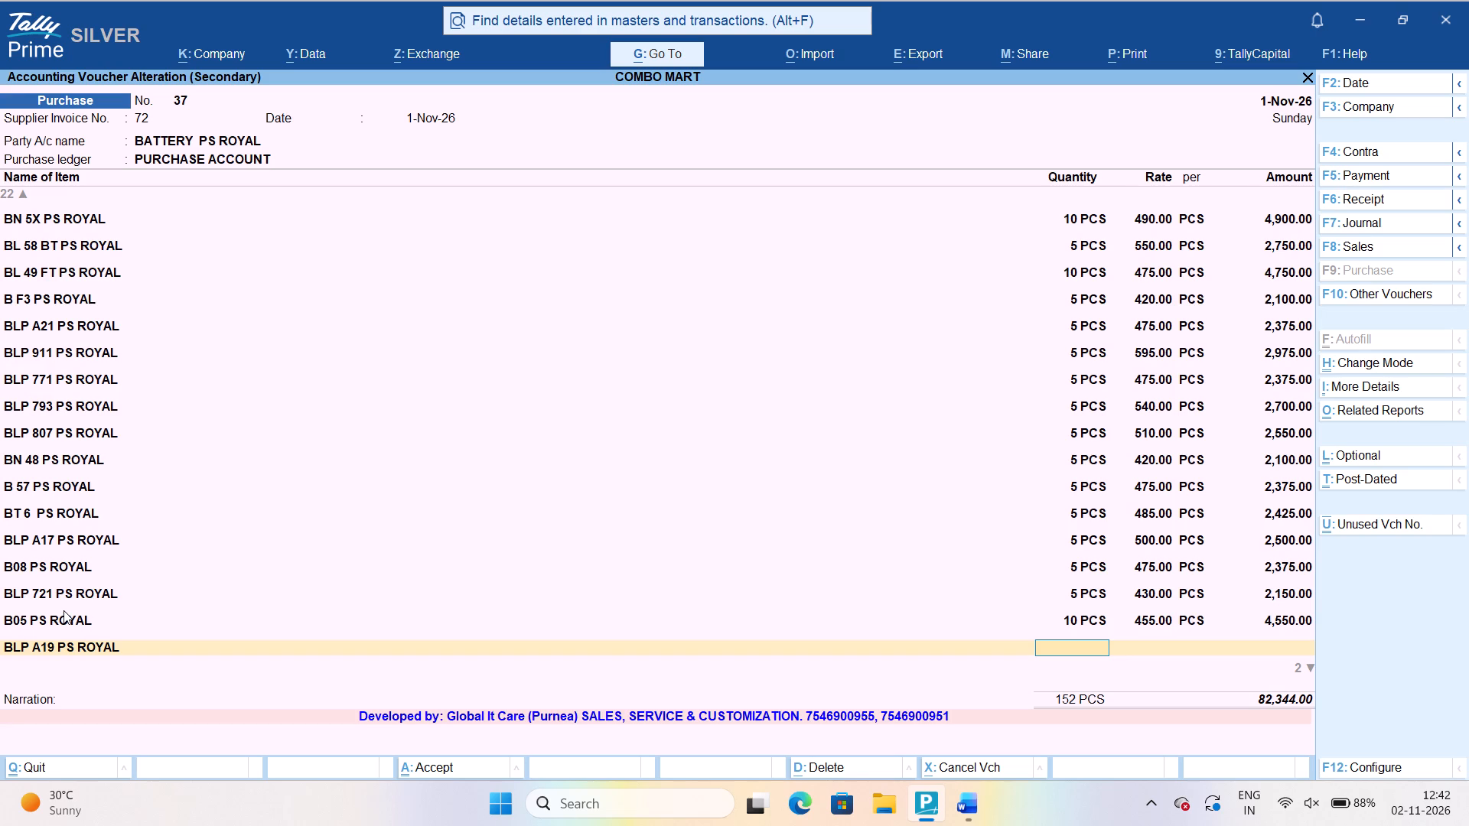
pyautogui.press('5')
pyautogui.press('Return')
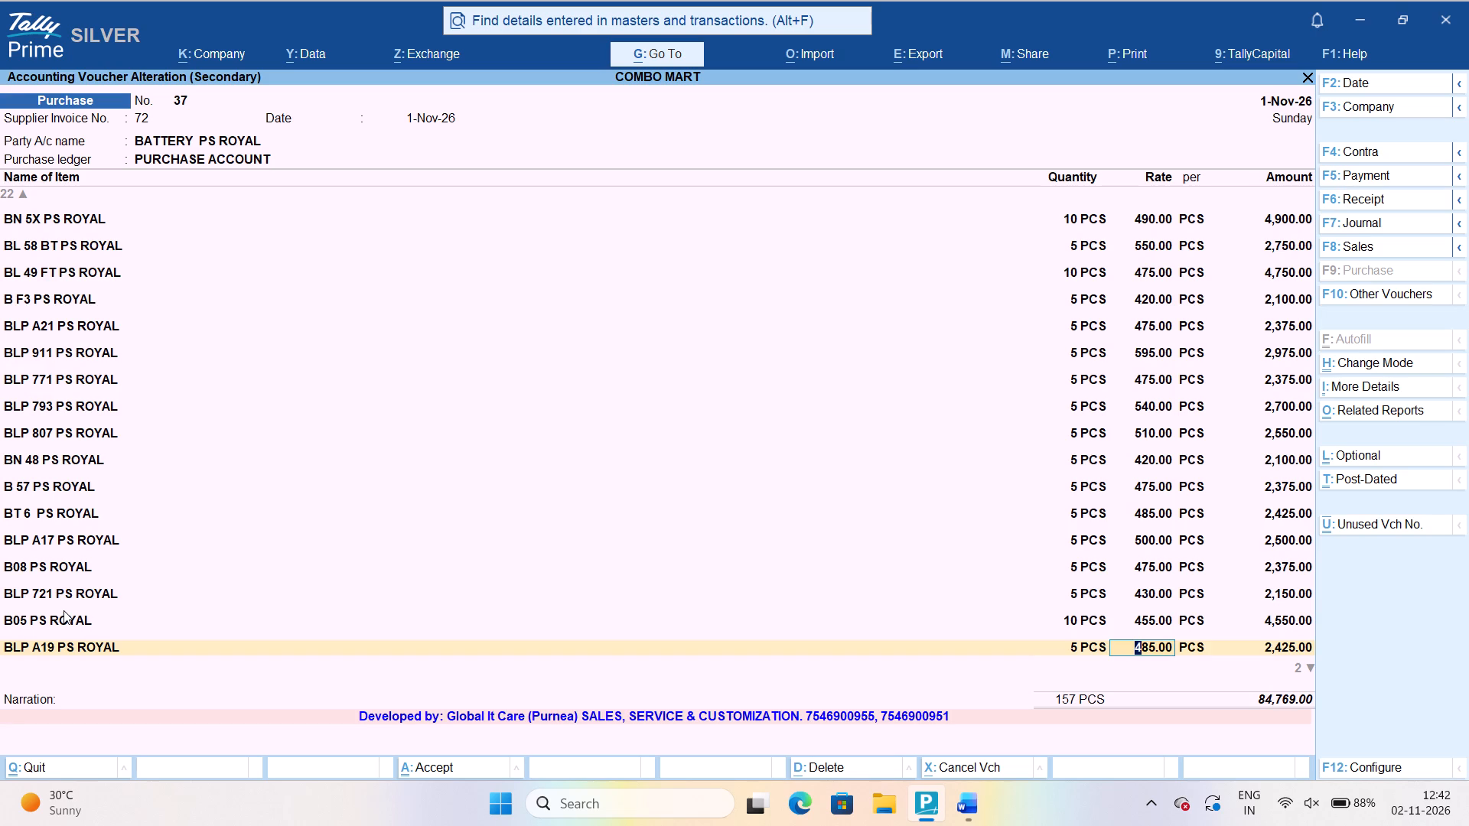
pyautogui.press('Return')
pyautogui.press('Return')
pyautogui.press('Return')
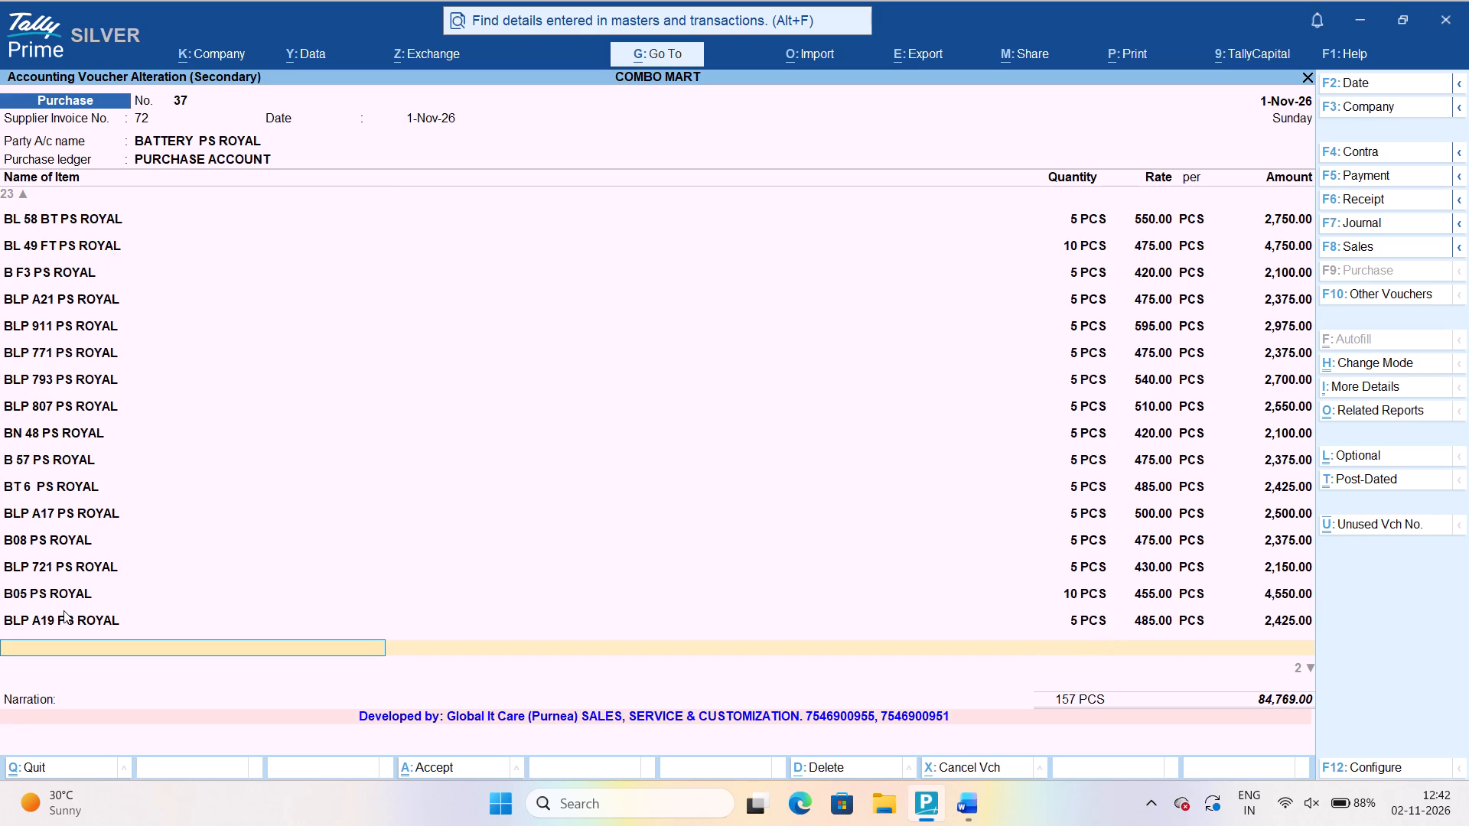
# Add BLP 915 PS ROYAL on the next voucher line with 10 PCS at the rate of 510.
pyautogui.write('BLP 915')
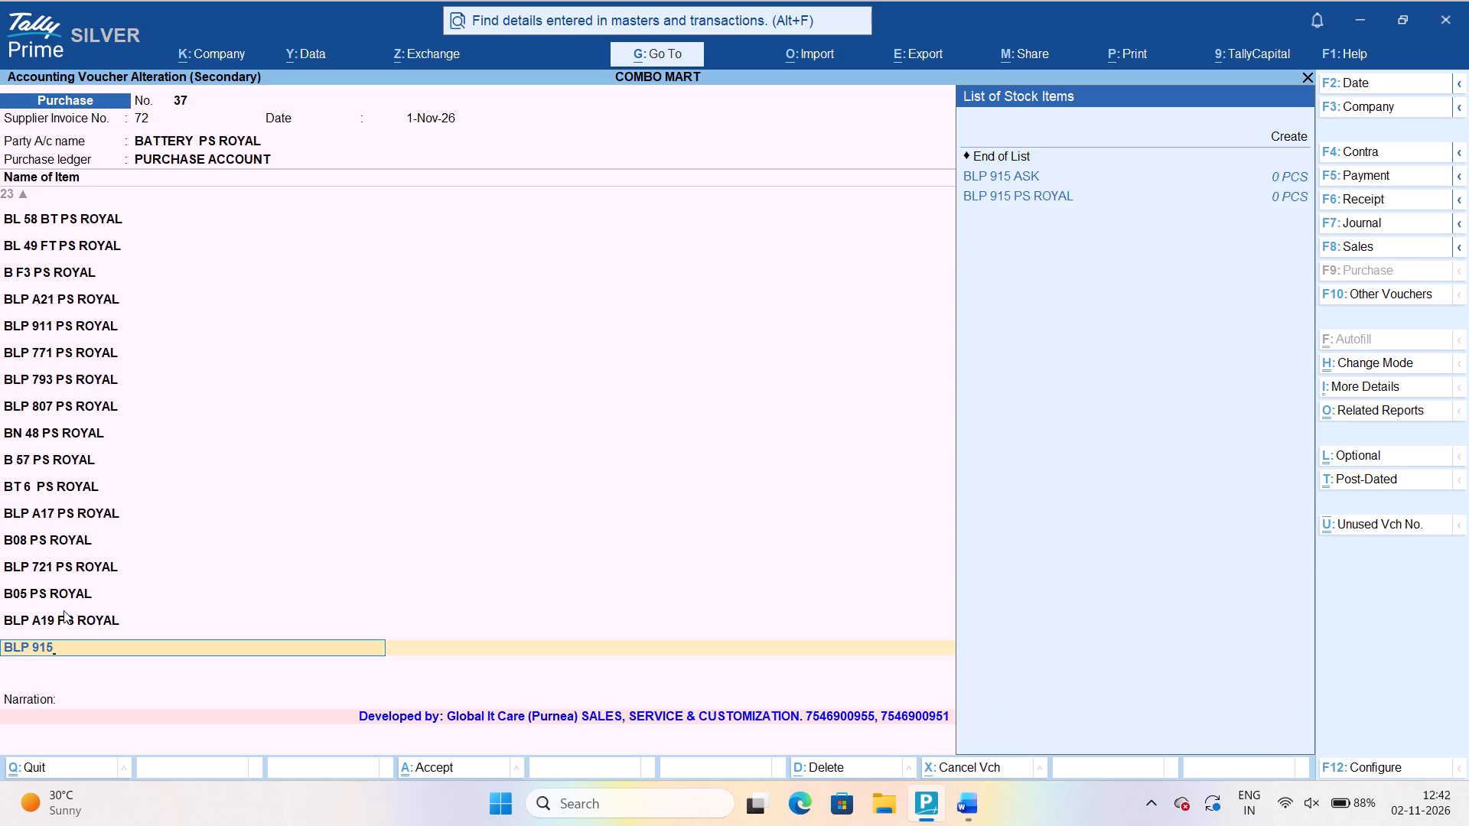
pyautogui.press('Down')
pyautogui.press('Down')
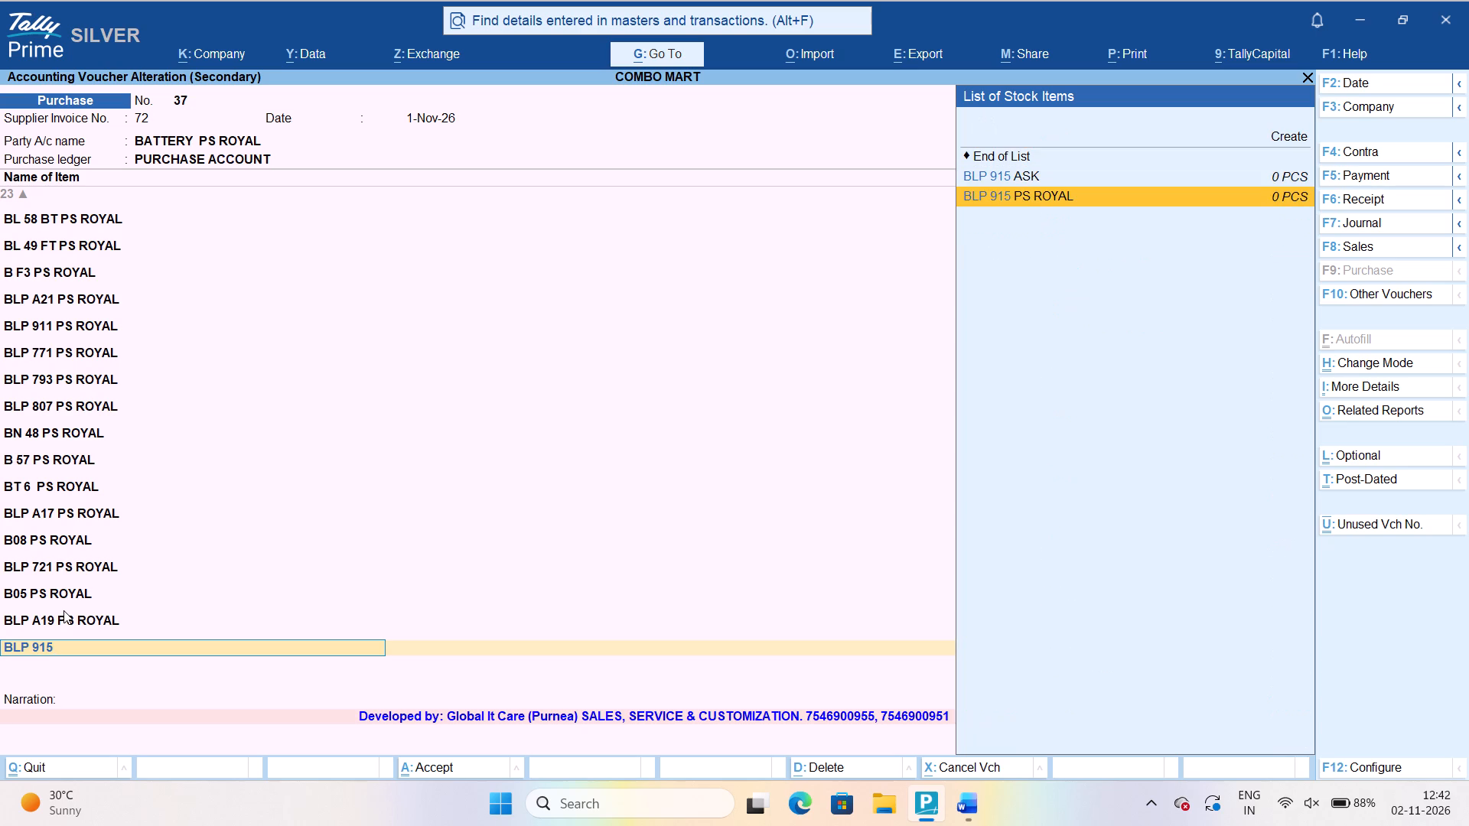
pyautogui.press('Return')
pyautogui.press('Return')
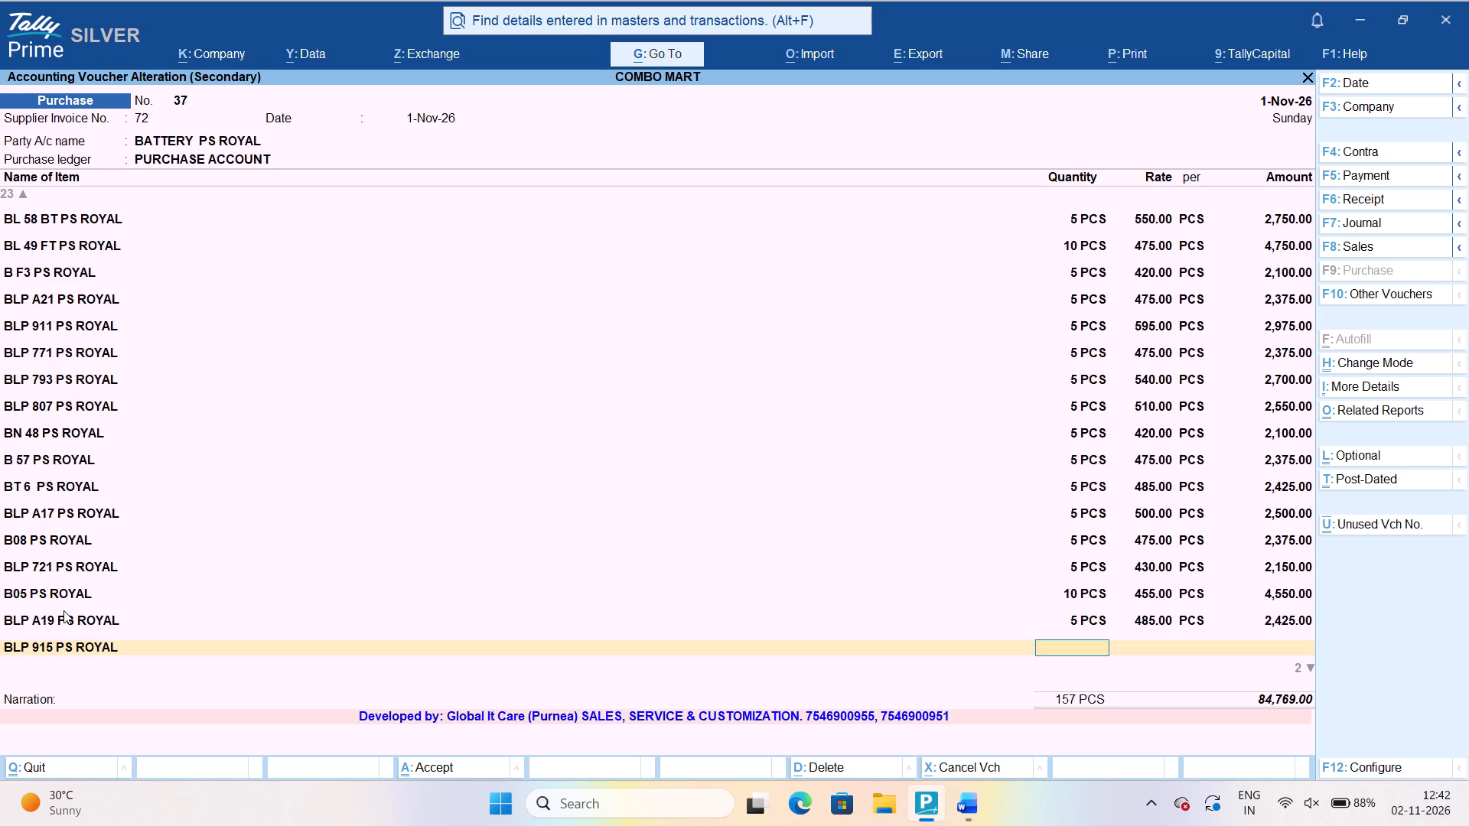
pyautogui.write('10')
pyautogui.press('Return')
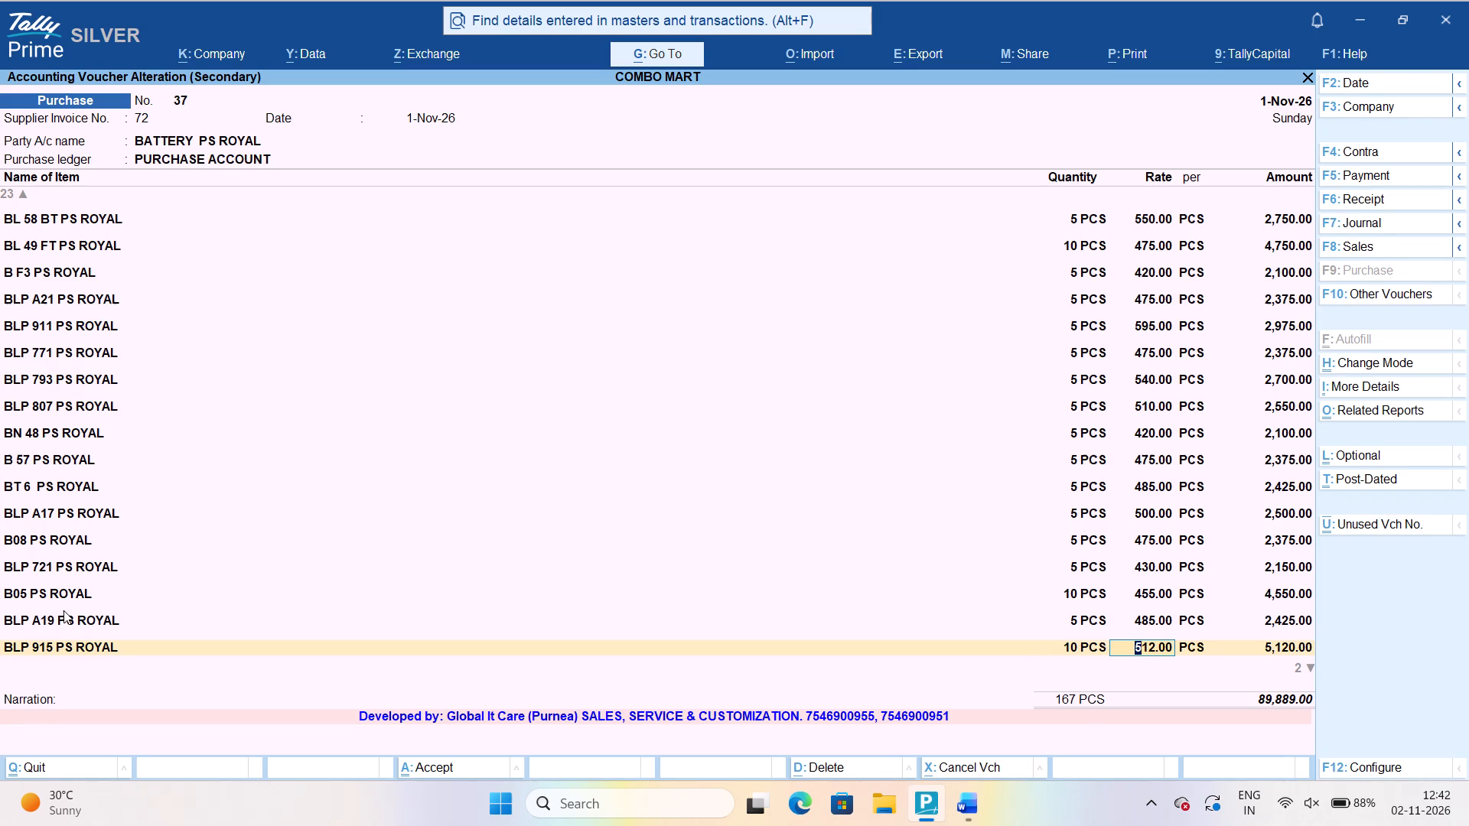
pyautogui.write('510')
pyautogui.press('Return')
pyautogui.press('Return')
pyautogui.press('Return')
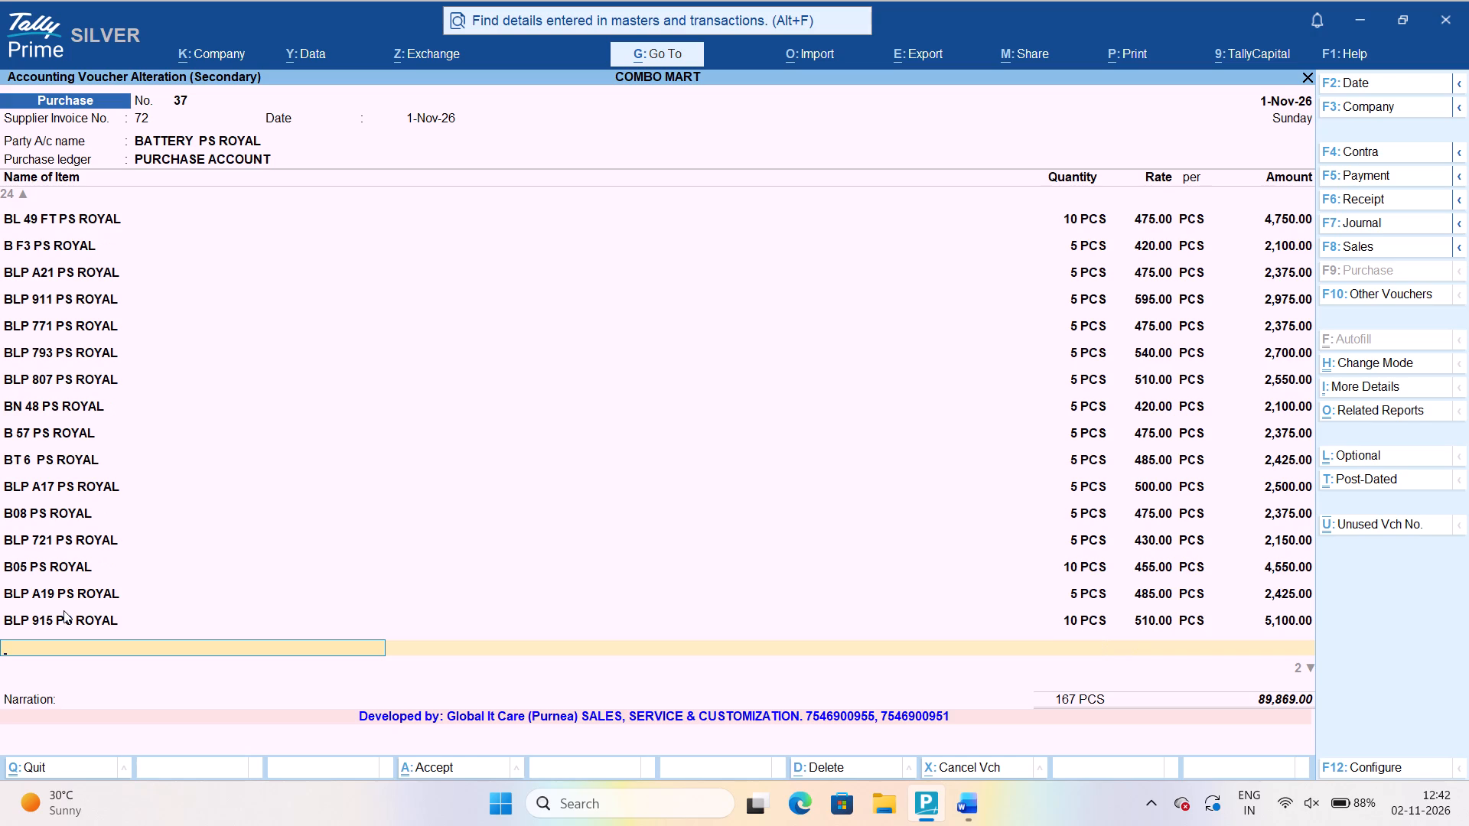
# Create a new stock item named BLP 927 PS ROYAL under the BATTERY group with PCS as its unit.
pyautogui.write('BLP')
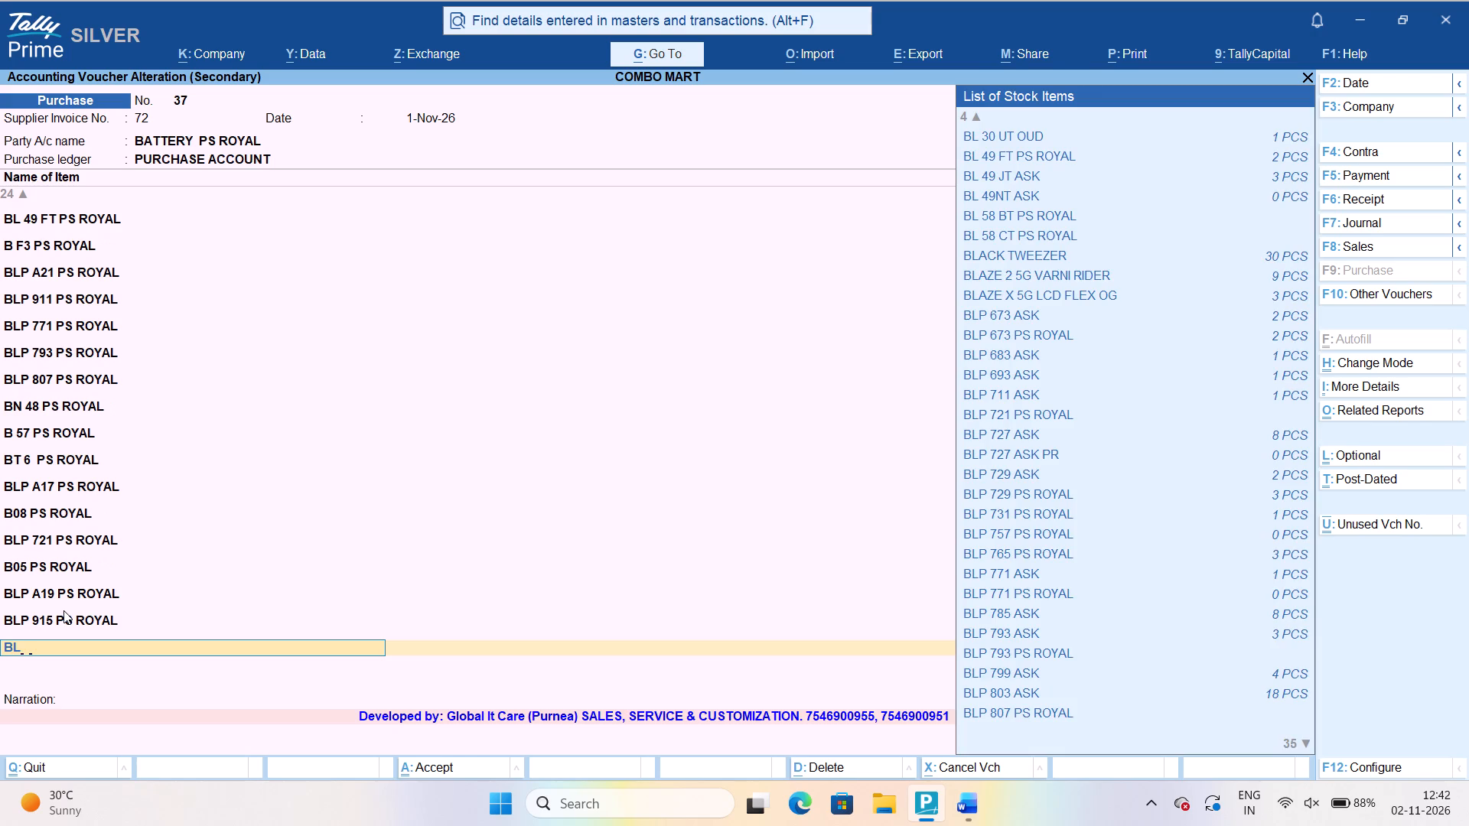
pyautogui.press('space')
pyautogui.press('9')
pyautogui.write('27')
pyautogui.press('space')
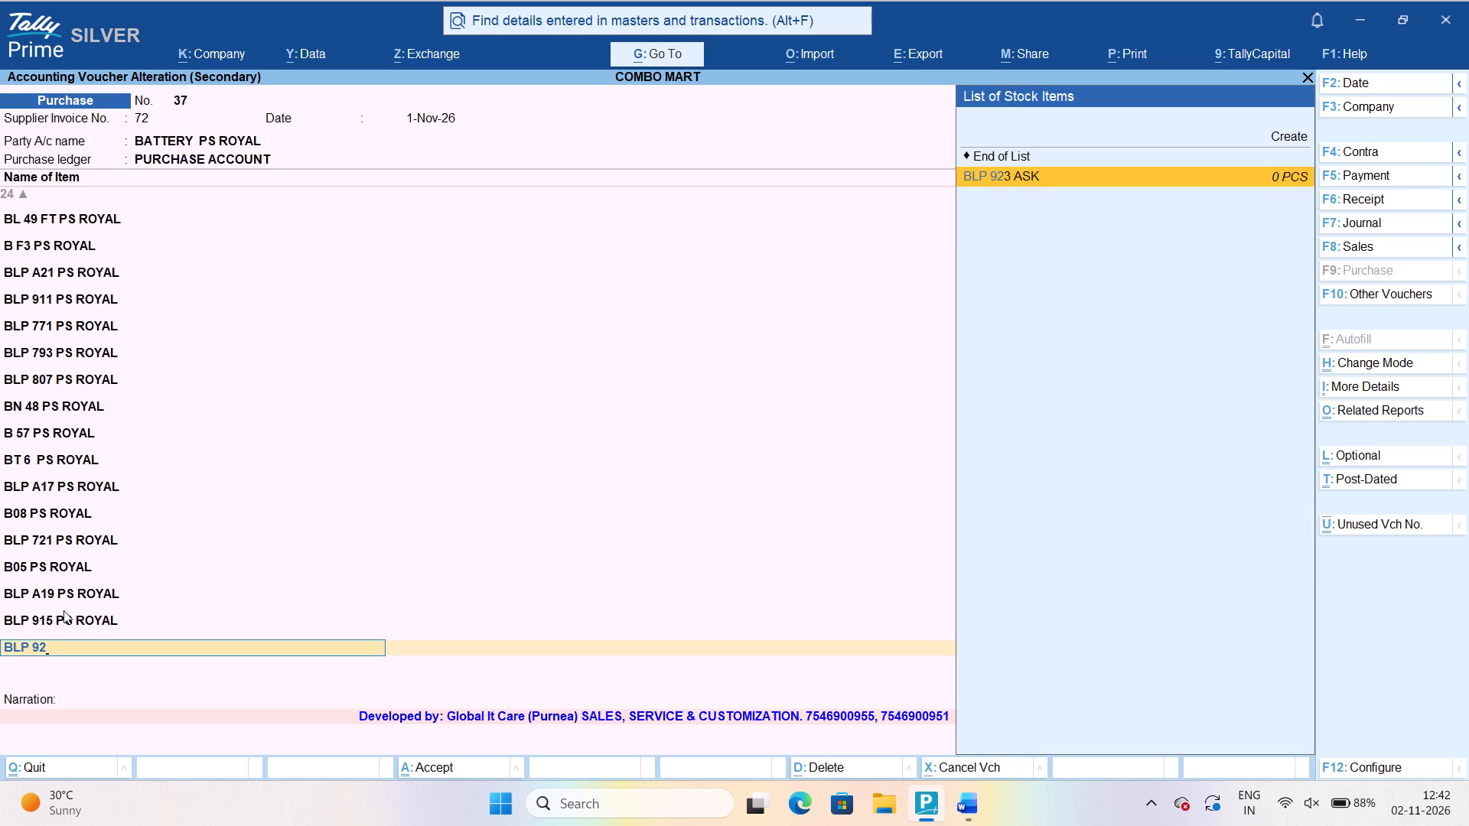
pyautogui.press('Up')
pyautogui.press('Up')
pyautogui.press('Up')
pyautogui.press('Return')
pyautogui.write('BLP 927')
pyautogui.press('space')
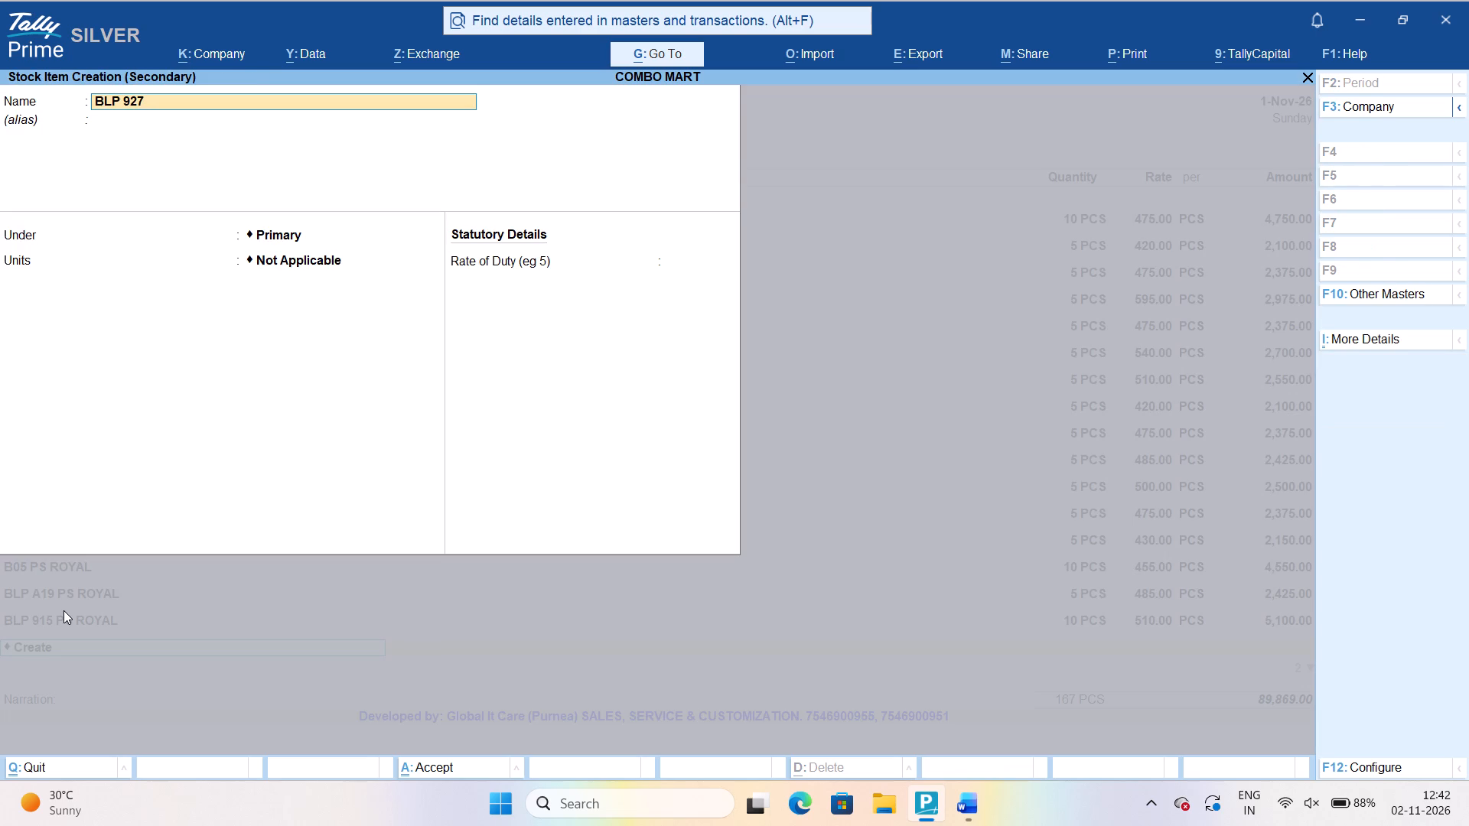
pyautogui.write('PS ROYAL')
pyautogui.press('Return')
pyautogui.press('Return')
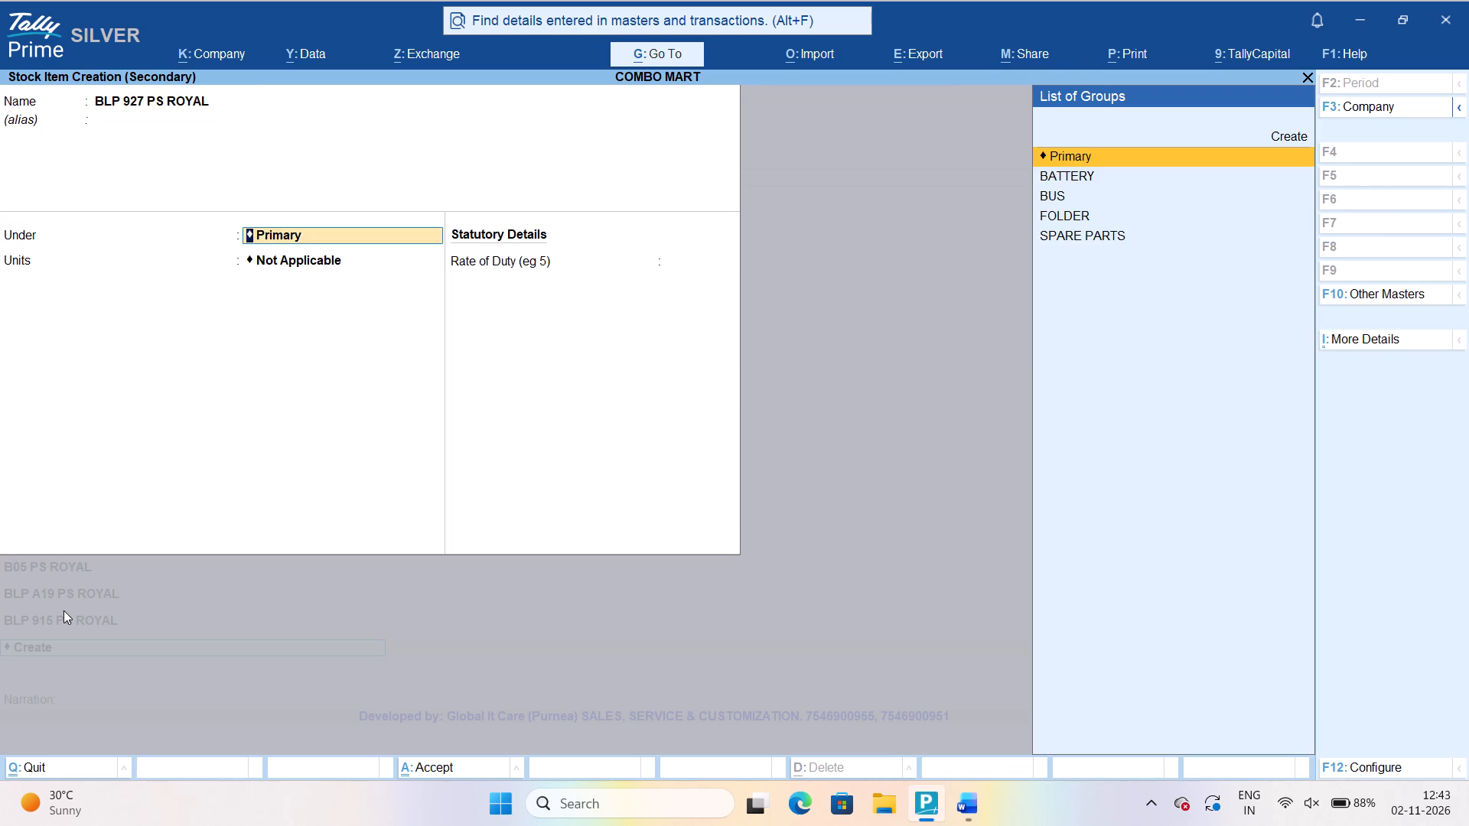
pyautogui.press('Down')
pyautogui.press('Return')
pyautogui.press('Return')
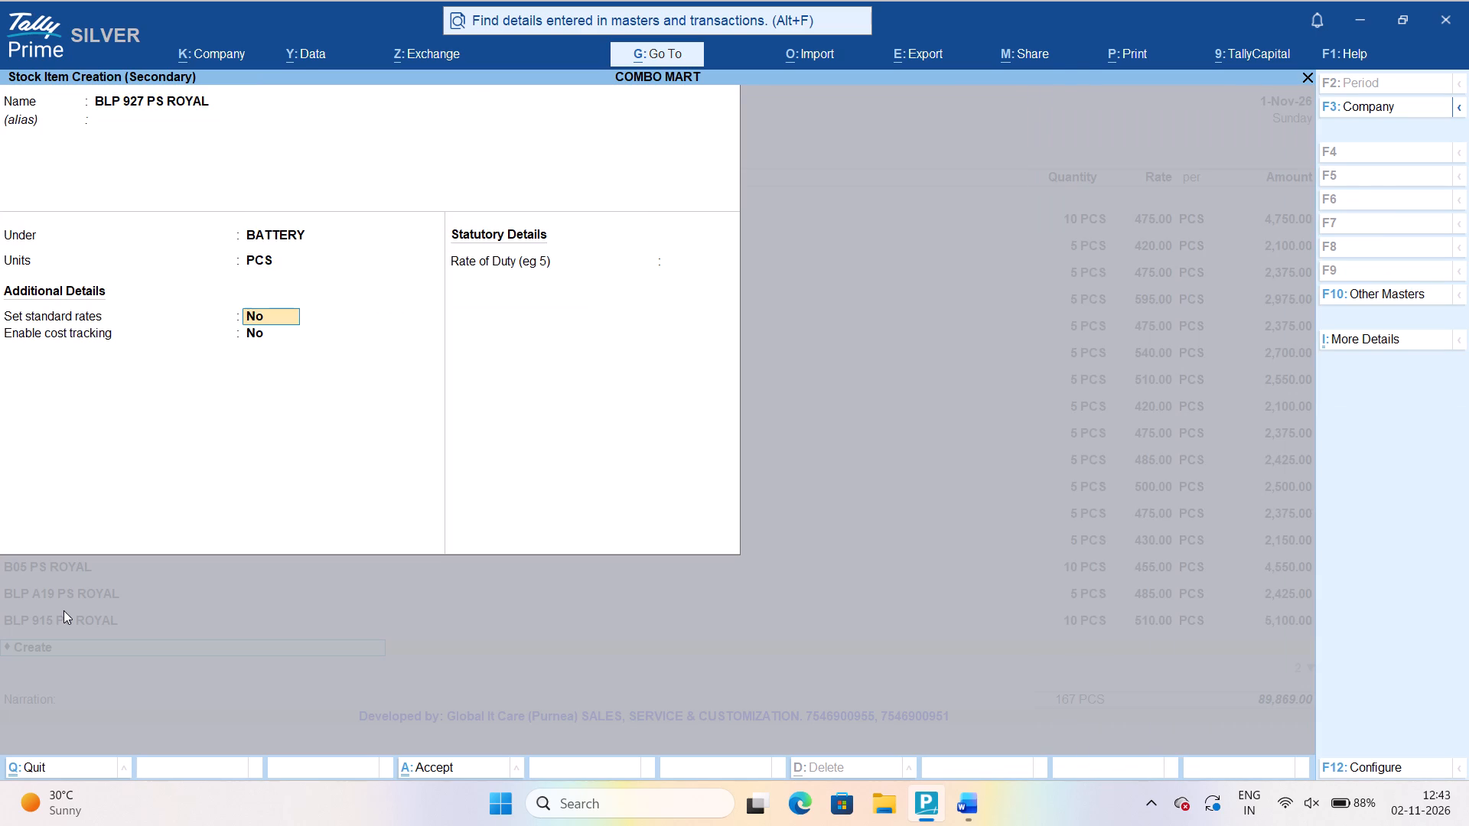
# Enable standard rates for BLP 927 PS ROYAL and set its standard cost to 530 from 1-Nov-26.
pyautogui.write('YES')
pyautogui.press('Return')
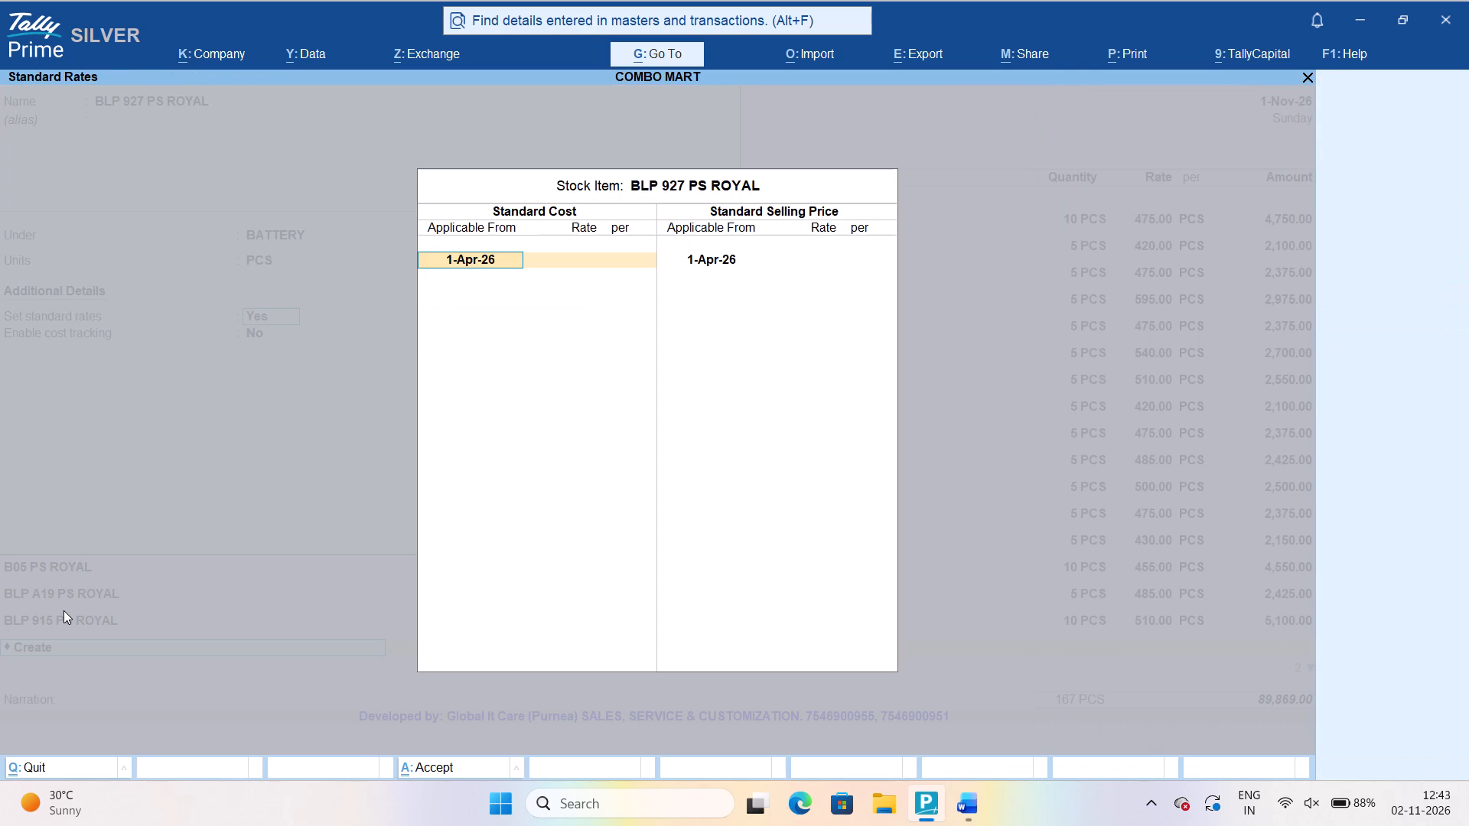
pyautogui.write('1-11')
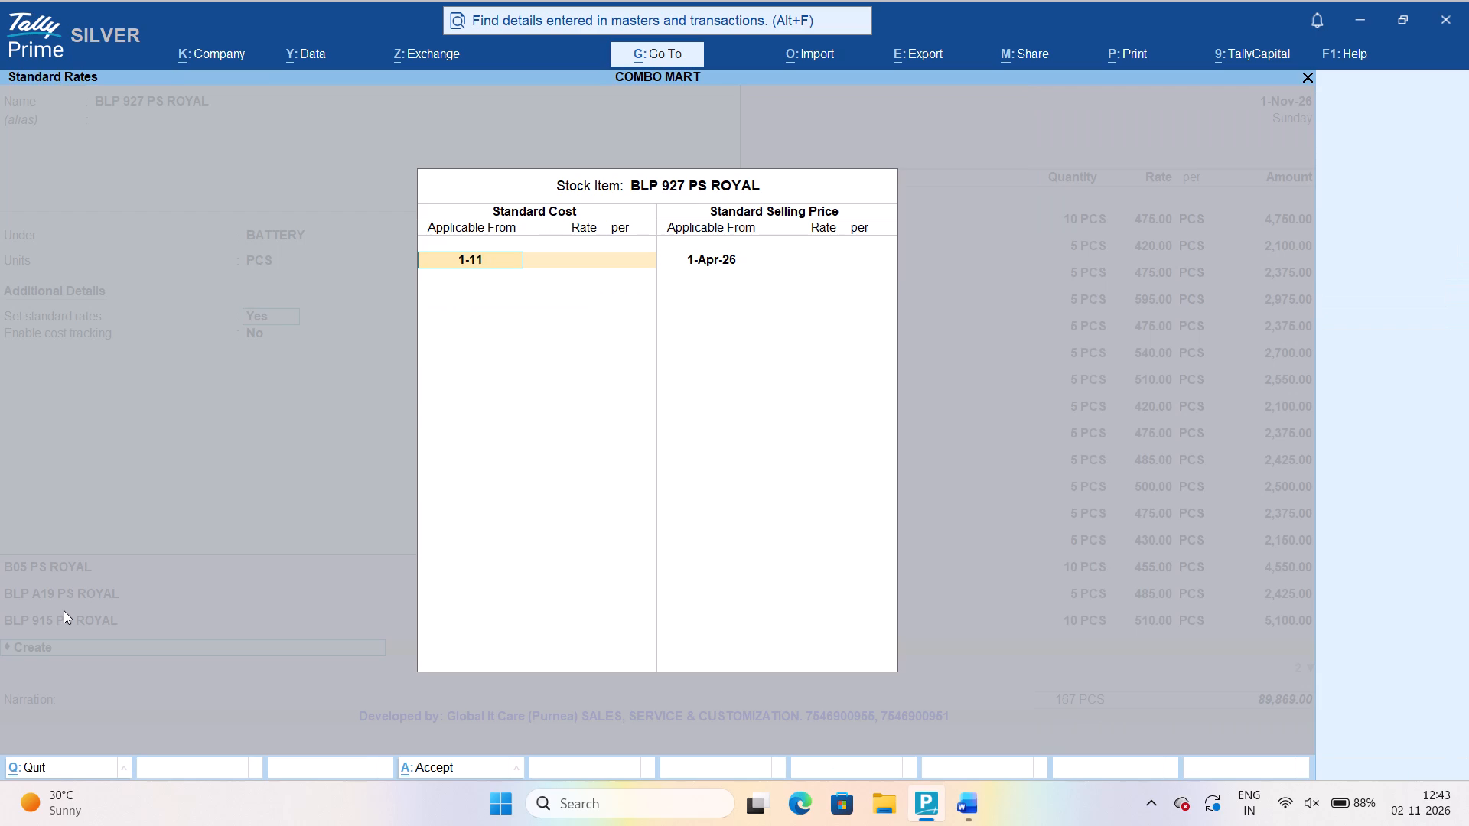
pyautogui.press('Return')
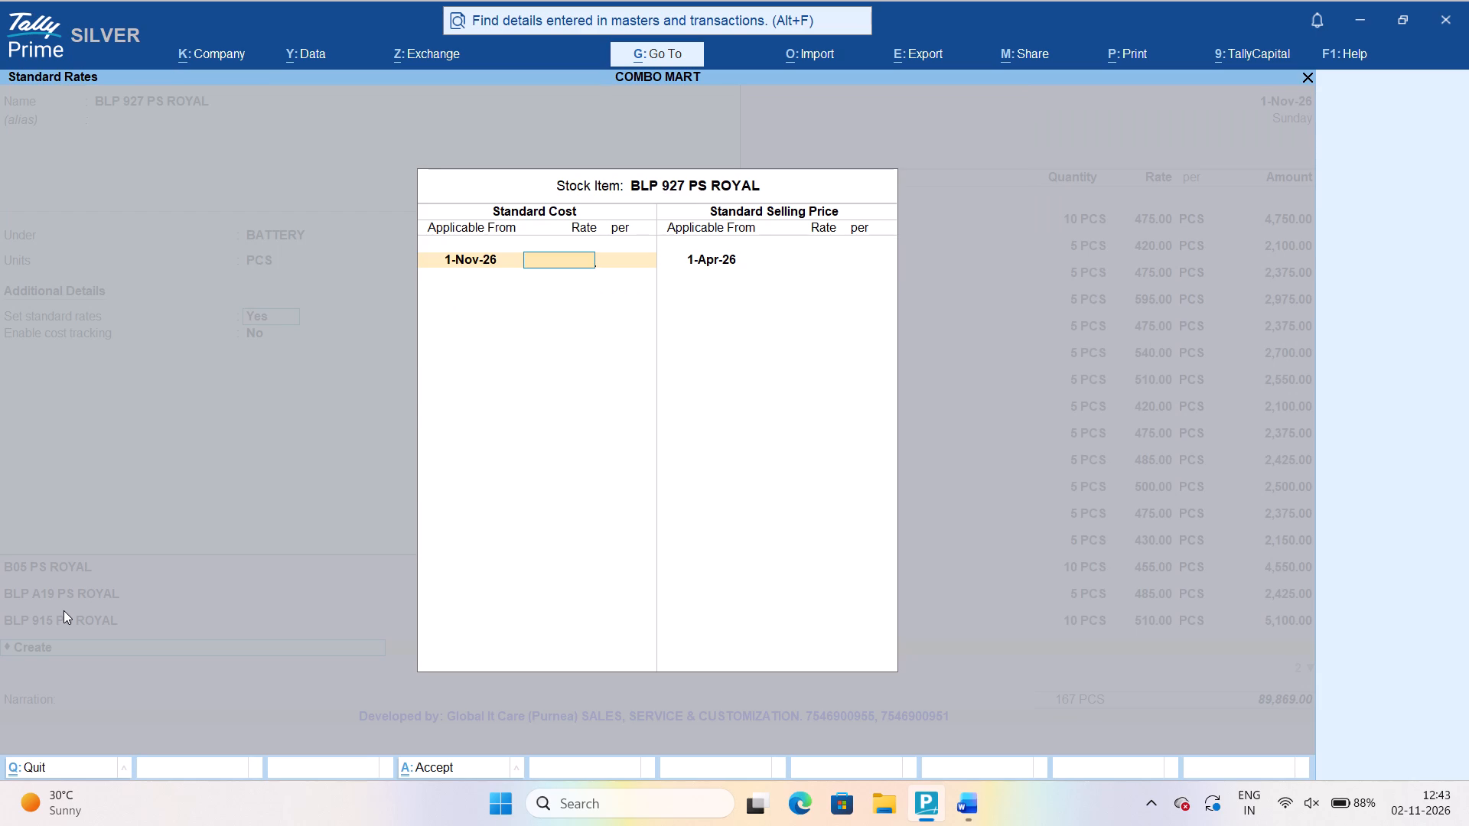
pyautogui.write('530')
pyautogui.press('Return')
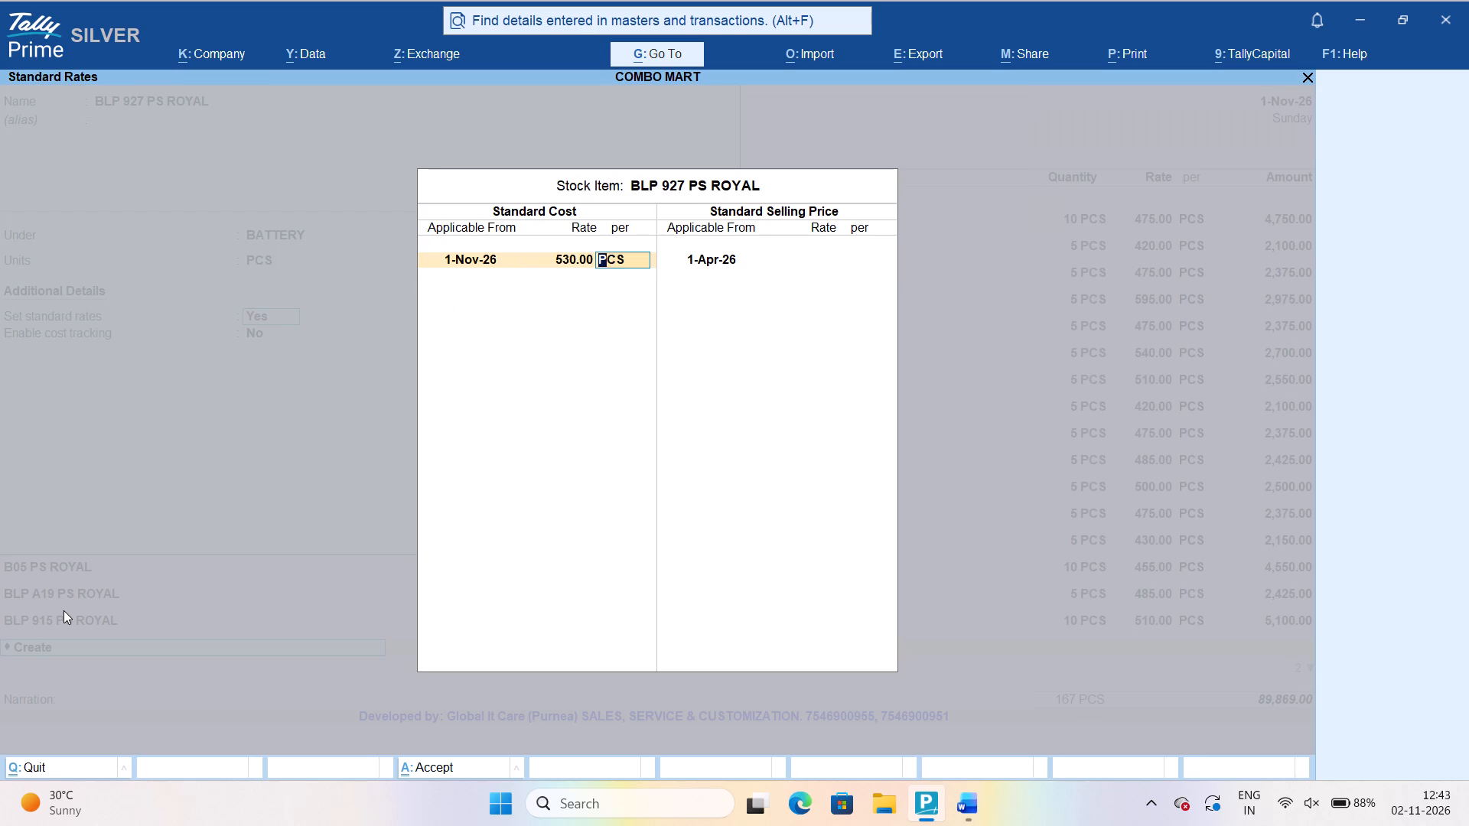
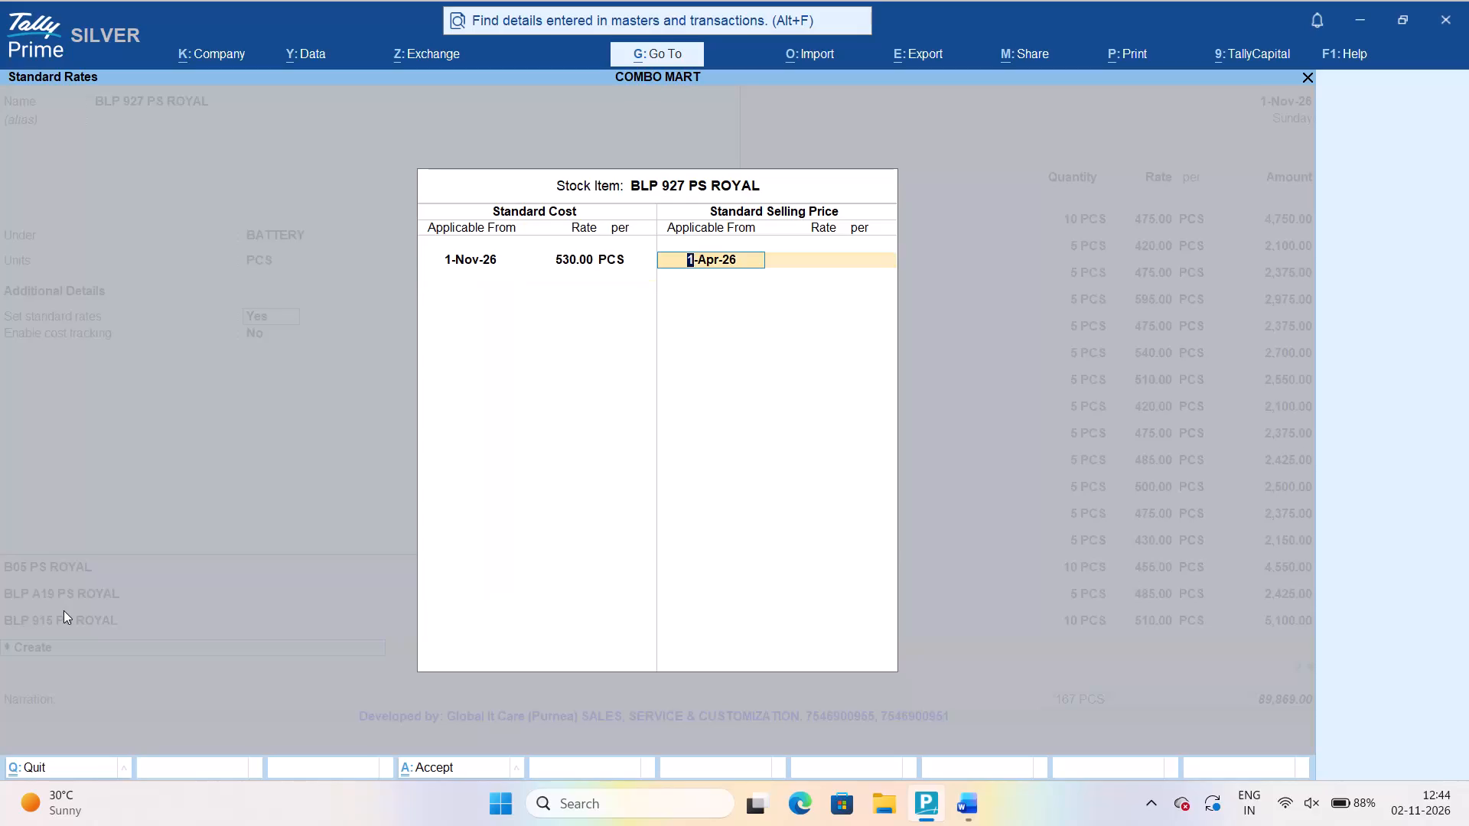
# Set the standard selling price of BLP 927 PS ROYAL to 550 from 1-Nov-26 and save the new stock item.
pyautogui.write('1-11')
pyautogui.press('Return')
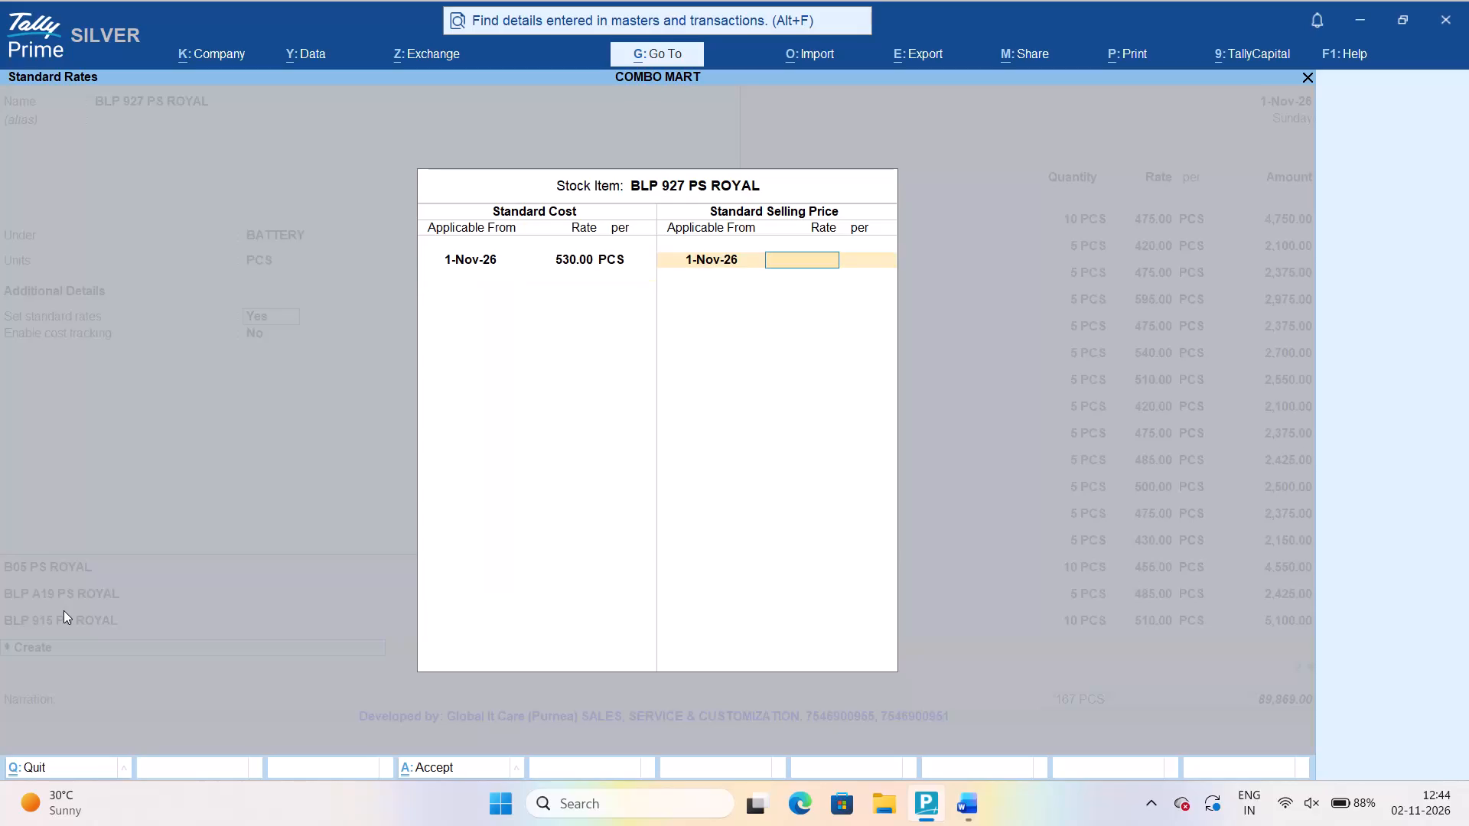
pyautogui.write('550')
pyautogui.press('Return')
pyautogui.press('Return')
pyautogui.press('Return')
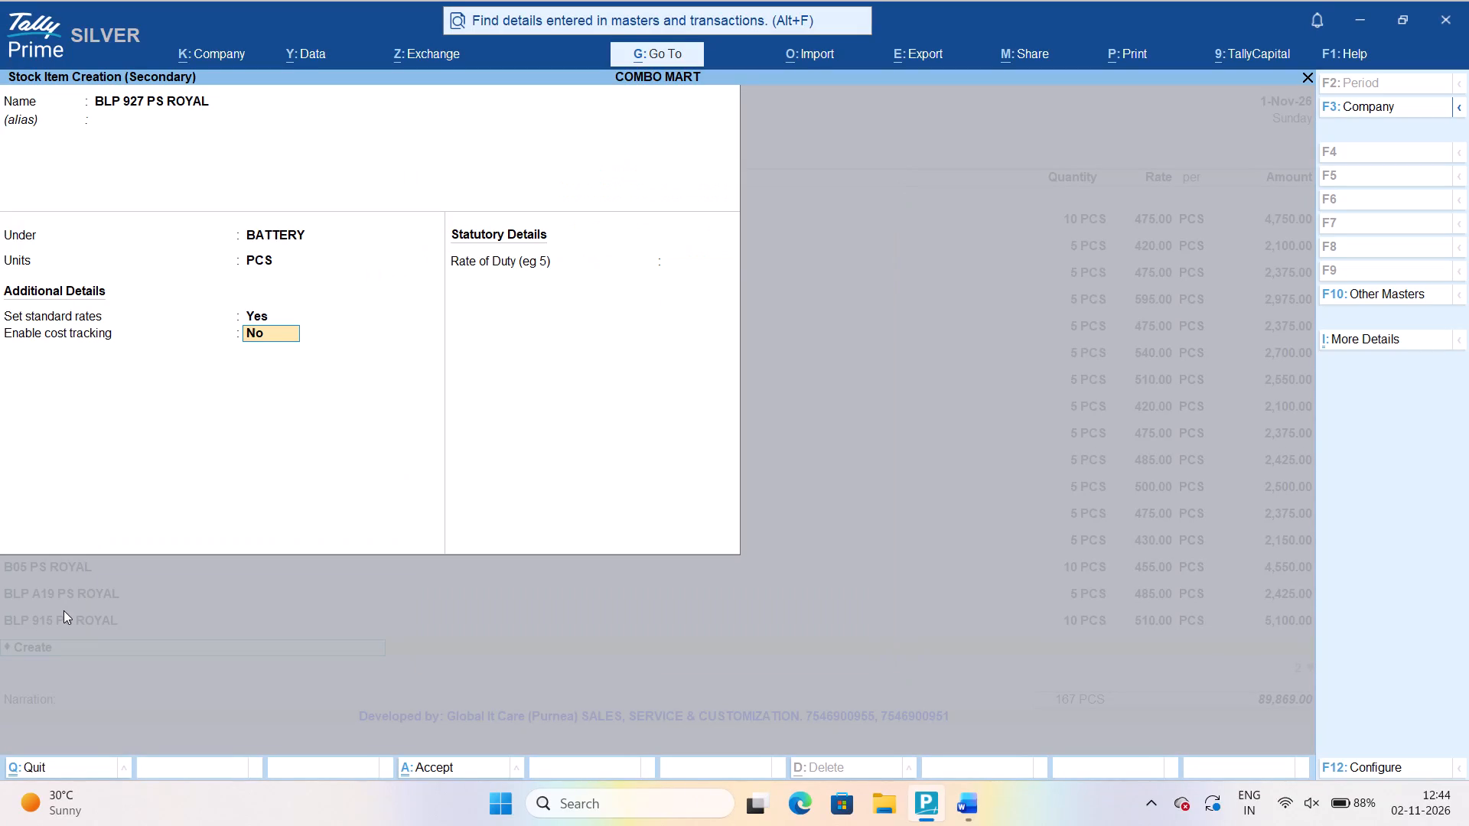
pyautogui.press('Return')
pyautogui.press('Return')
pyautogui.press('Return')
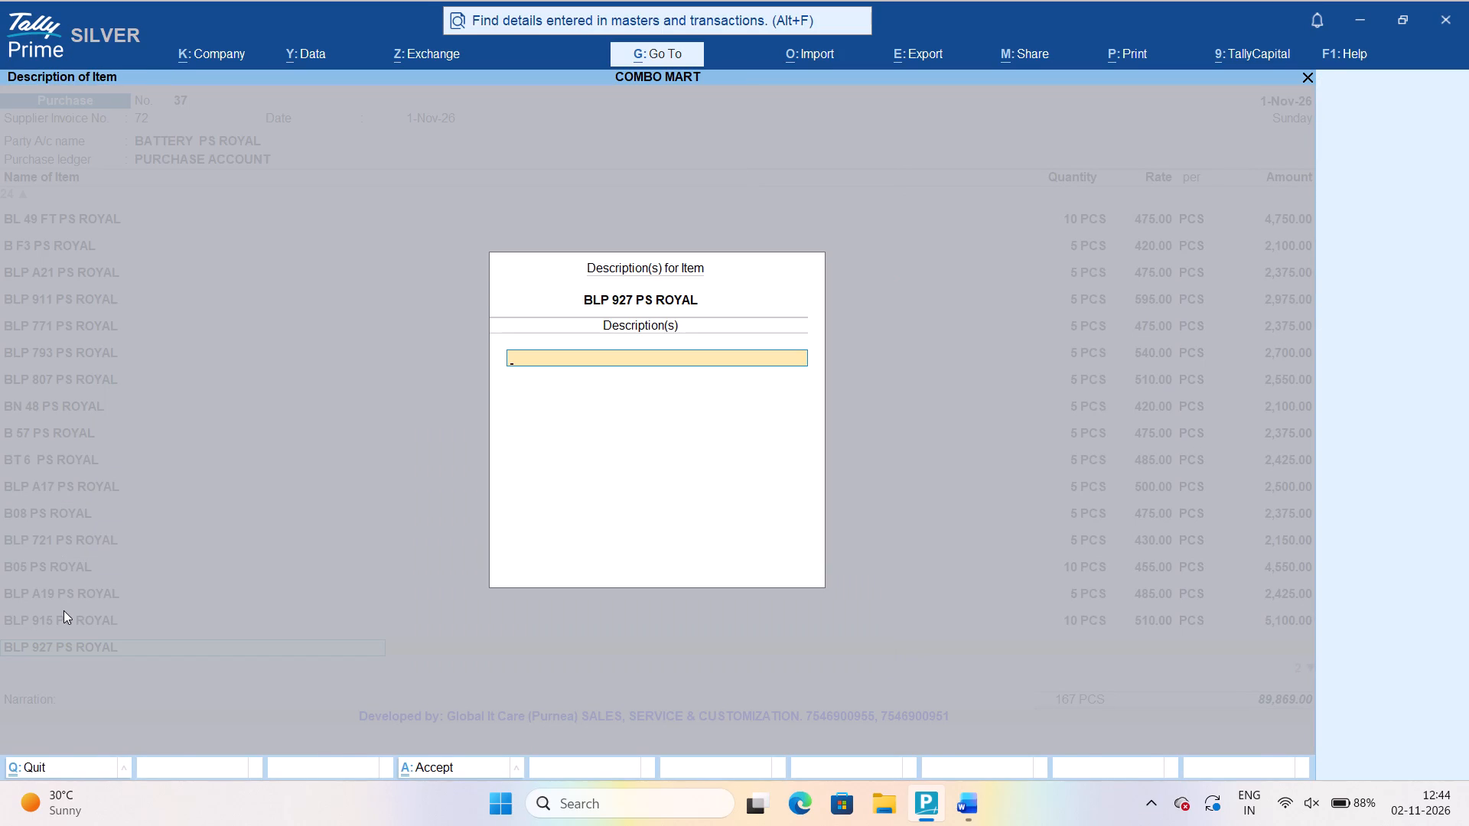
# Complete the BLP 927 PS ROYAL voucher line with 5 PCS at the rate of 530, leaving its description blank.
pyautogui.press('Return')
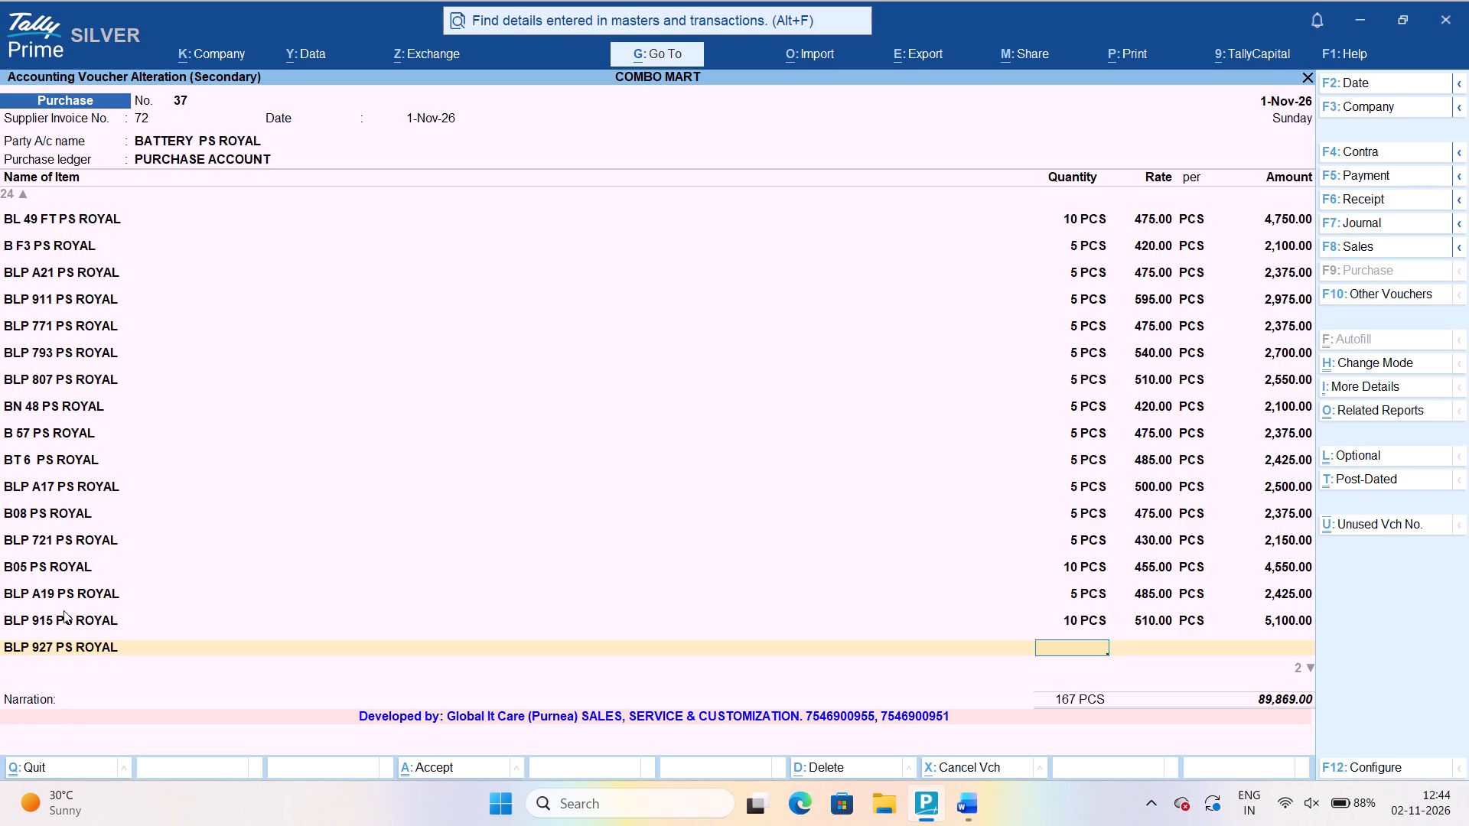
pyautogui.press('5')
pyautogui.press('Return')
pyautogui.press('Return')
pyautogui.press('Return')
pyautogui.press('Return')
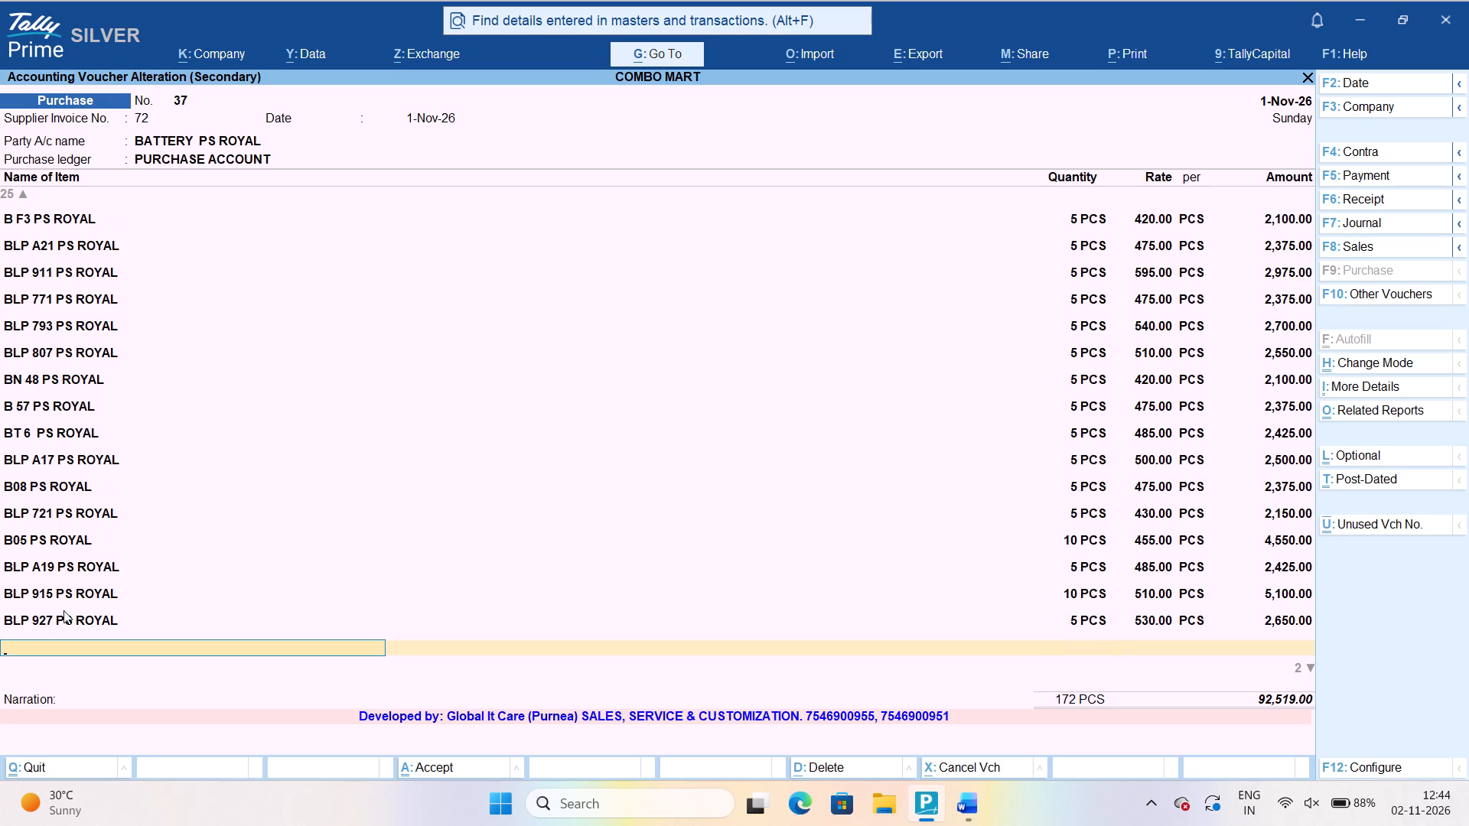
# Enter BLP 875 as the item name on the next blank voucher line.
pyautogui.write('BLP')
pyautogui.press('space')
pyautogui.write('875')
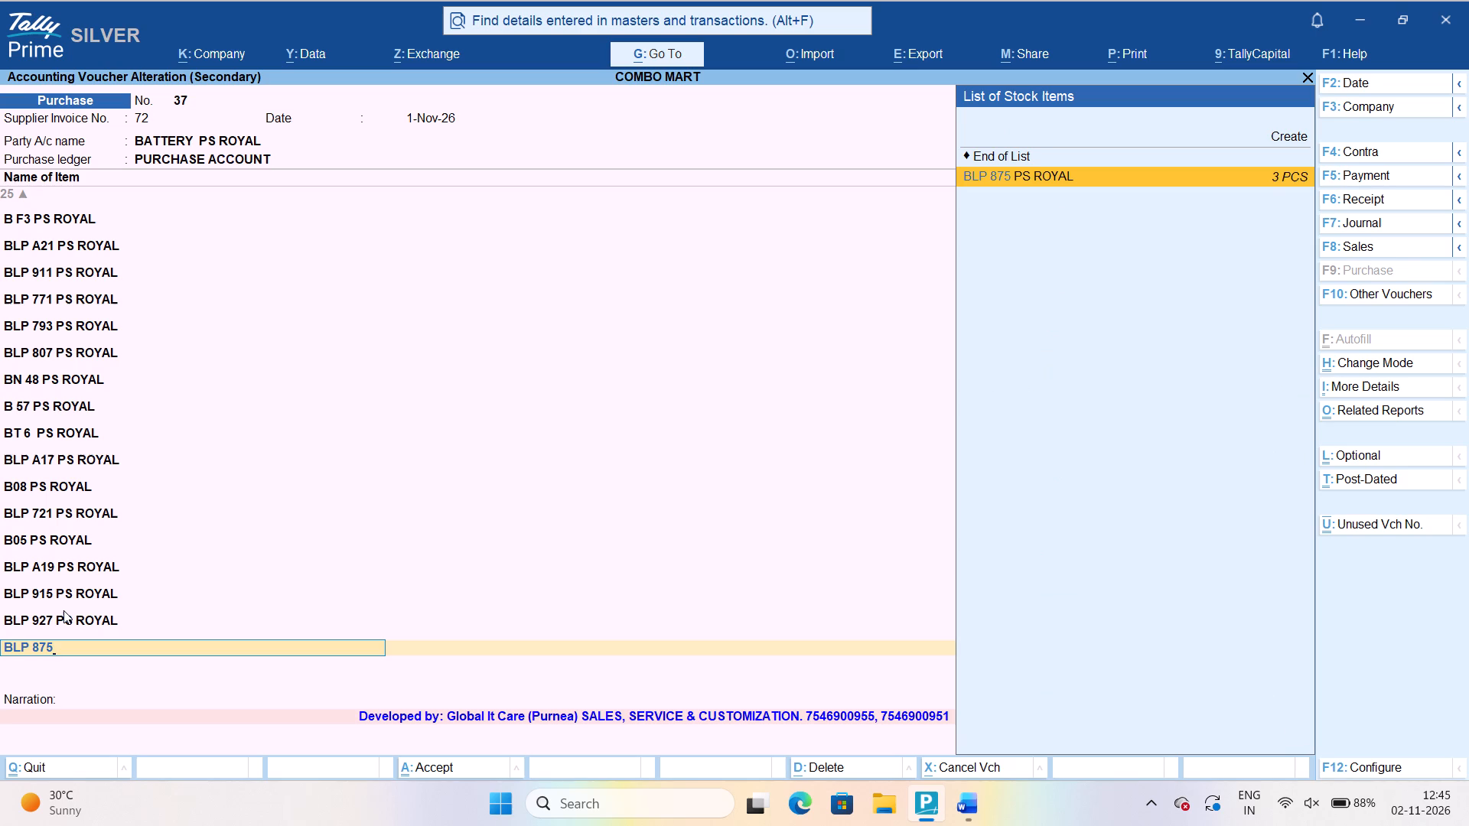
# Select BLP 875 PS ROYAL for the current voucher line and enter 5 PCS at the rate of 490.
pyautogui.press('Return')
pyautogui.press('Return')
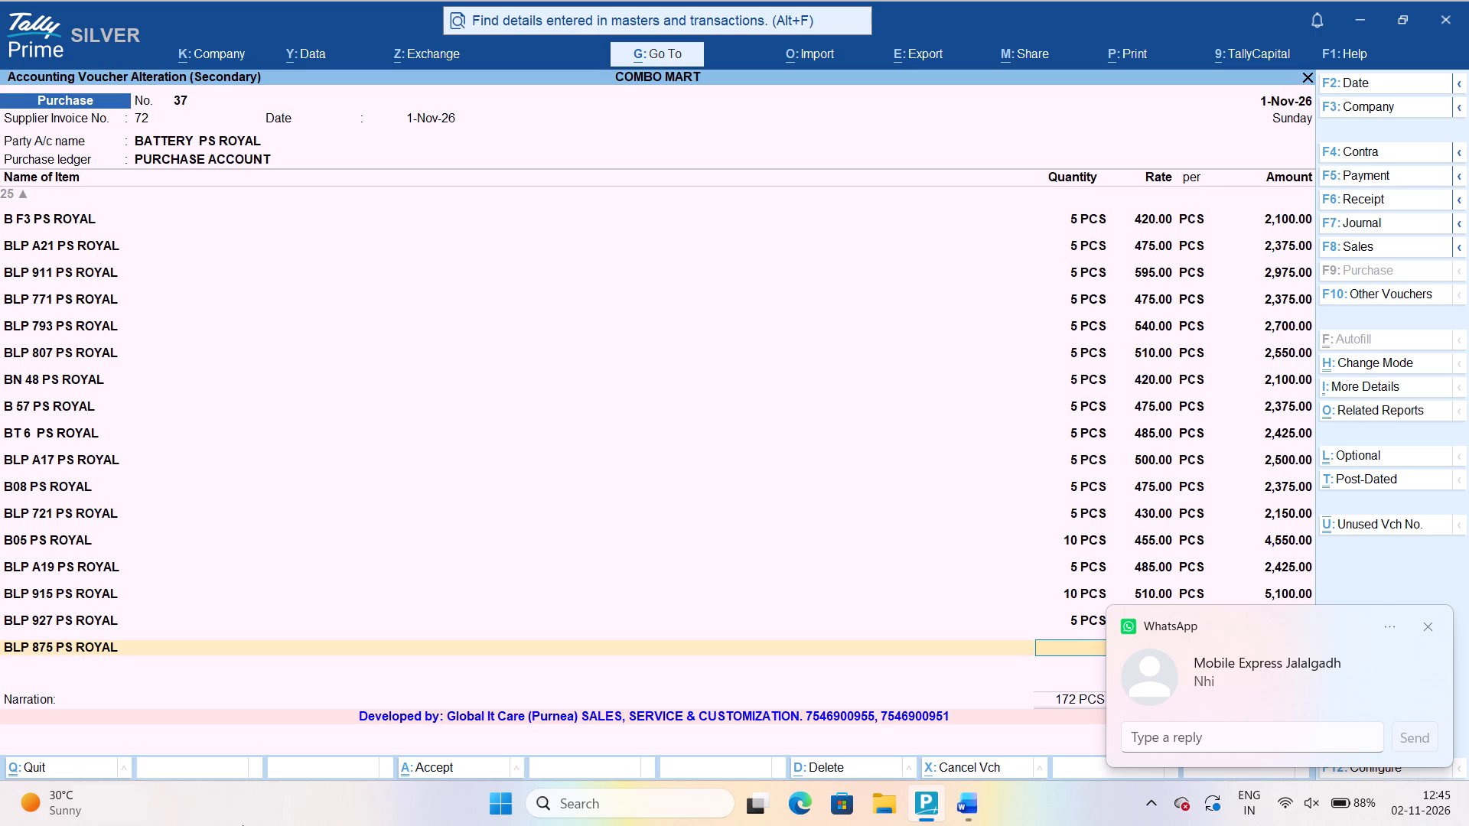
pyautogui.click(1426, 630)
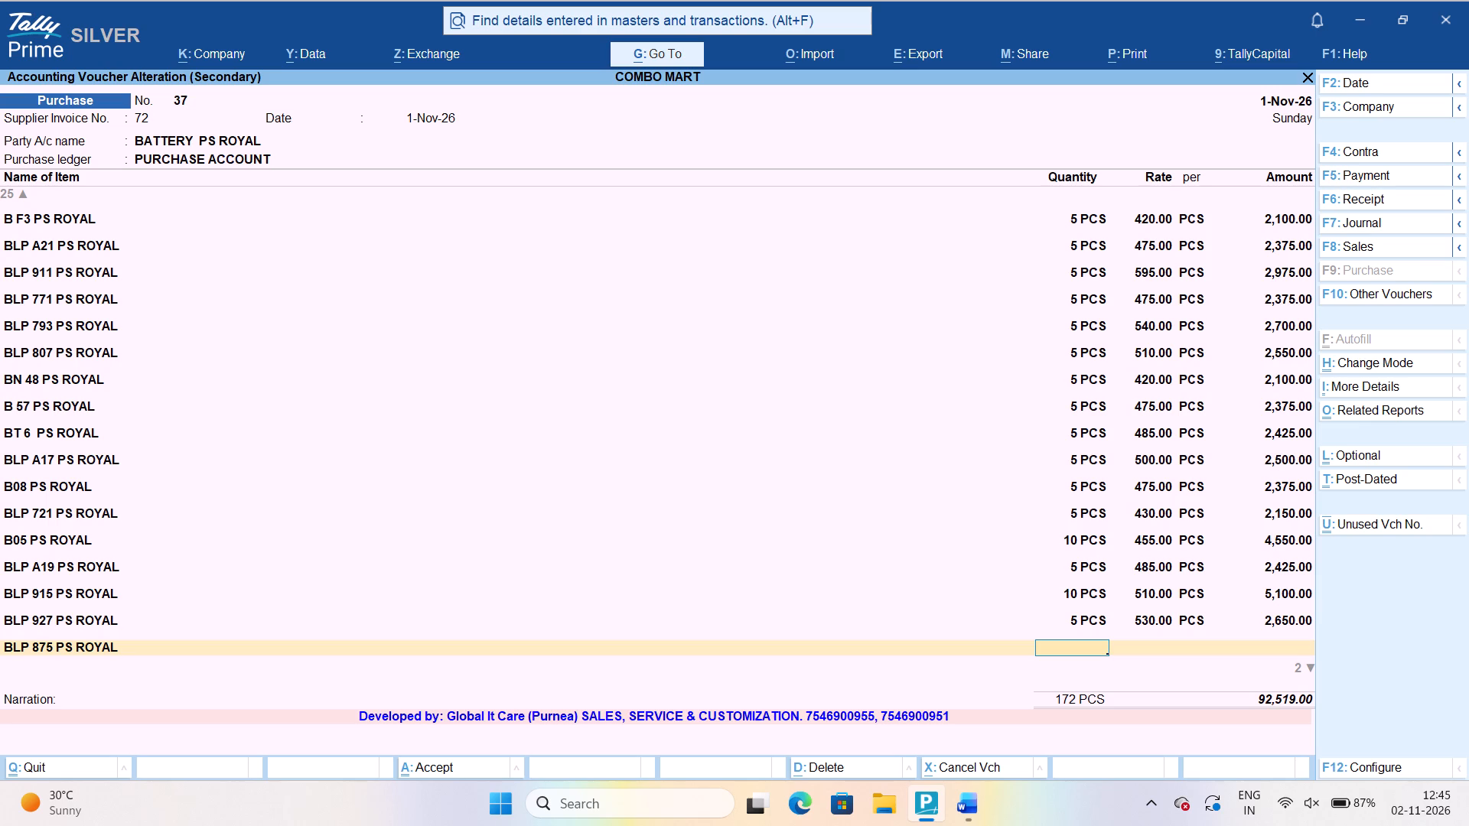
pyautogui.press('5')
pyautogui.press('Return')
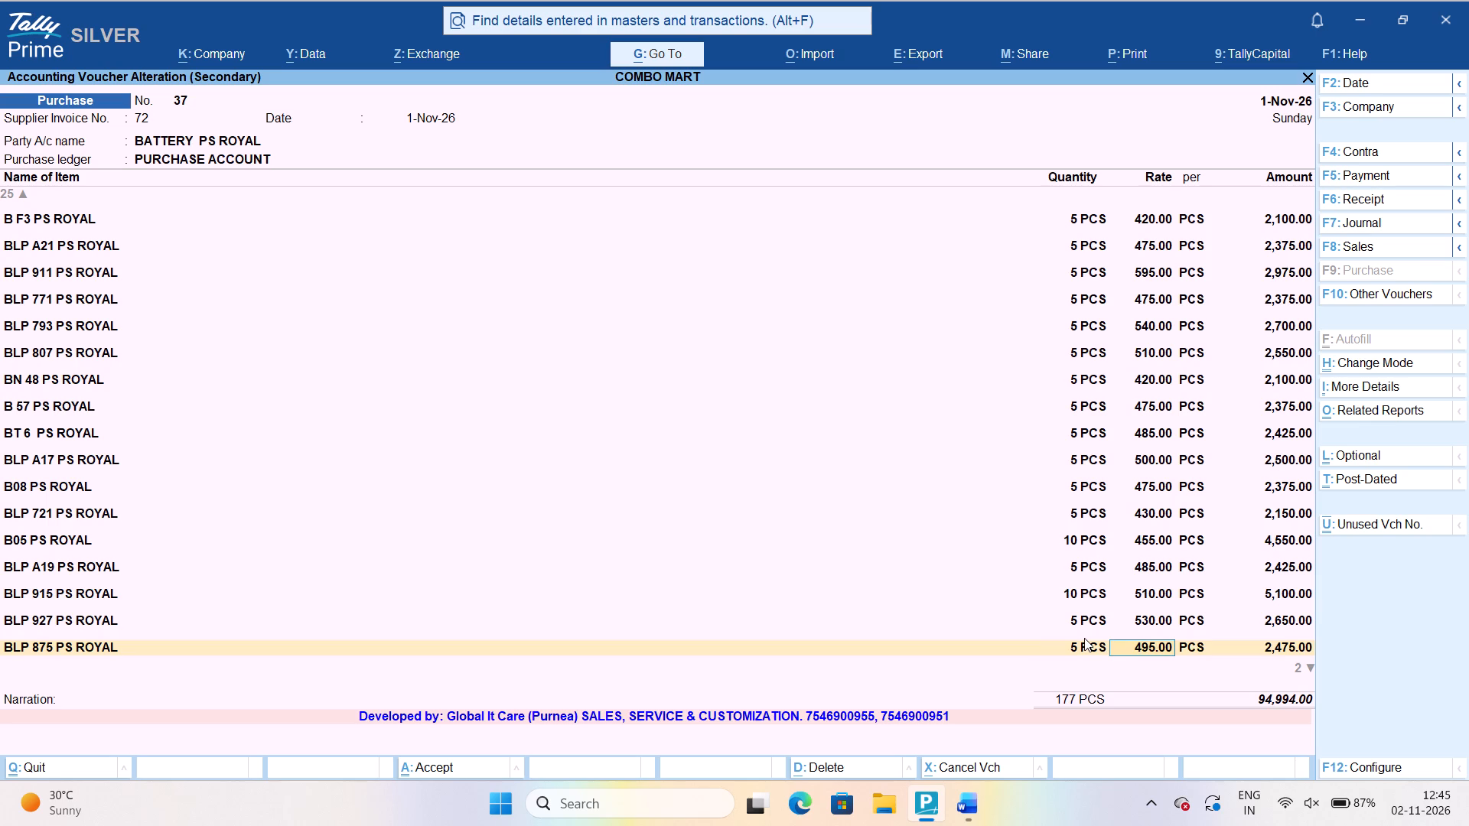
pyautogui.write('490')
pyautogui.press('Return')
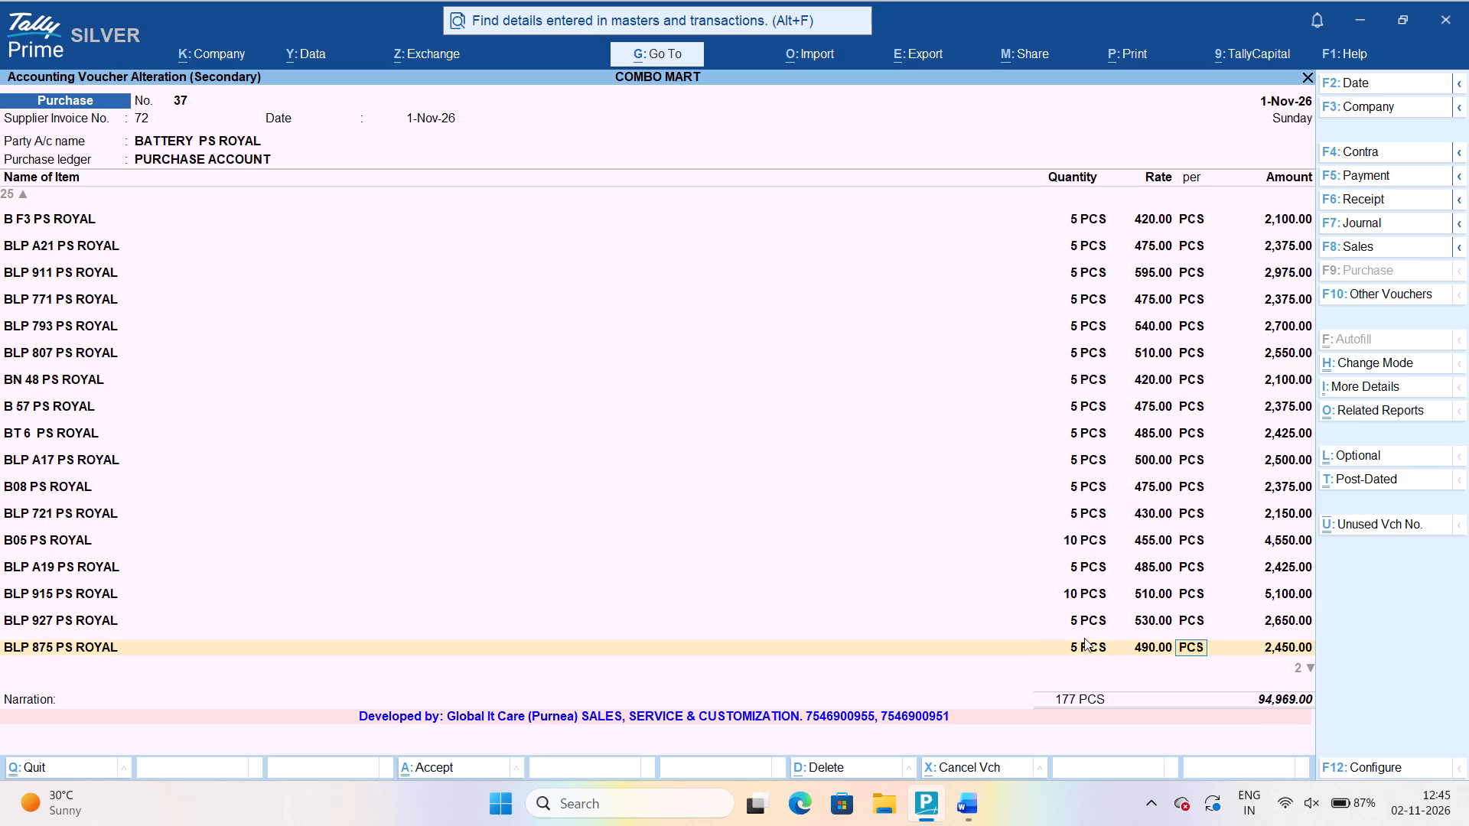
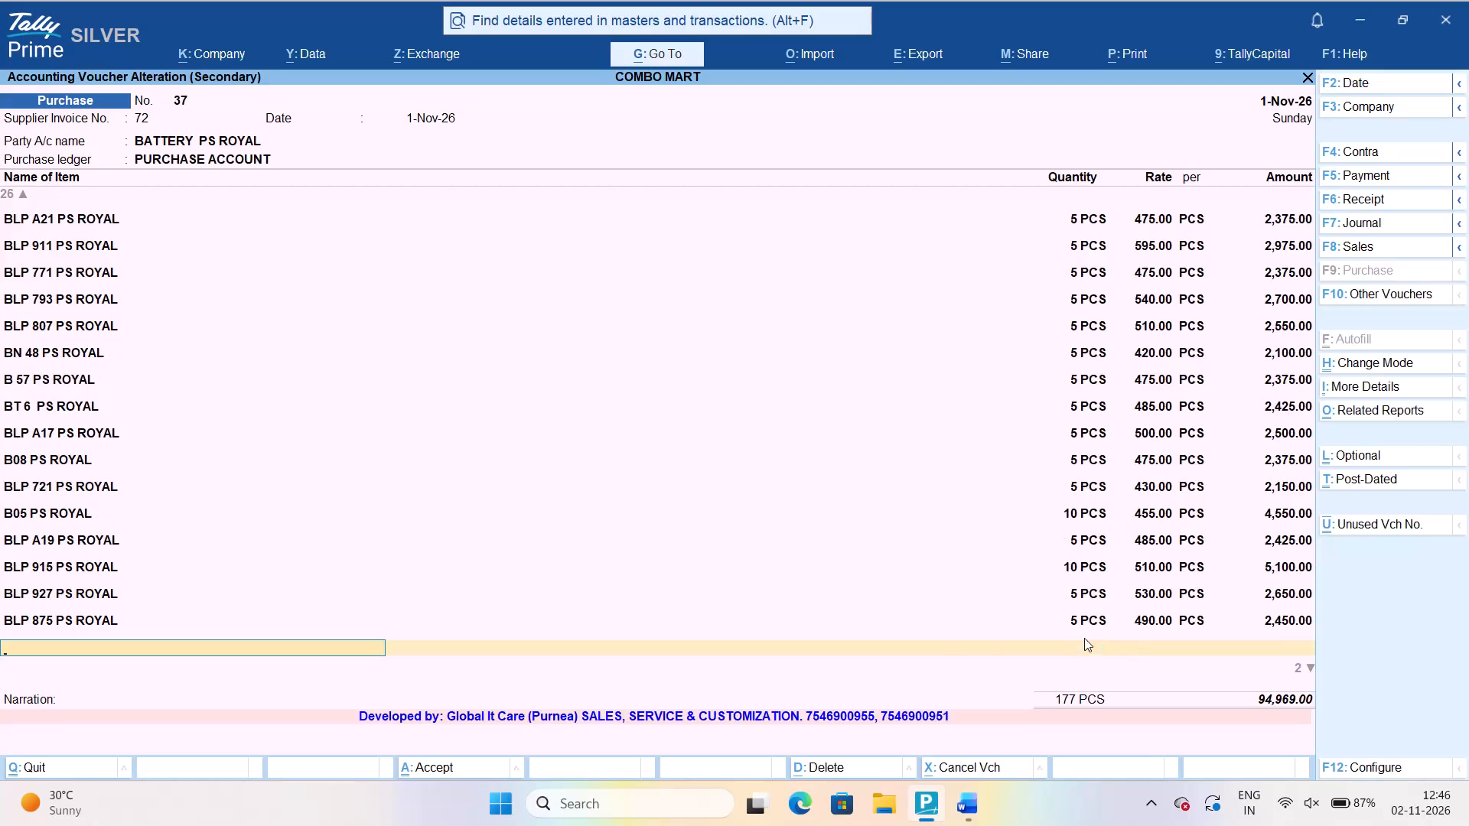
# Look up A32 5G on the next blank voucher line and open the creation of a new stock item.
pyautogui.write('A32')
pyautogui.press('space')
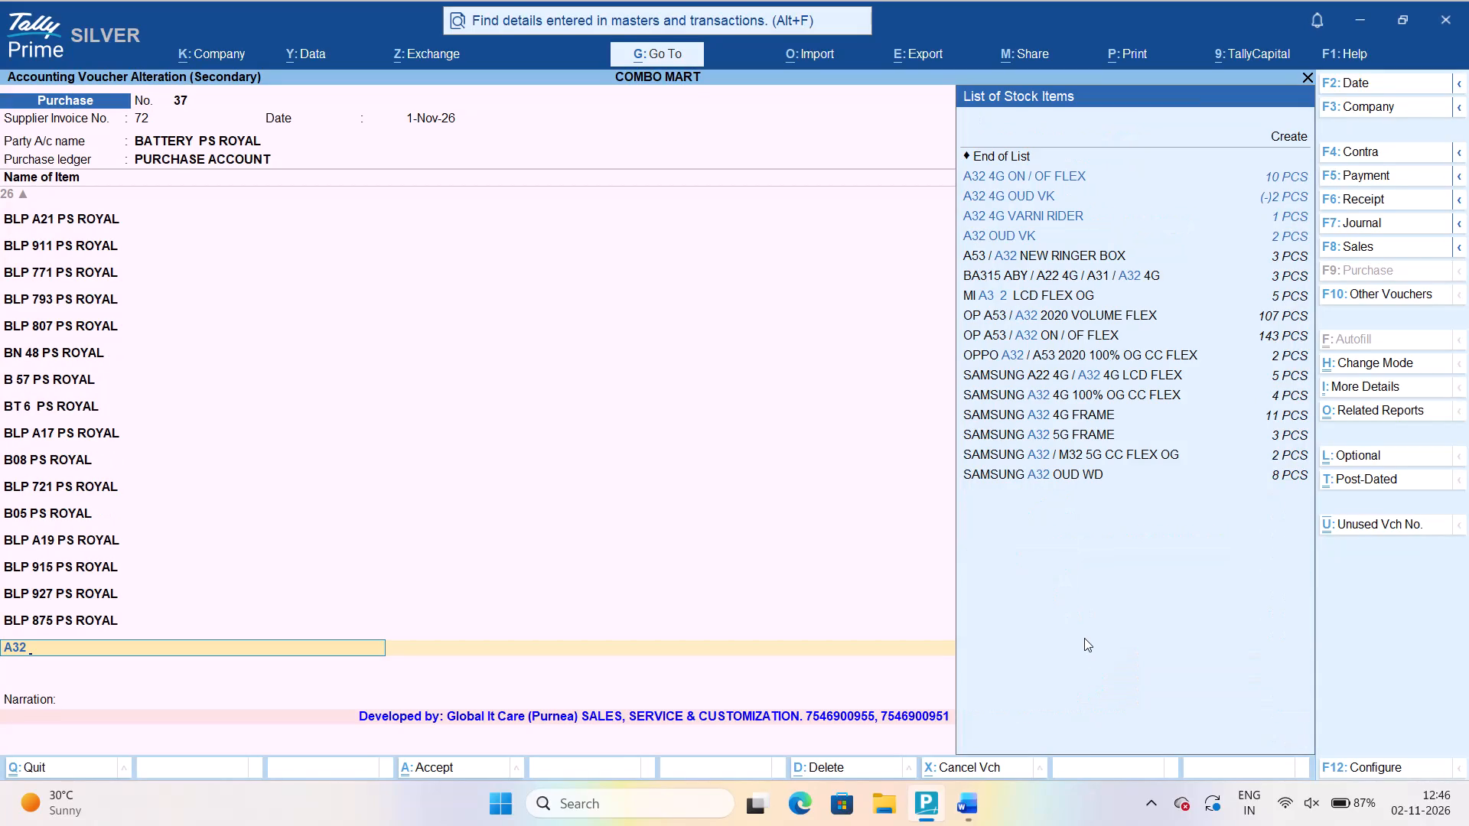
pyautogui.write('5G')
pyautogui.press('space')
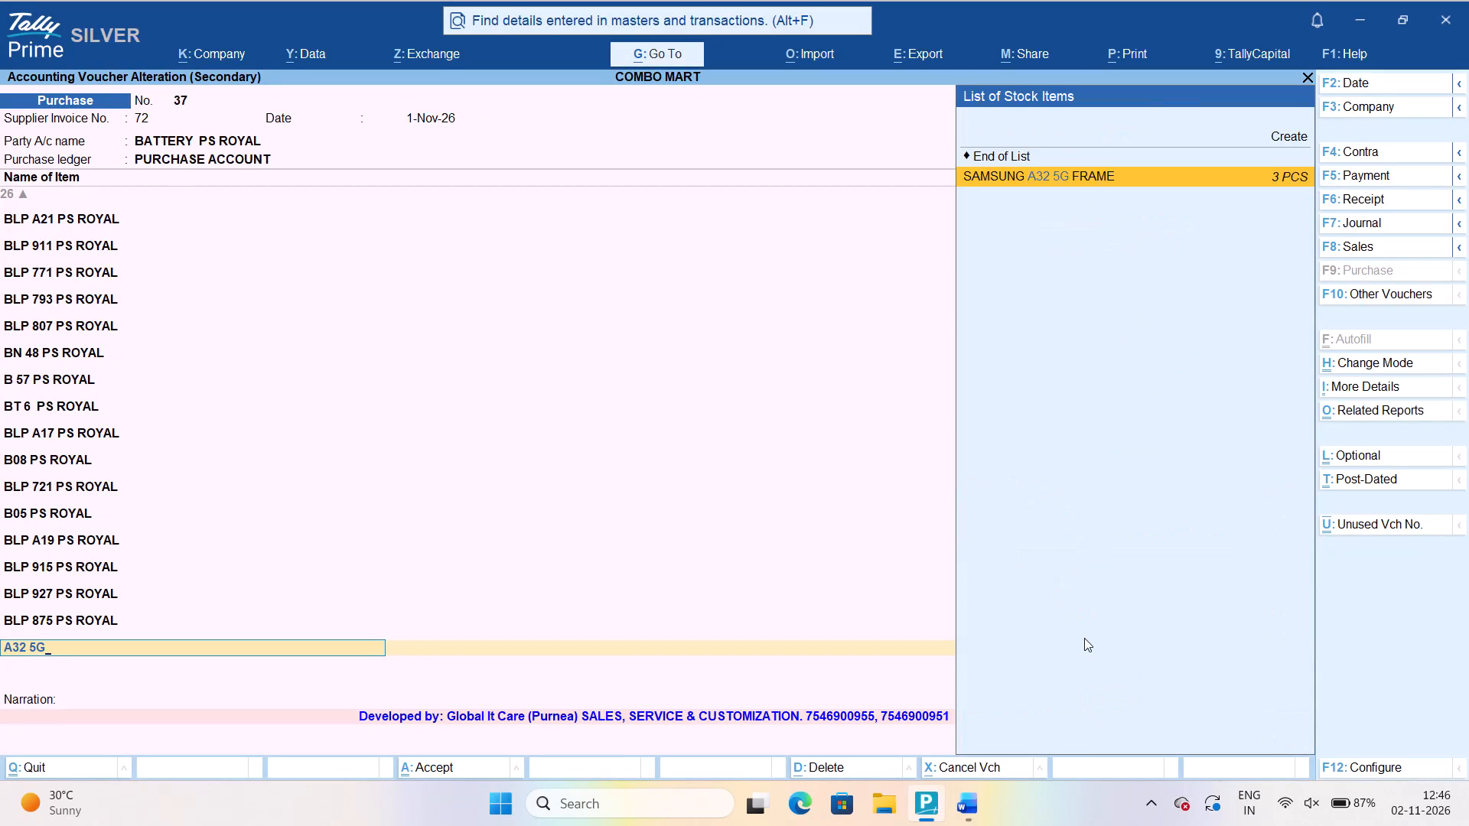
pyautogui.press('Up')
pyautogui.press('Up')
pyautogui.press('Up')
pyautogui.press('Return')
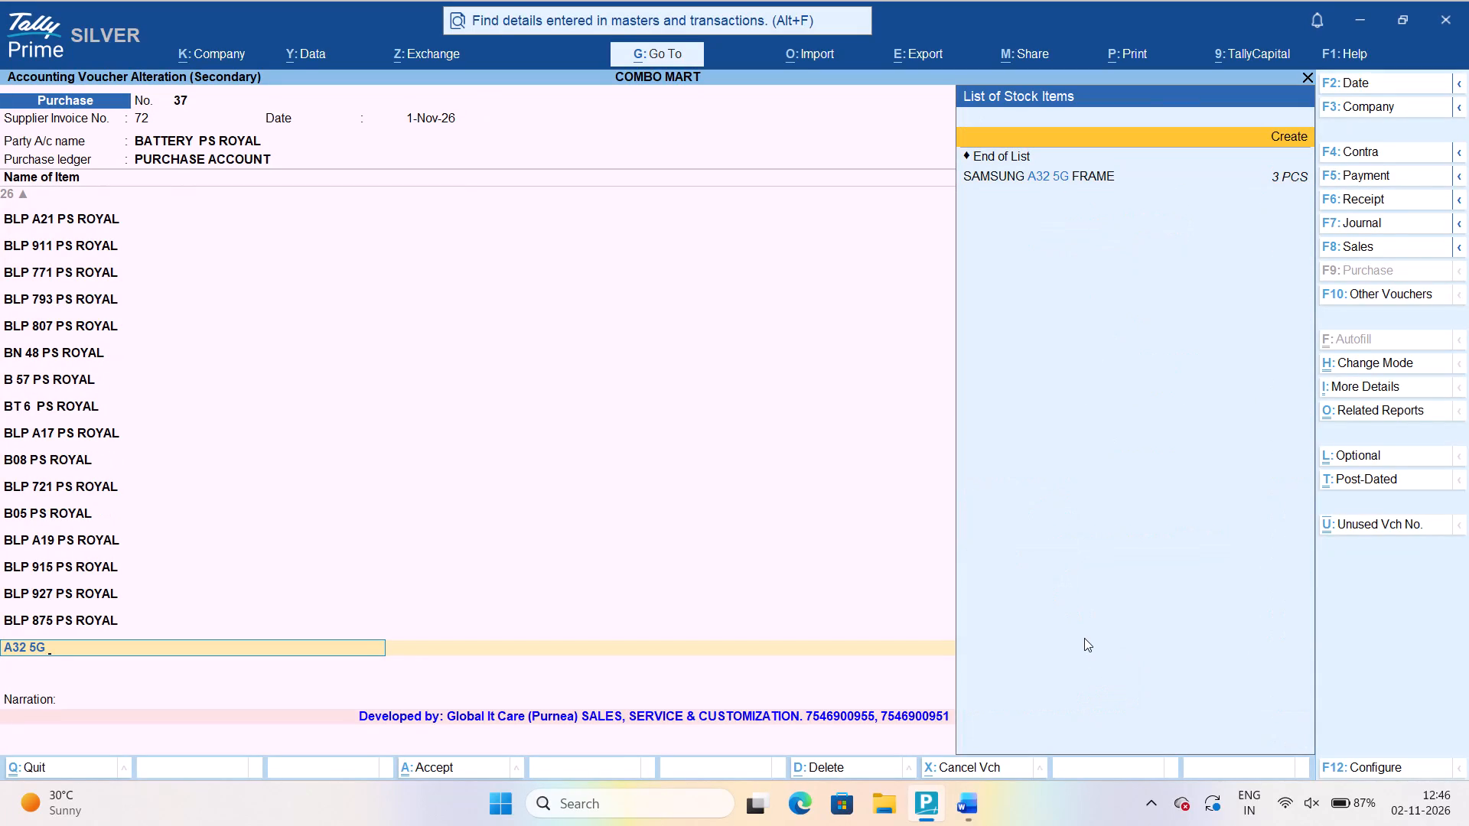
# Name the new stock item A32 5G PS ROYAL and leave its alias blank.
pyautogui.write('A32 4')
pyautogui.press('BackSpace')
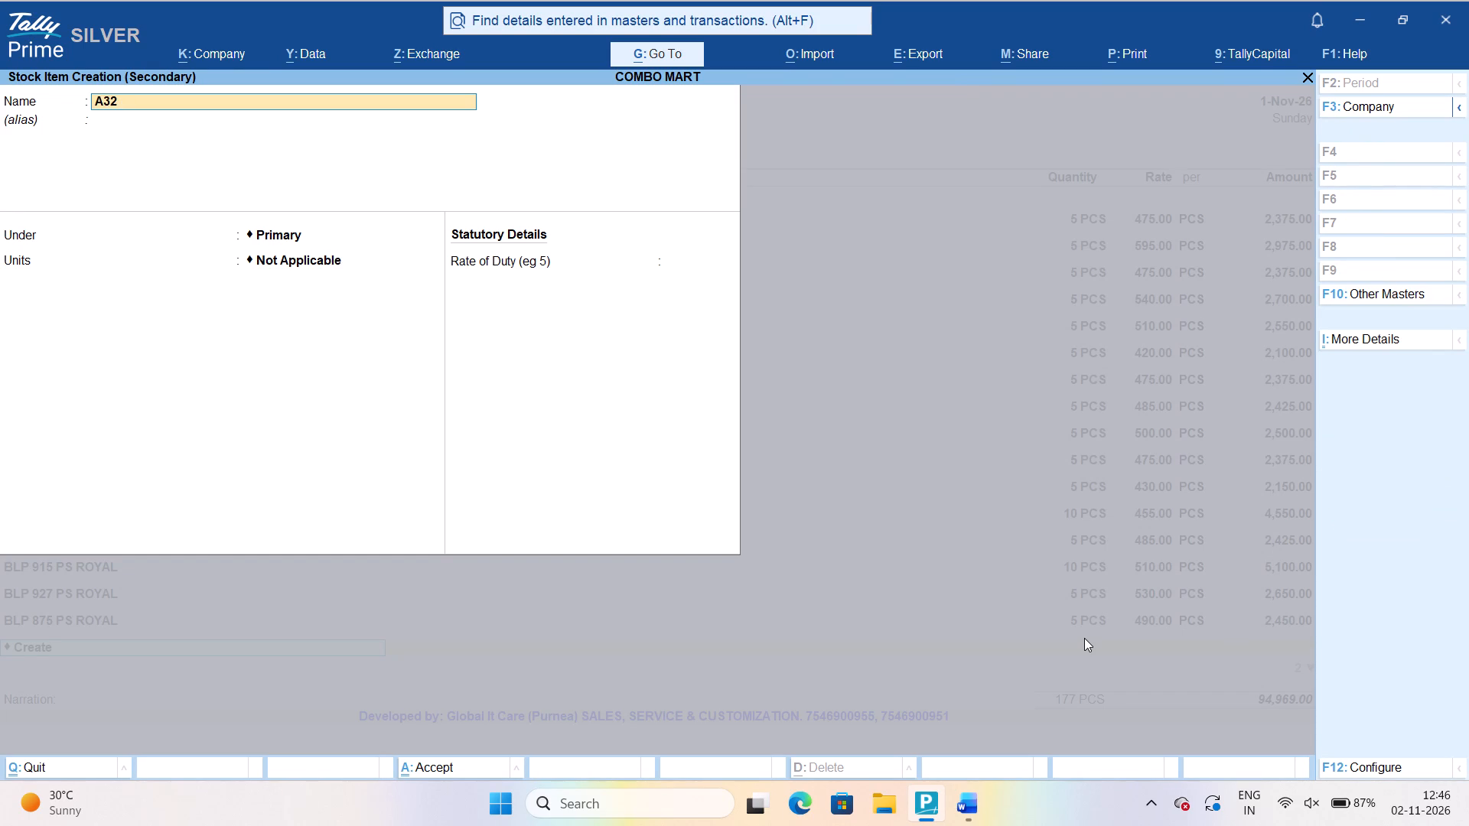
pyautogui.press('5')
pyautogui.write('G')
pyautogui.press('space')
pyautogui.write('PS')
pyautogui.press('space')
pyautogui.write('ROYAL')
pyautogui.press('Return')
pyautogui.press('Return')
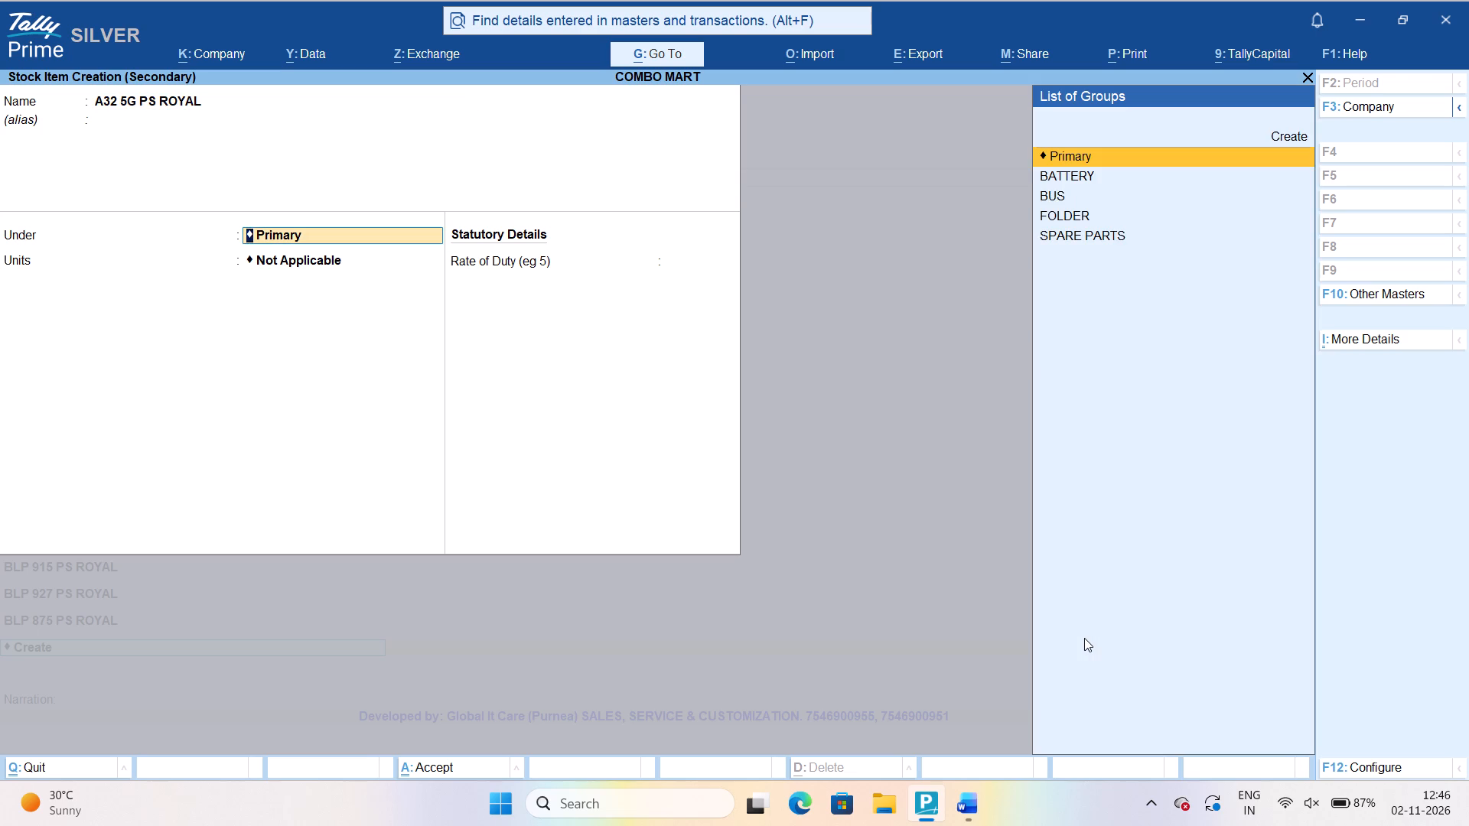
# Put A32 5G PS ROYAL under the BATTERY group with PCS as its unit, and enable standard rates.
pyautogui.press('Down')
pyautogui.press('Return')
pyautogui.press('Return')
pyautogui.write('YES')
pyautogui.press('Return')
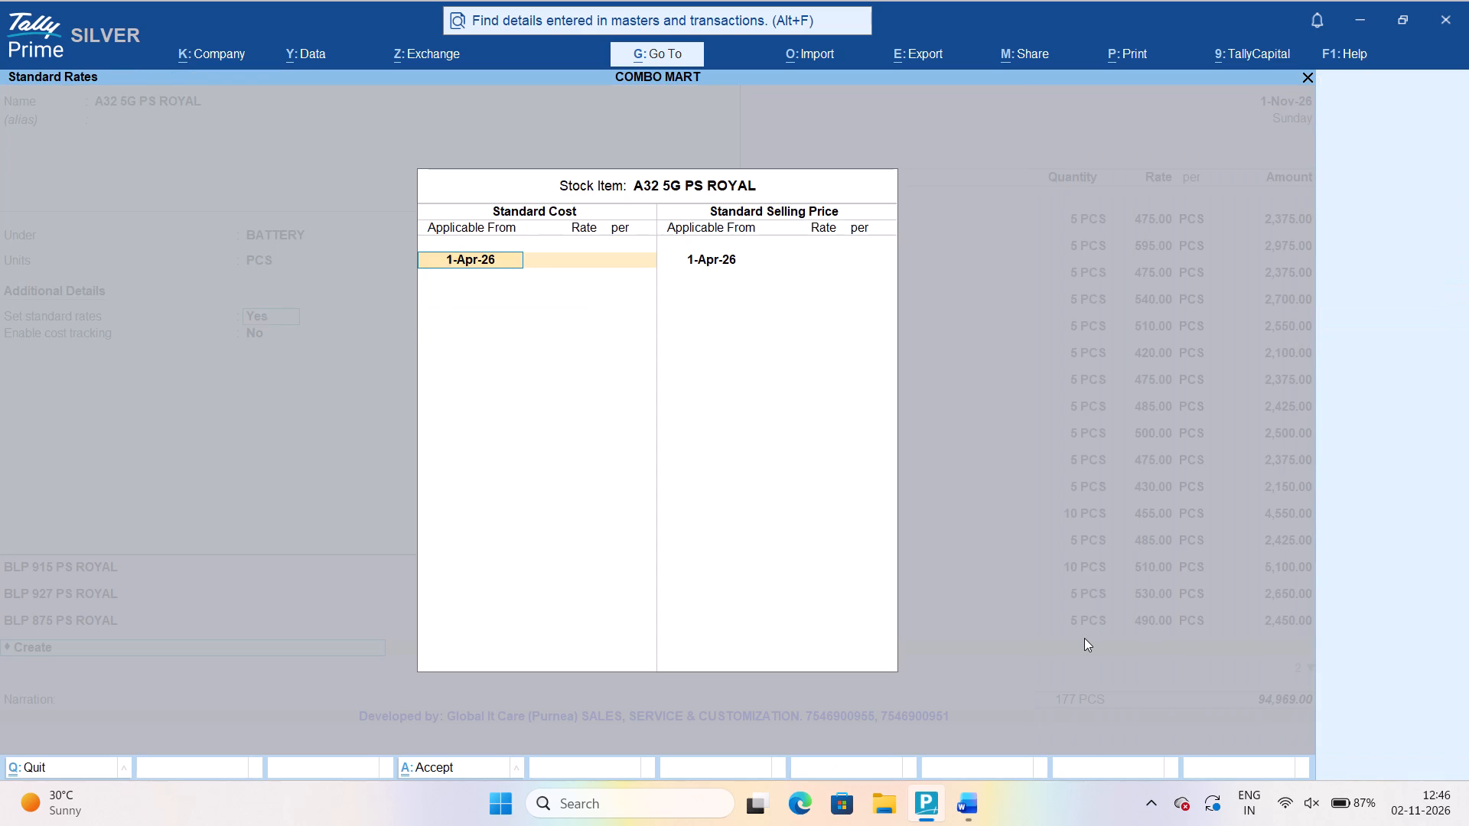
# Set the standard cost of A32 5G PS ROYAL to 465 per PCS, applicable from 1-Nov-26.
pyautogui.write('1-11')
pyautogui.press('Return')
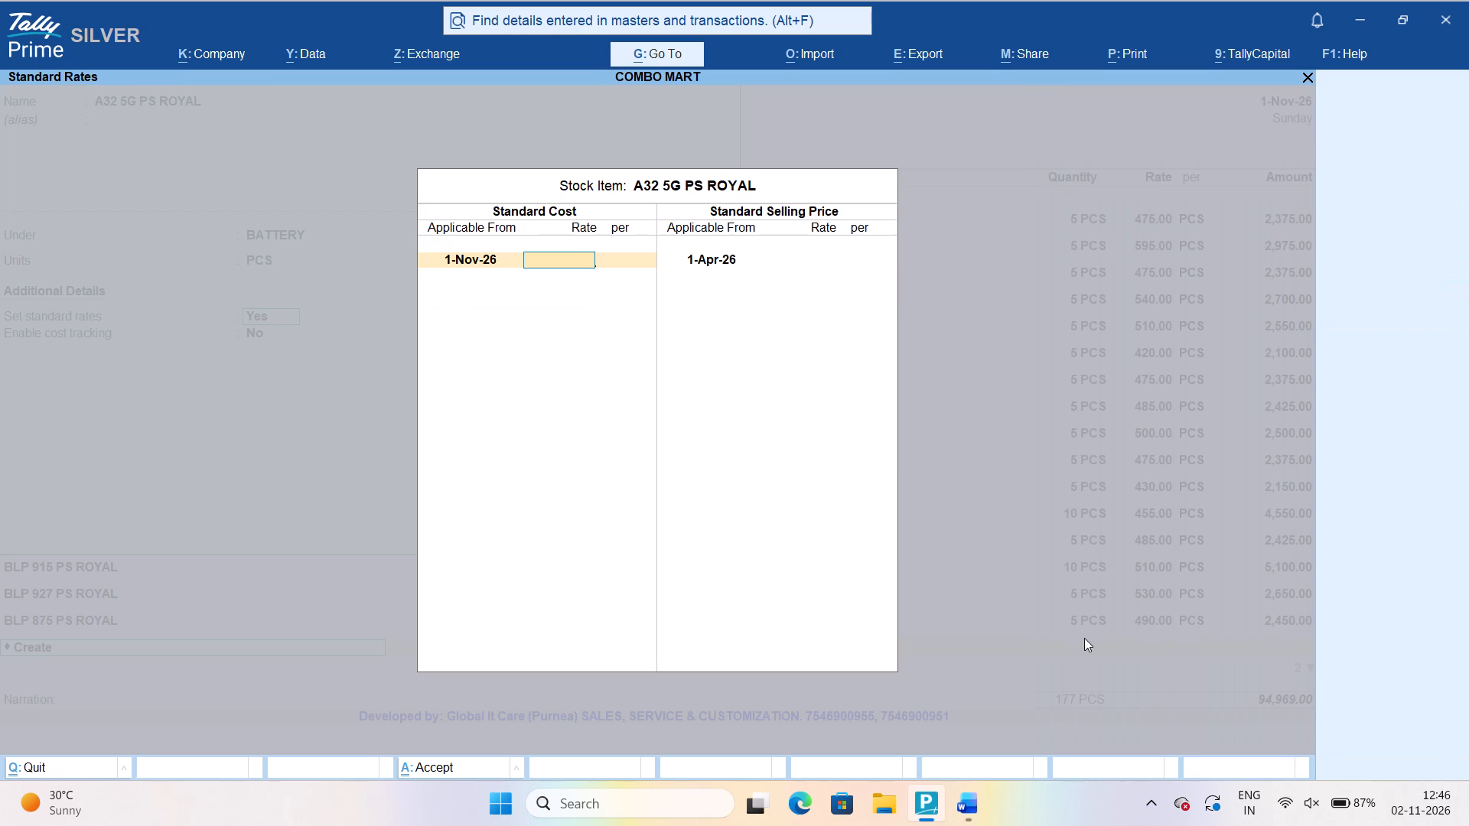
pyautogui.write('465')
pyautogui.press('Return')
pyautogui.press('Return')
pyautogui.press('Return')
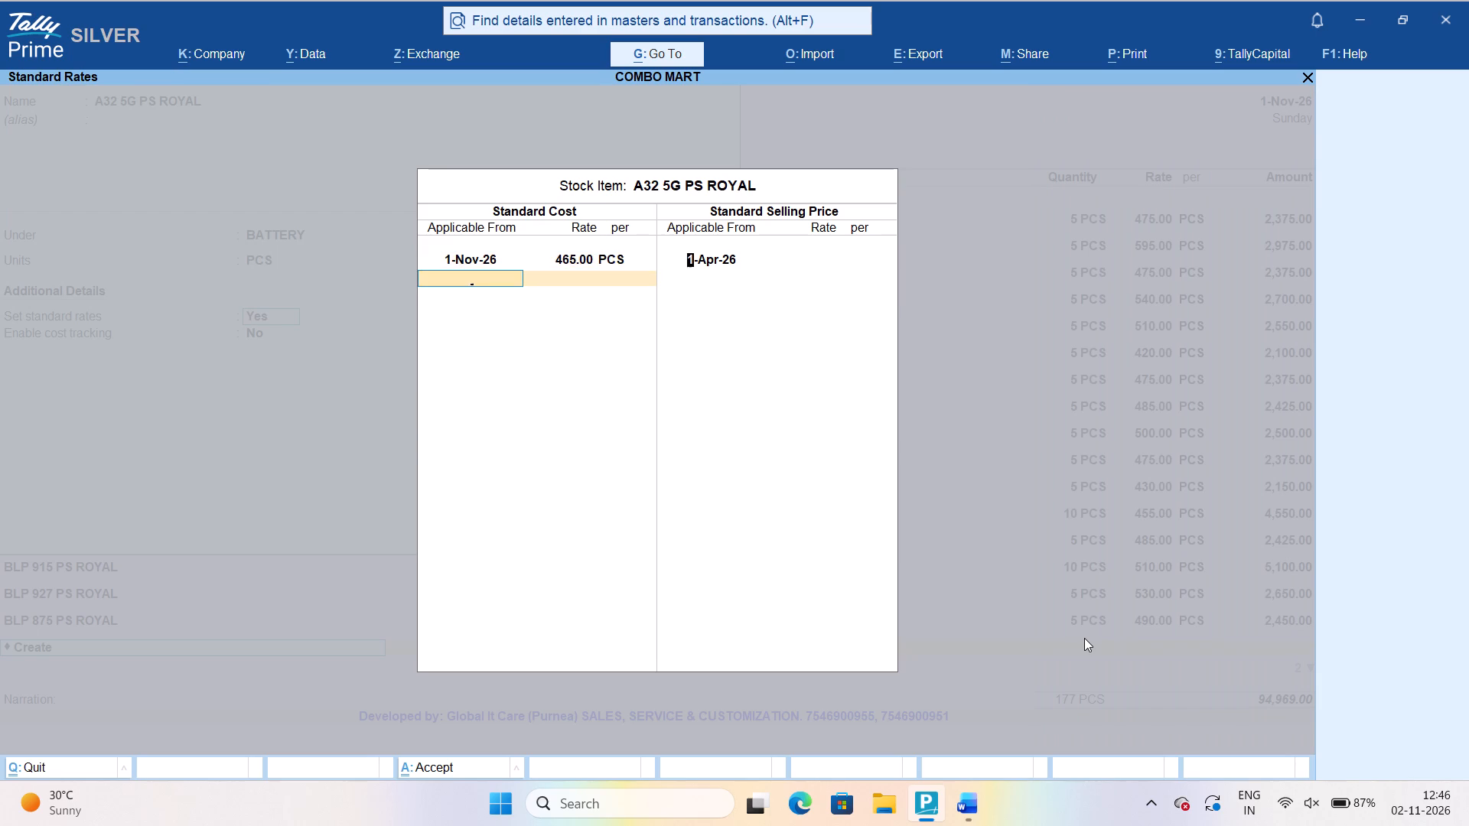
# Set the standard selling price of A32 5G PS ROYAL to 485 from 1-Nov-26 and save the new stock item.
pyautogui.write('1-11')
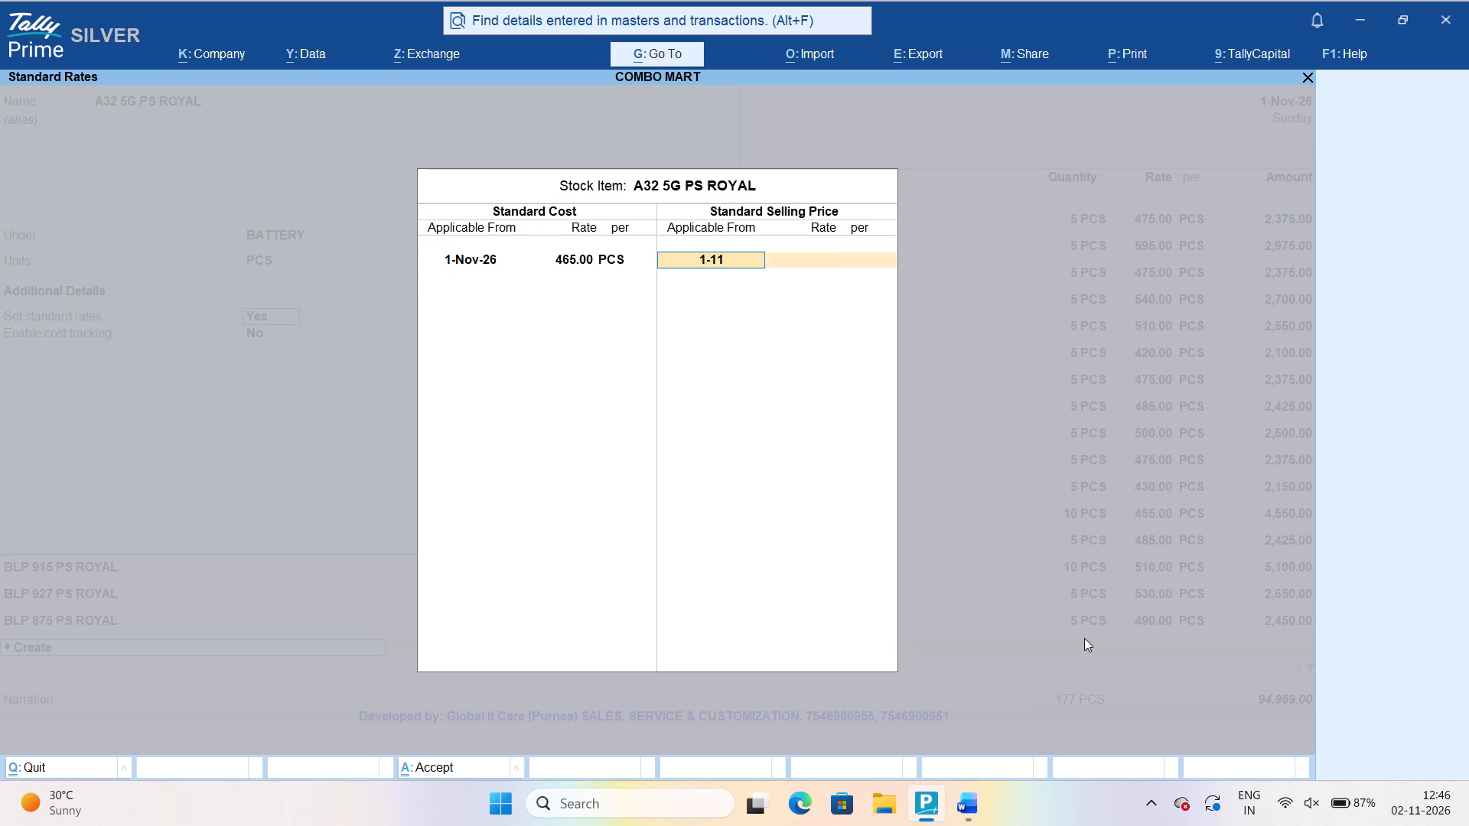
pyautogui.press('Return')
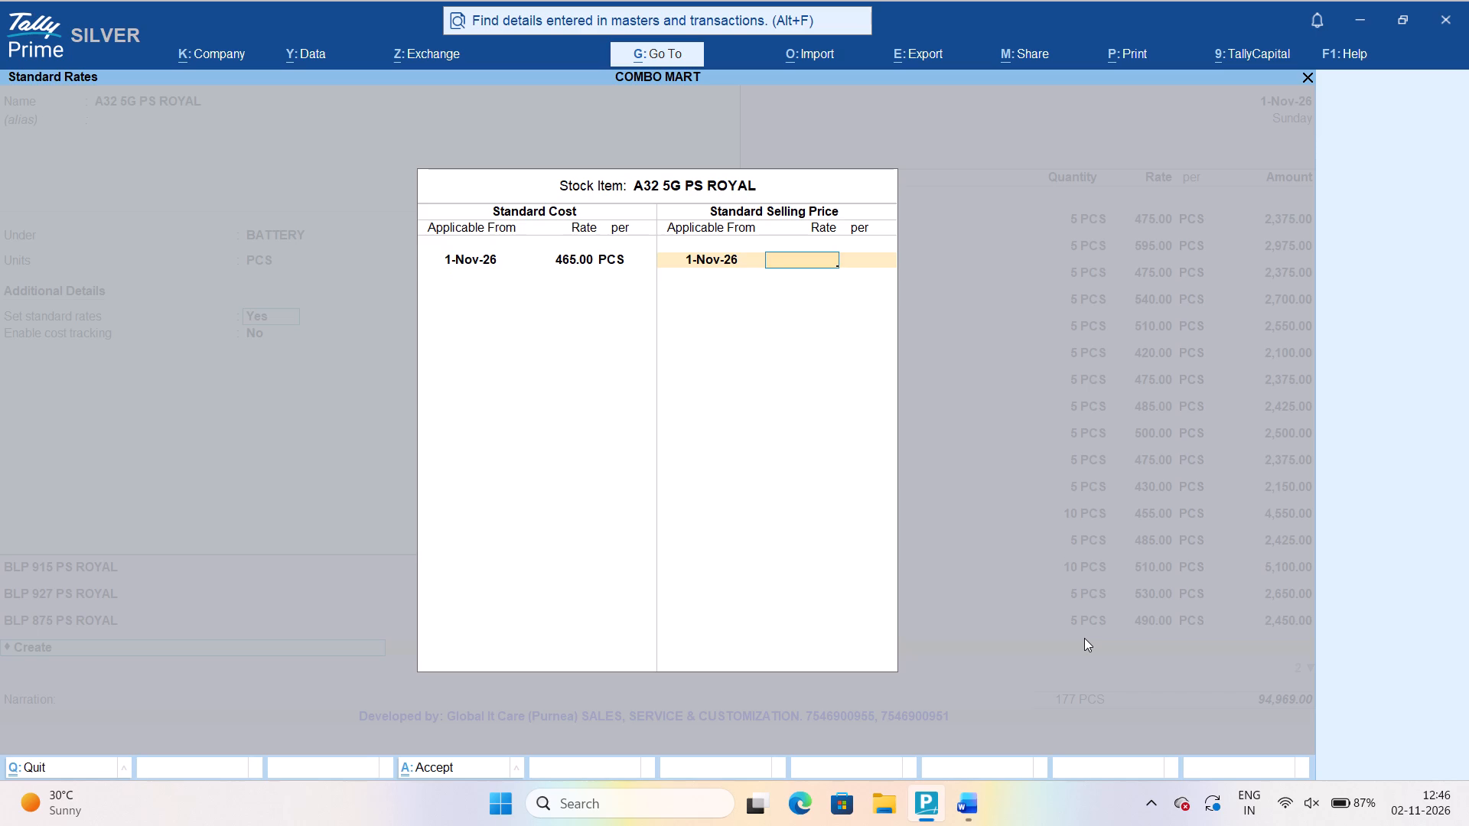
pyautogui.write('485')
pyautogui.press('Return')
pyautogui.press('Return')
pyautogui.press('Return')
pyautogui.press('Return')
pyautogui.press('Return')
pyautogui.press('Return')
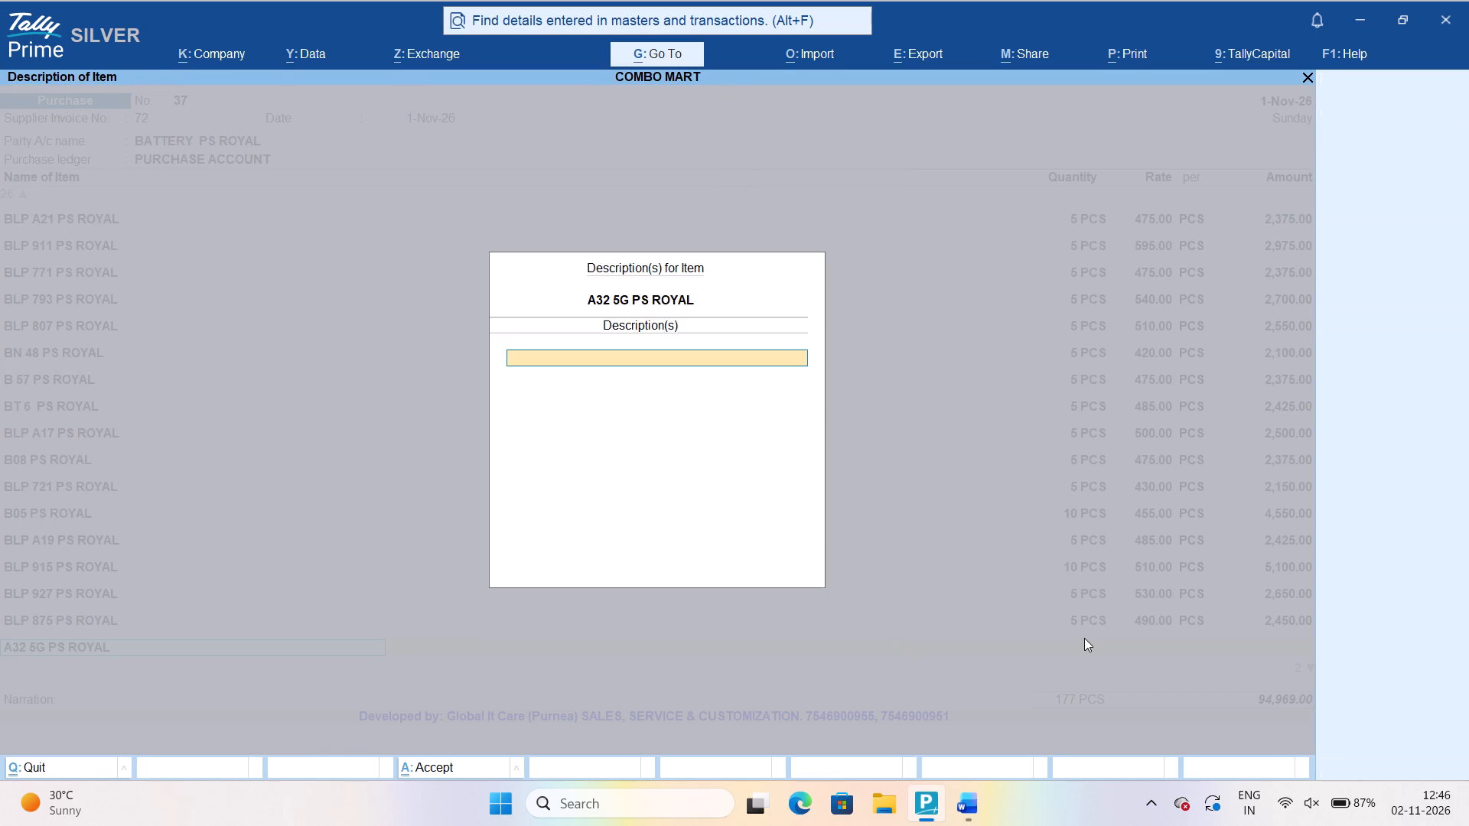
# Leave the description blank and enter a quantity of 5 PCS on the A32 5G PS ROYAL voucher line.
pyautogui.press('Return')
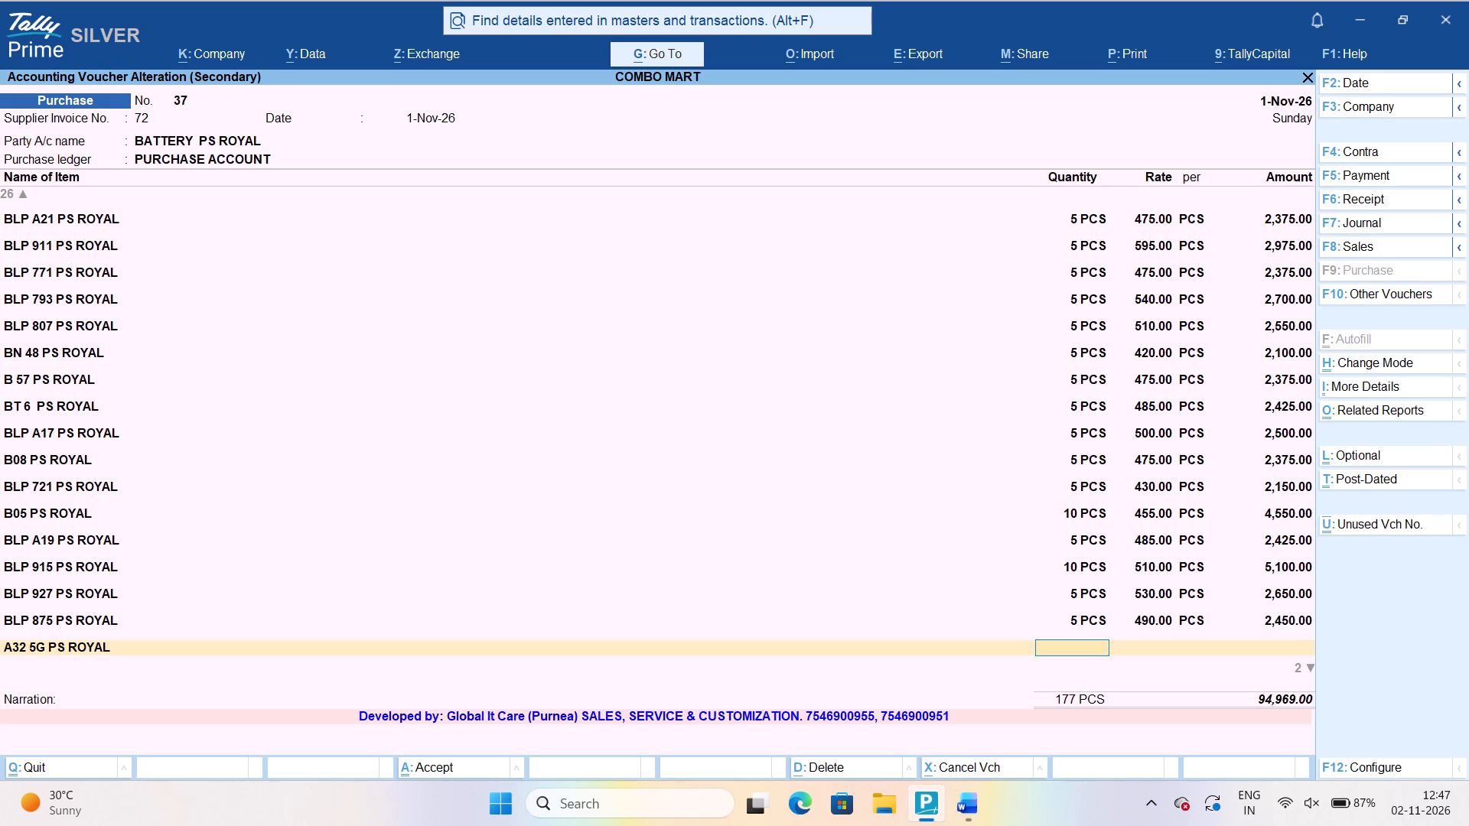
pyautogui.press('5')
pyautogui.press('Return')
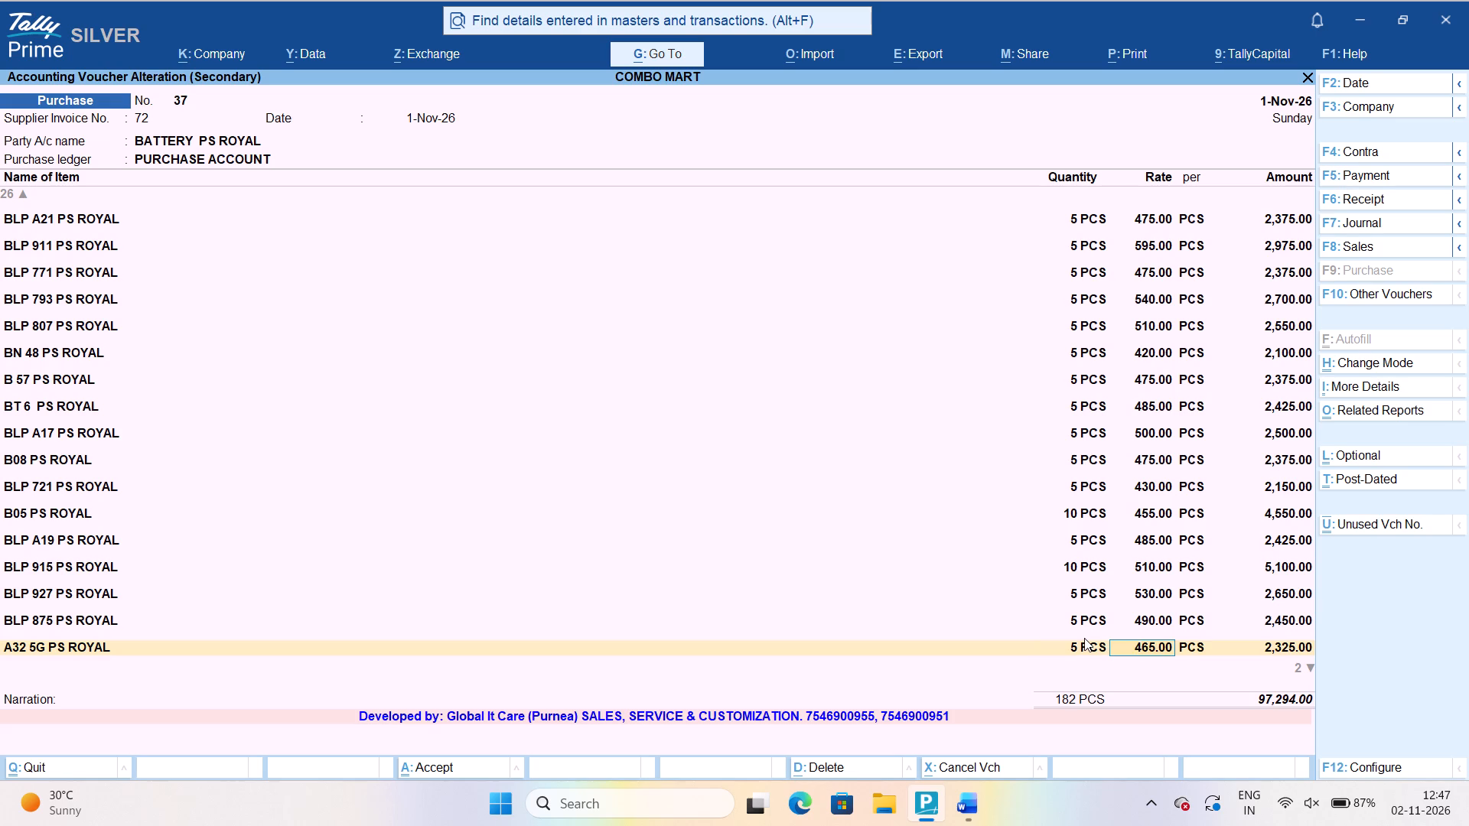
# Complete the A32 5G PS ROYAL line, keeping the rate of 465.00 per PCS and the calculated amount.
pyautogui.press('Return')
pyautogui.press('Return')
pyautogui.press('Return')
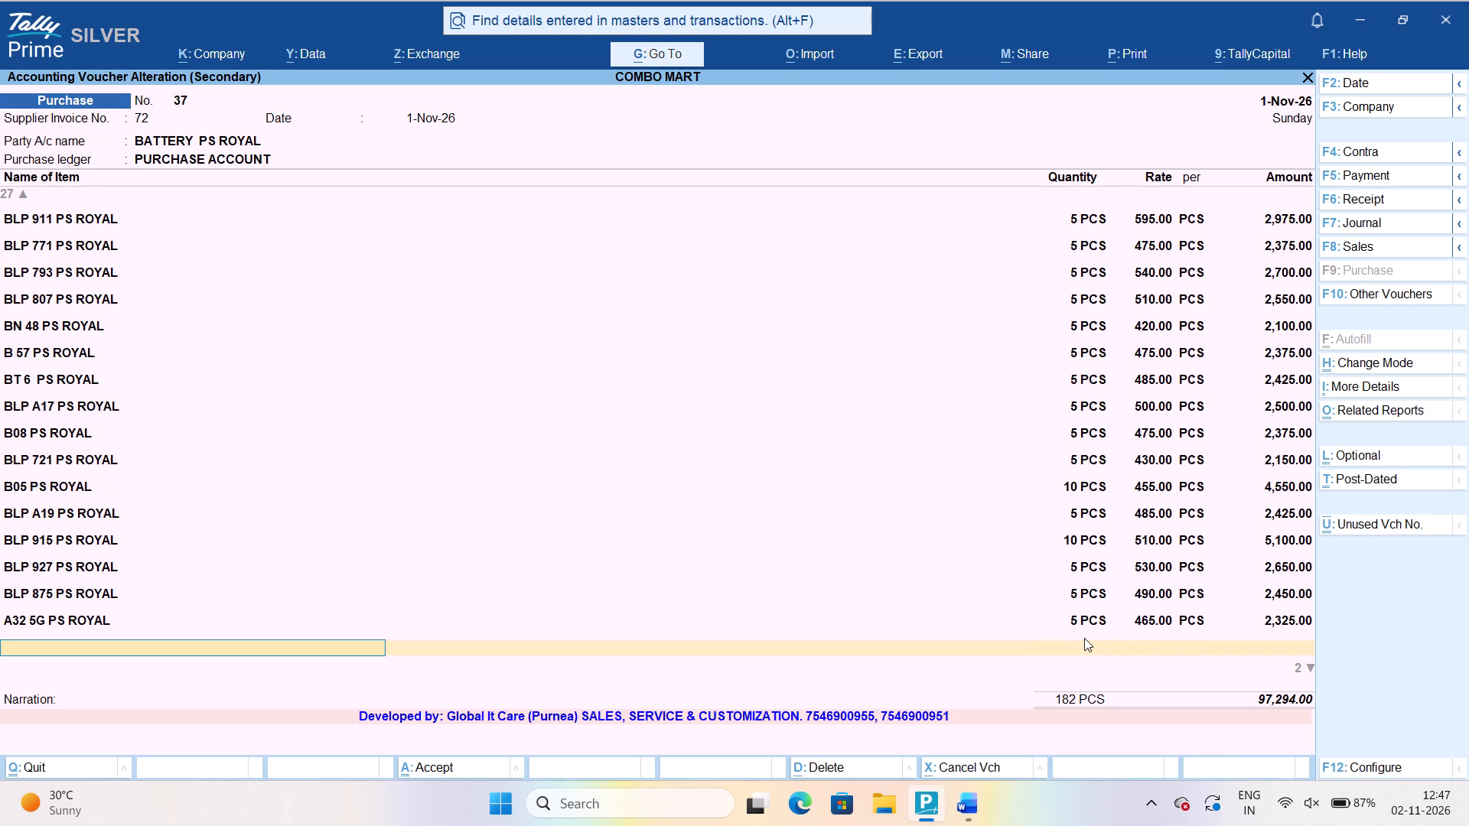
# Add the existing stock item BN 56 PS ROYAL as the next voucher line with a quantity of 5 PCS.
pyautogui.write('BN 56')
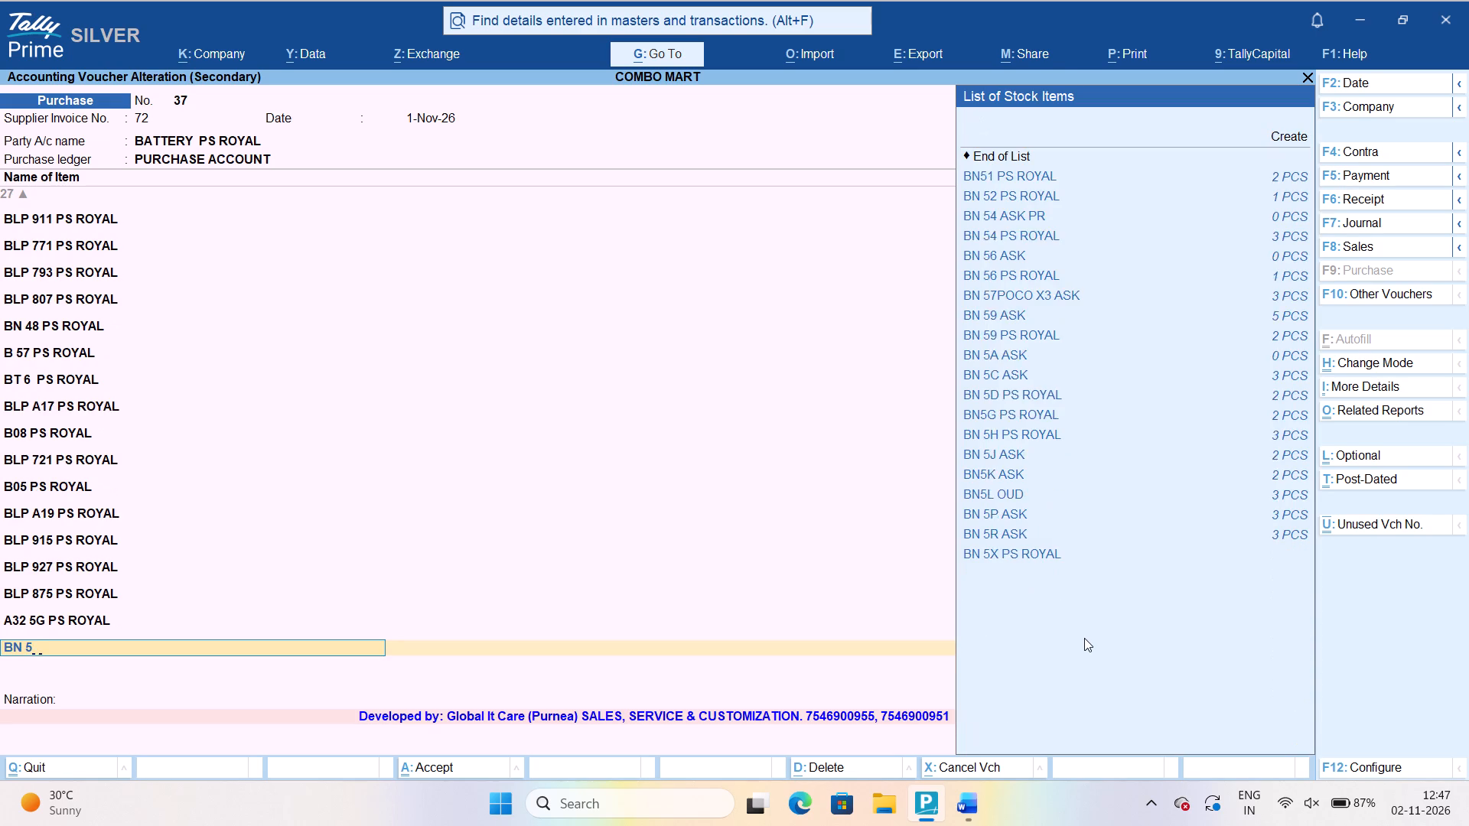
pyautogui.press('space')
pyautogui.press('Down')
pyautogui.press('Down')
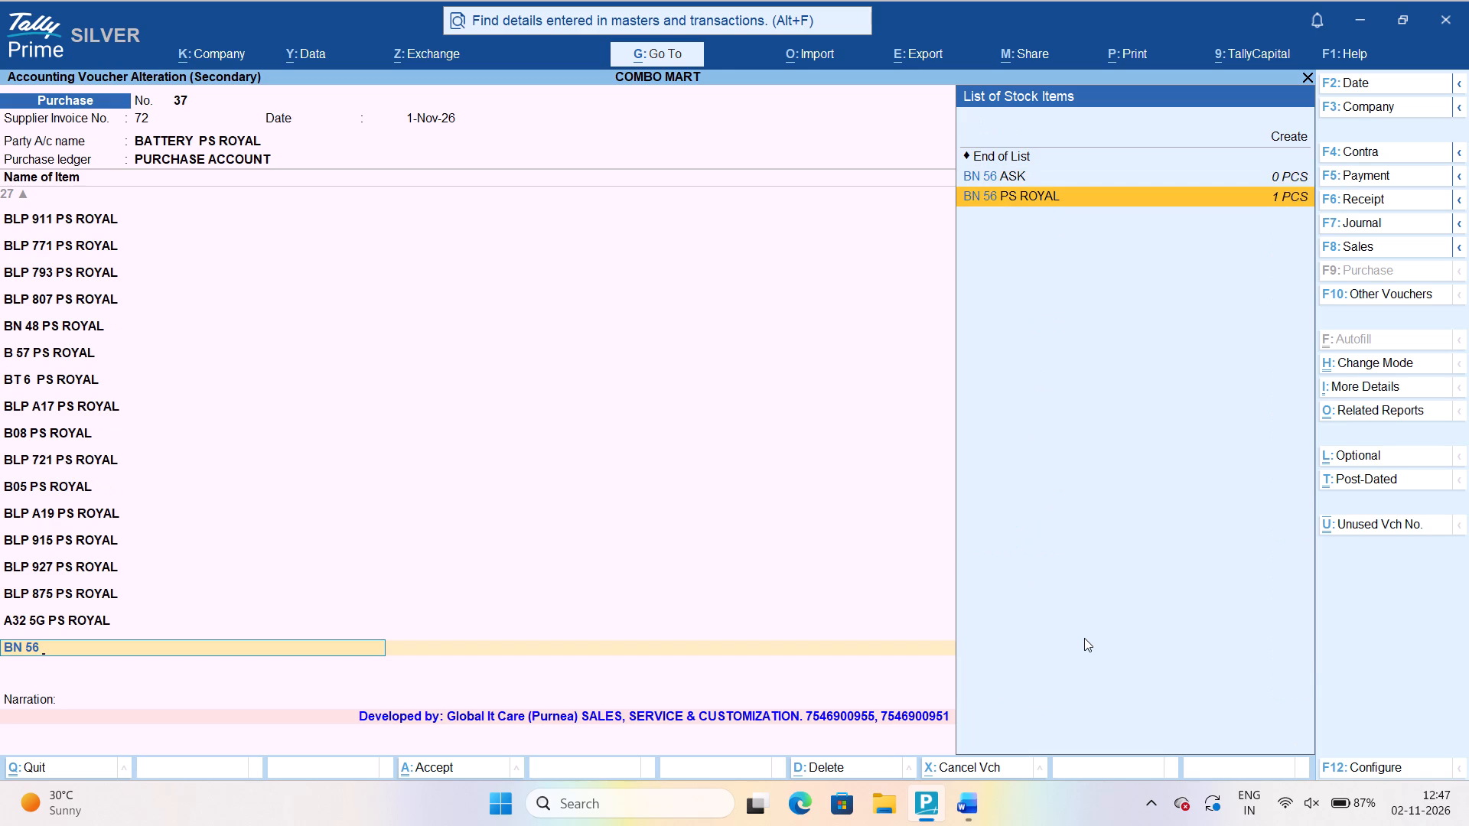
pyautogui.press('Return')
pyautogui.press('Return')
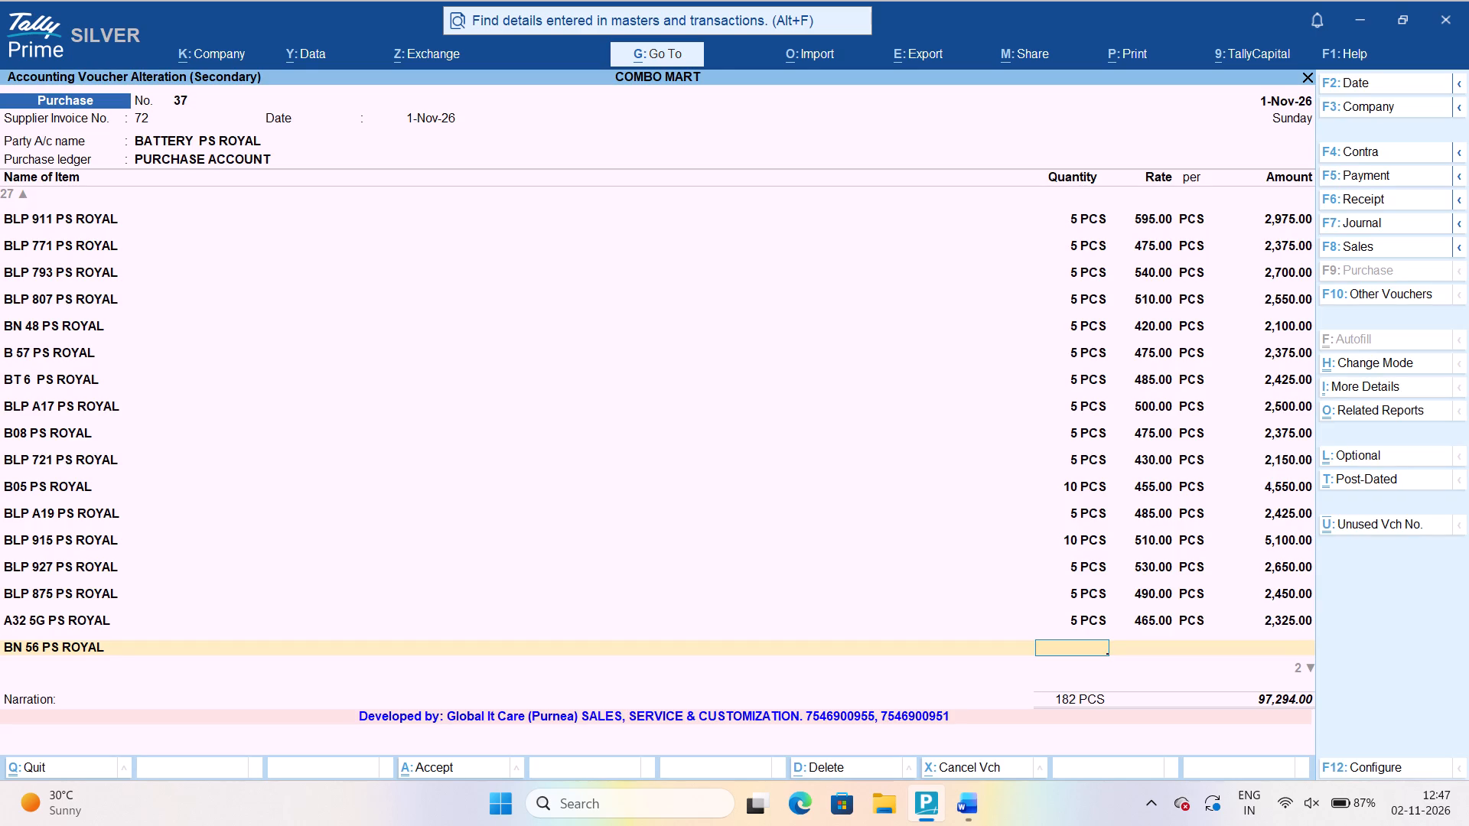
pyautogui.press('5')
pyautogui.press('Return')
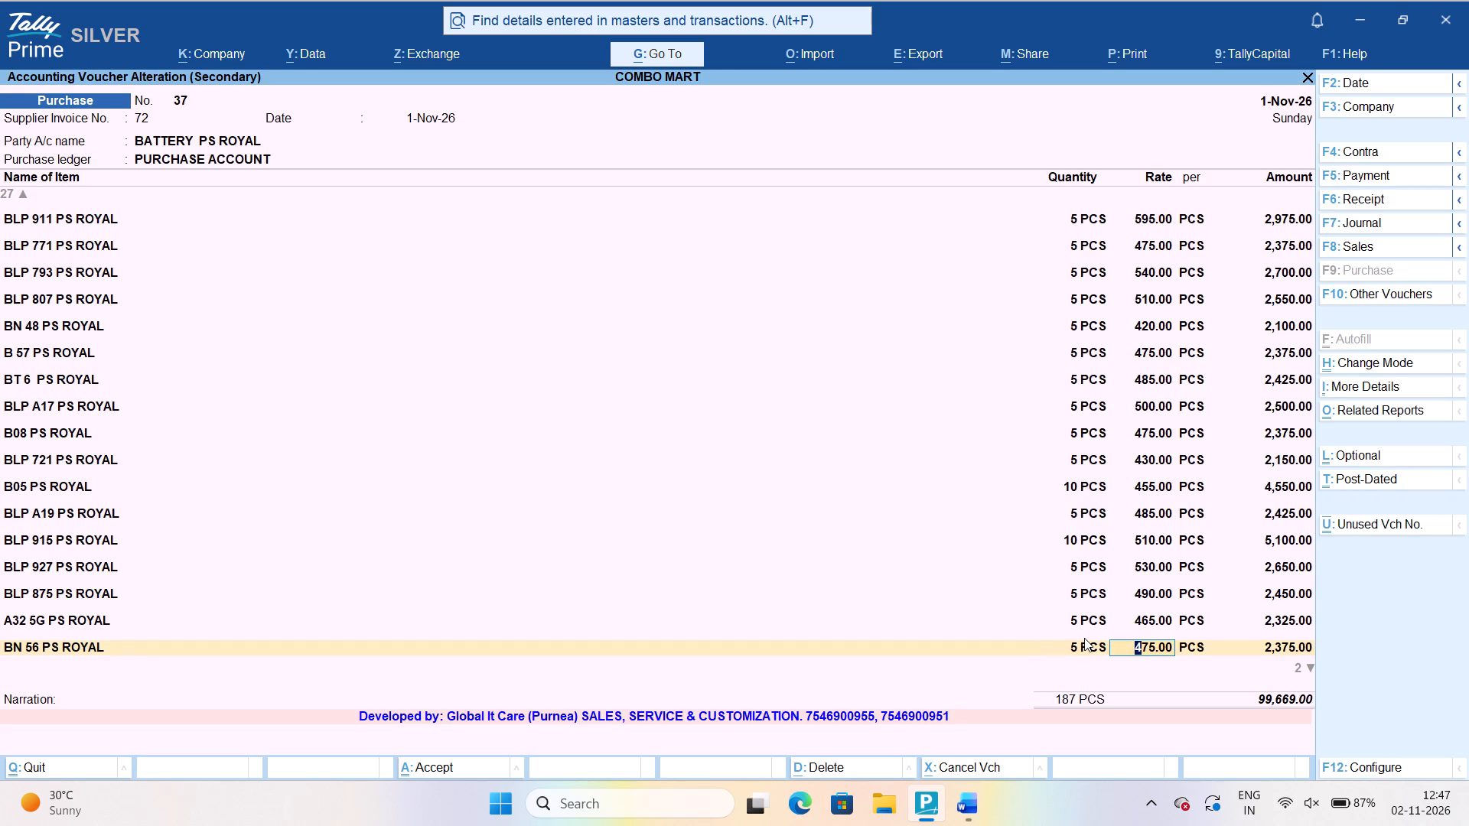
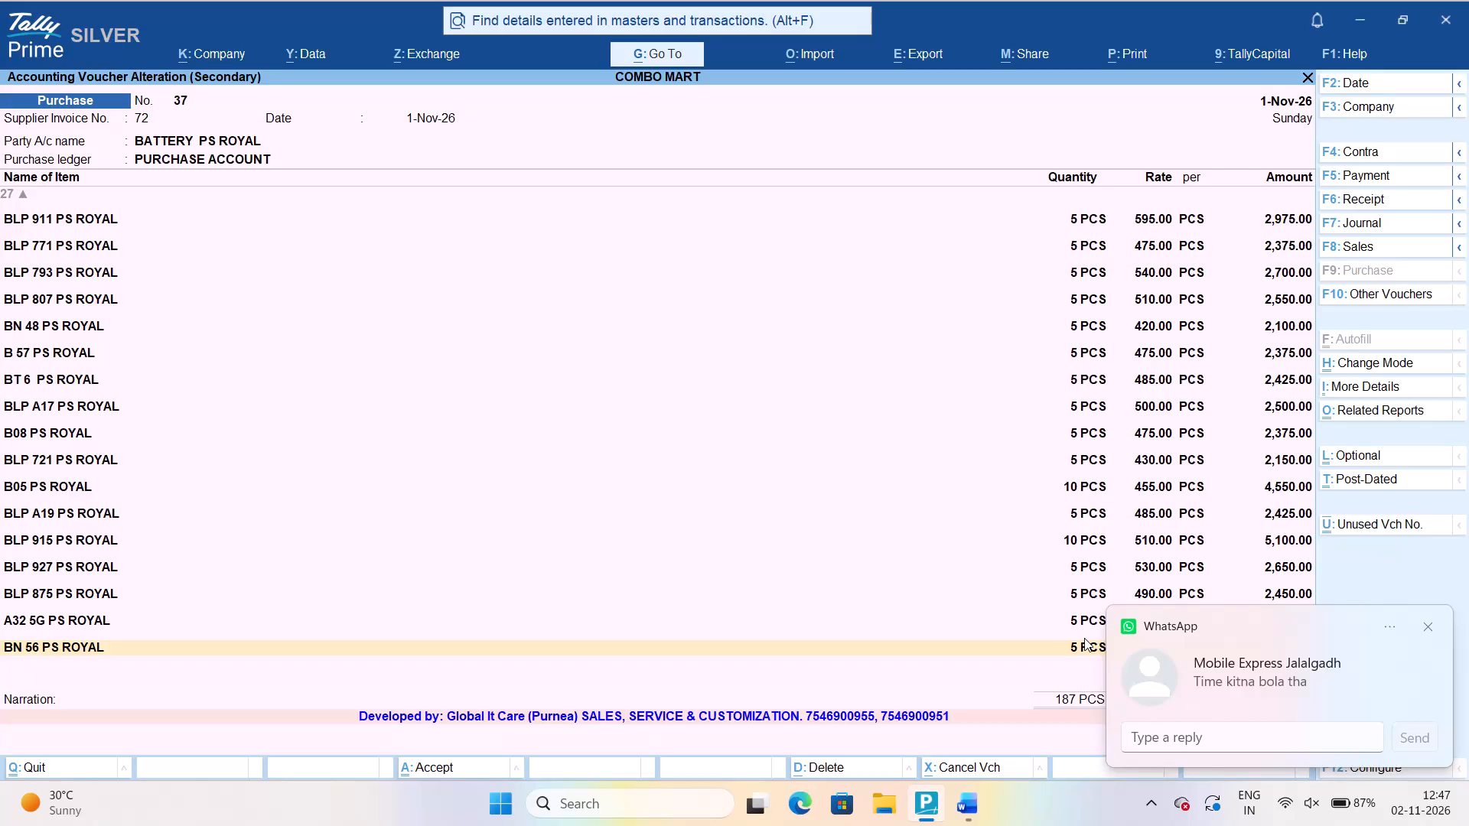
# Keep the rate on the BN 56 PS ROYAL line and dismiss the WhatsApp notification covering the voucher amounts.
pyautogui.press('Return')
pyautogui.click(1429, 630)
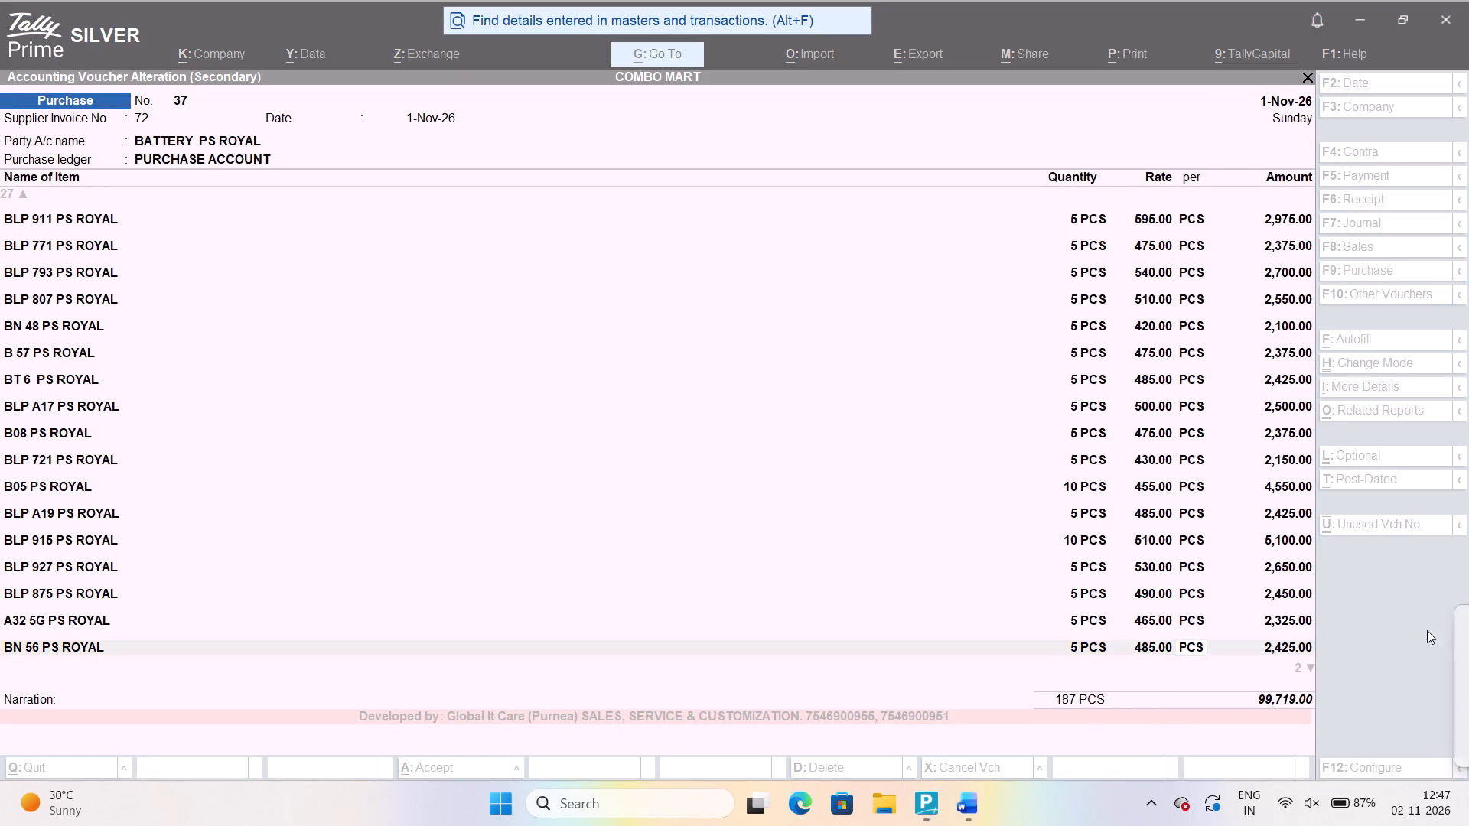
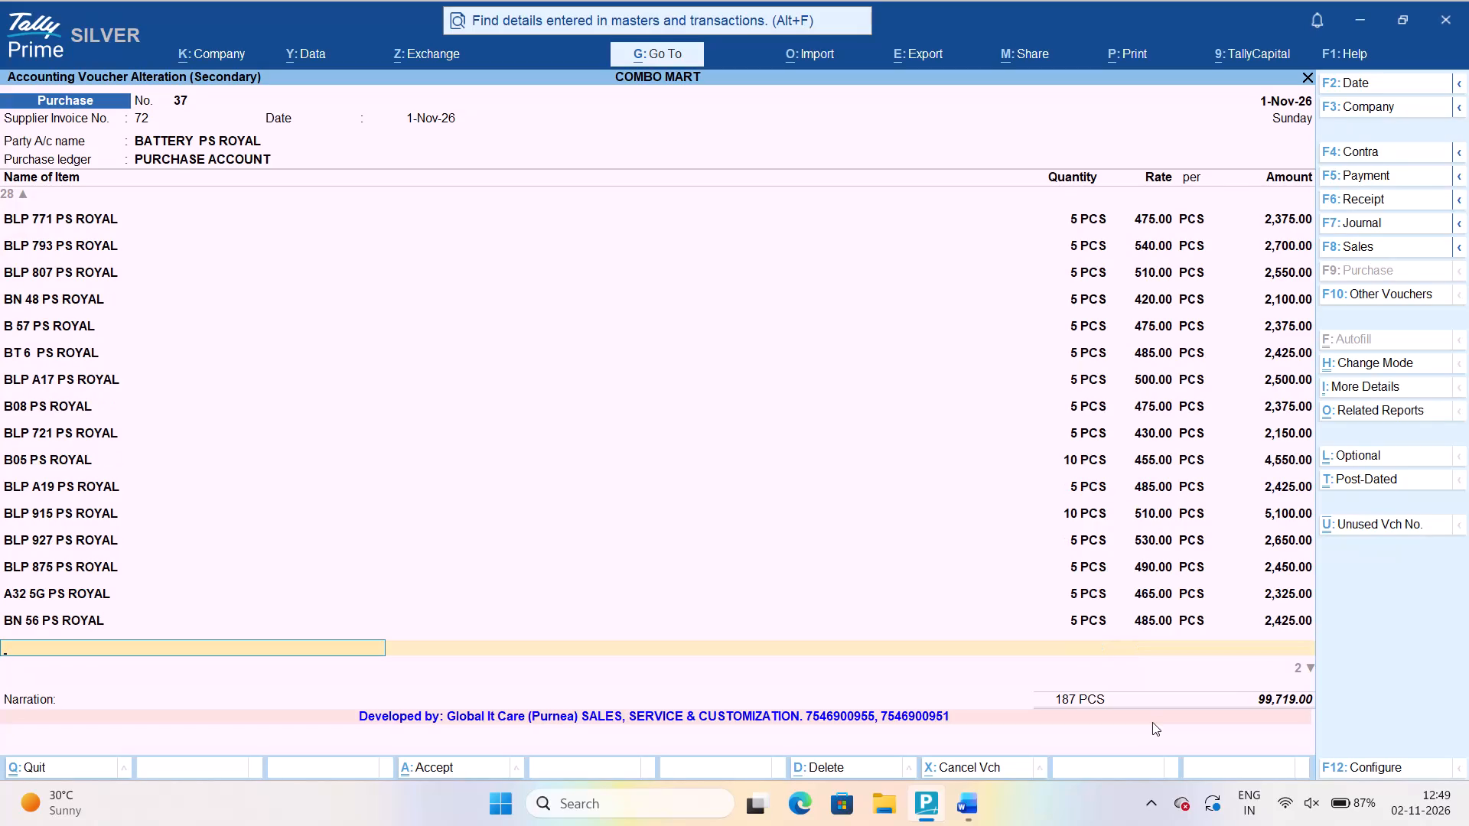
# Add BLP 817 PS ROYAL as the next item line of the purchase voucher with a quantity of 5 PCS.
pyautogui.write('BLP')
pyautogui.press('space')
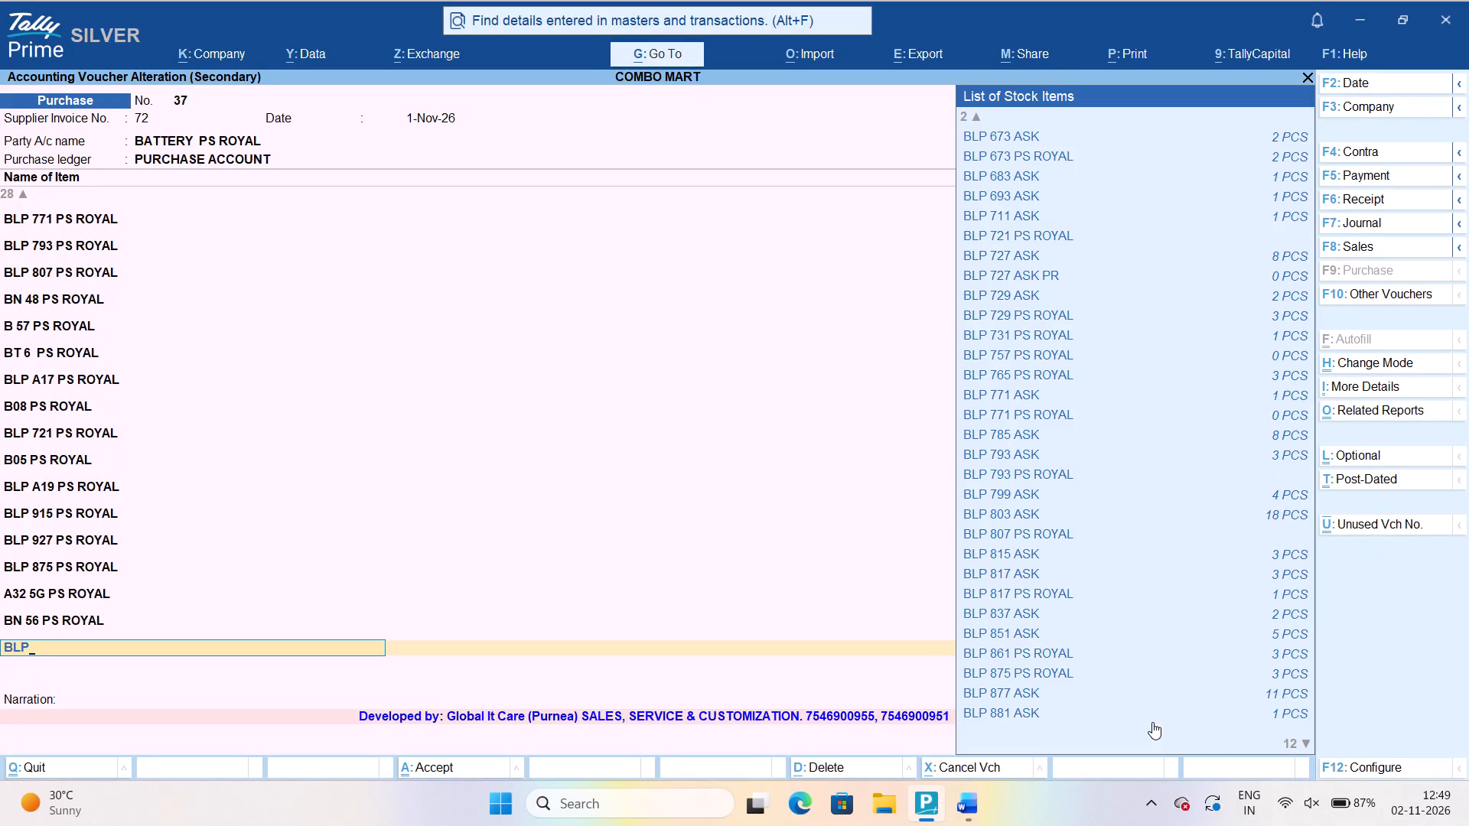
pyautogui.write('817')
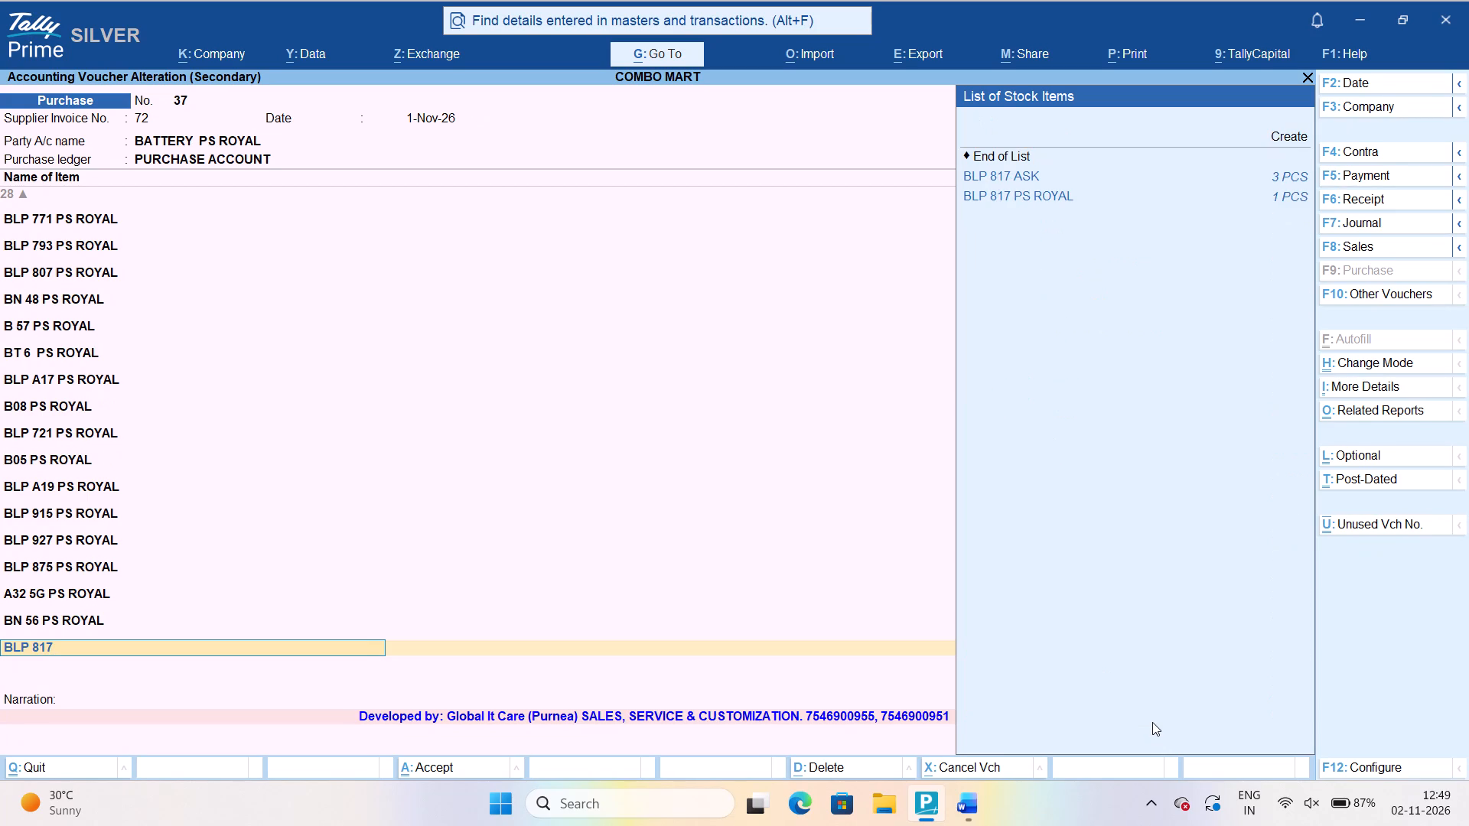
pyautogui.press('Down')
pyautogui.press('Down')
pyautogui.press('Down')
pyautogui.press('Return')
pyautogui.press('Return')
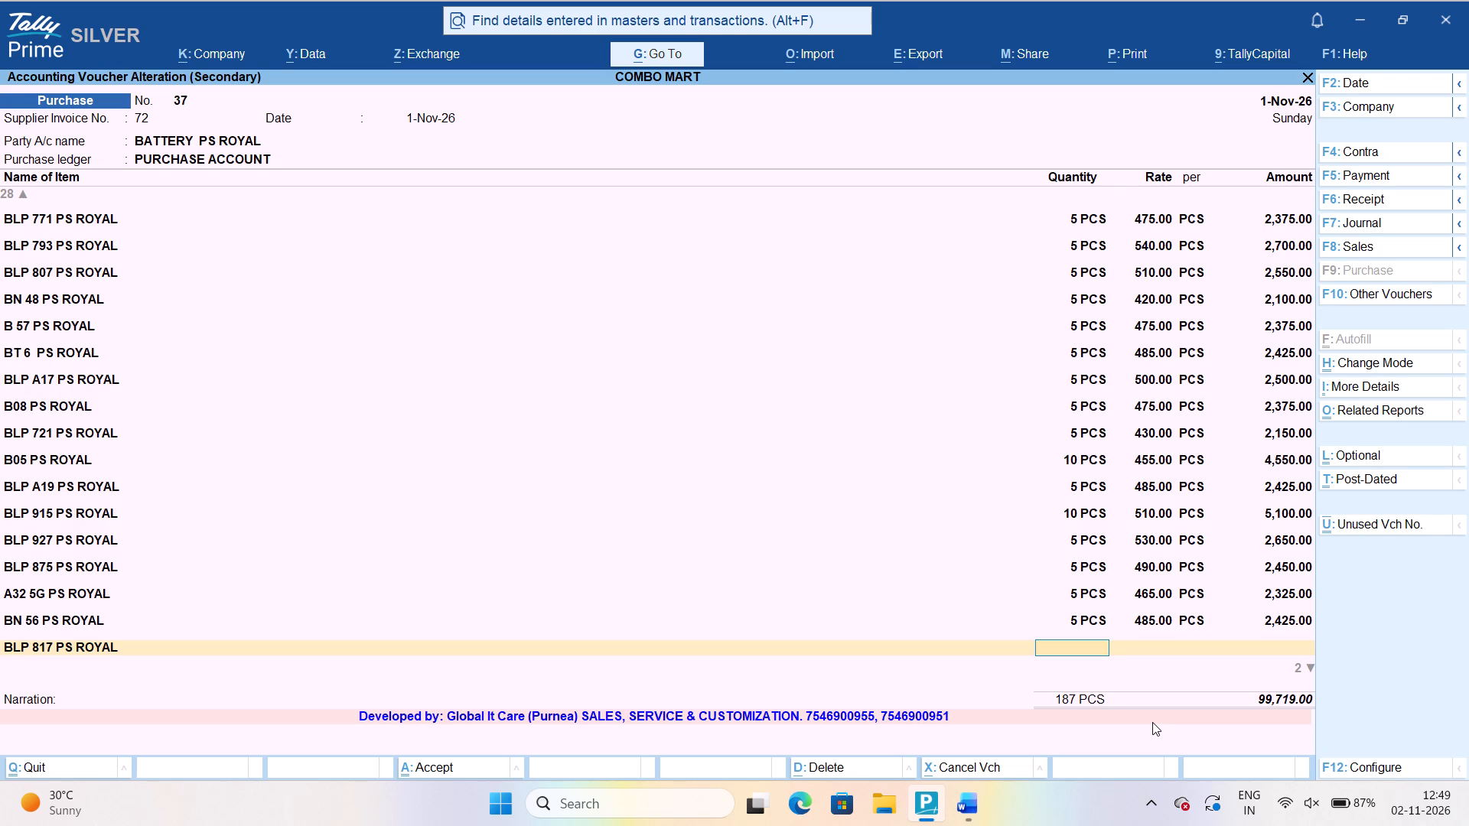
pyautogui.press('5')
pyautogui.press('Return')
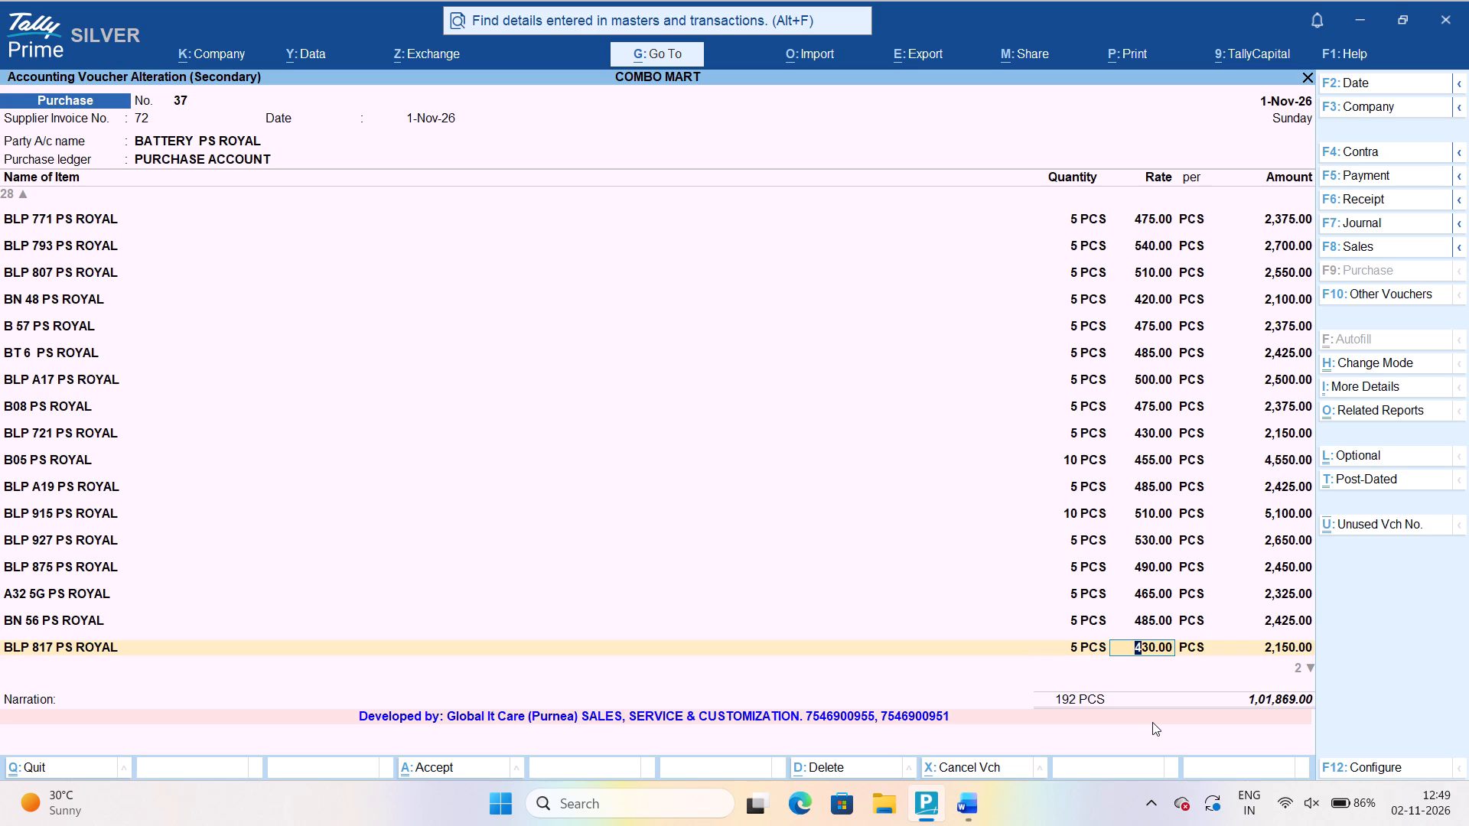
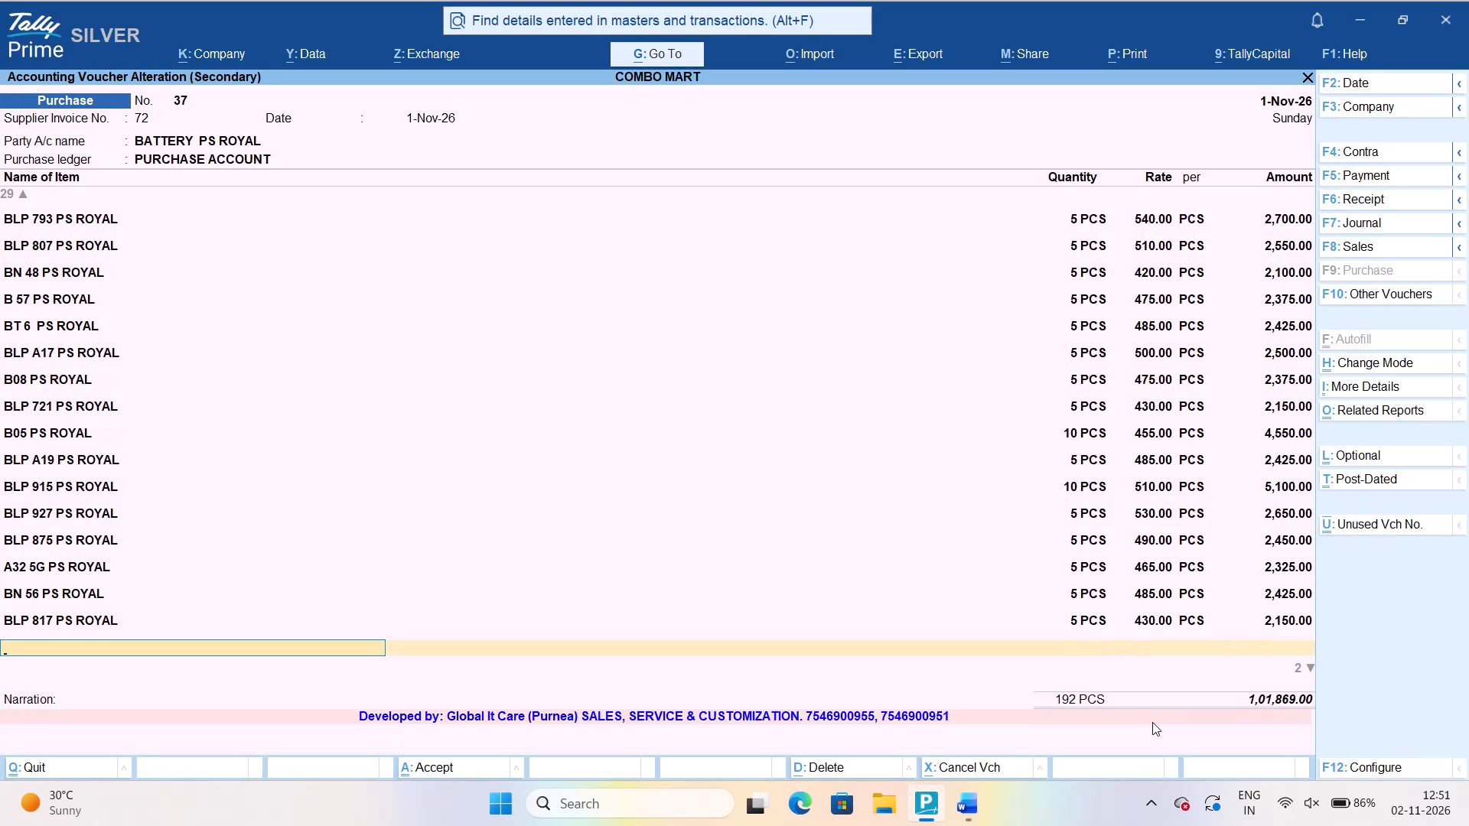
# Find BLP 729 PS ROYAL in the stock items for the next purchase voucher line, and dismiss the WhatsApp notification.
pyautogui.write('BLP')
pyautogui.press('space')
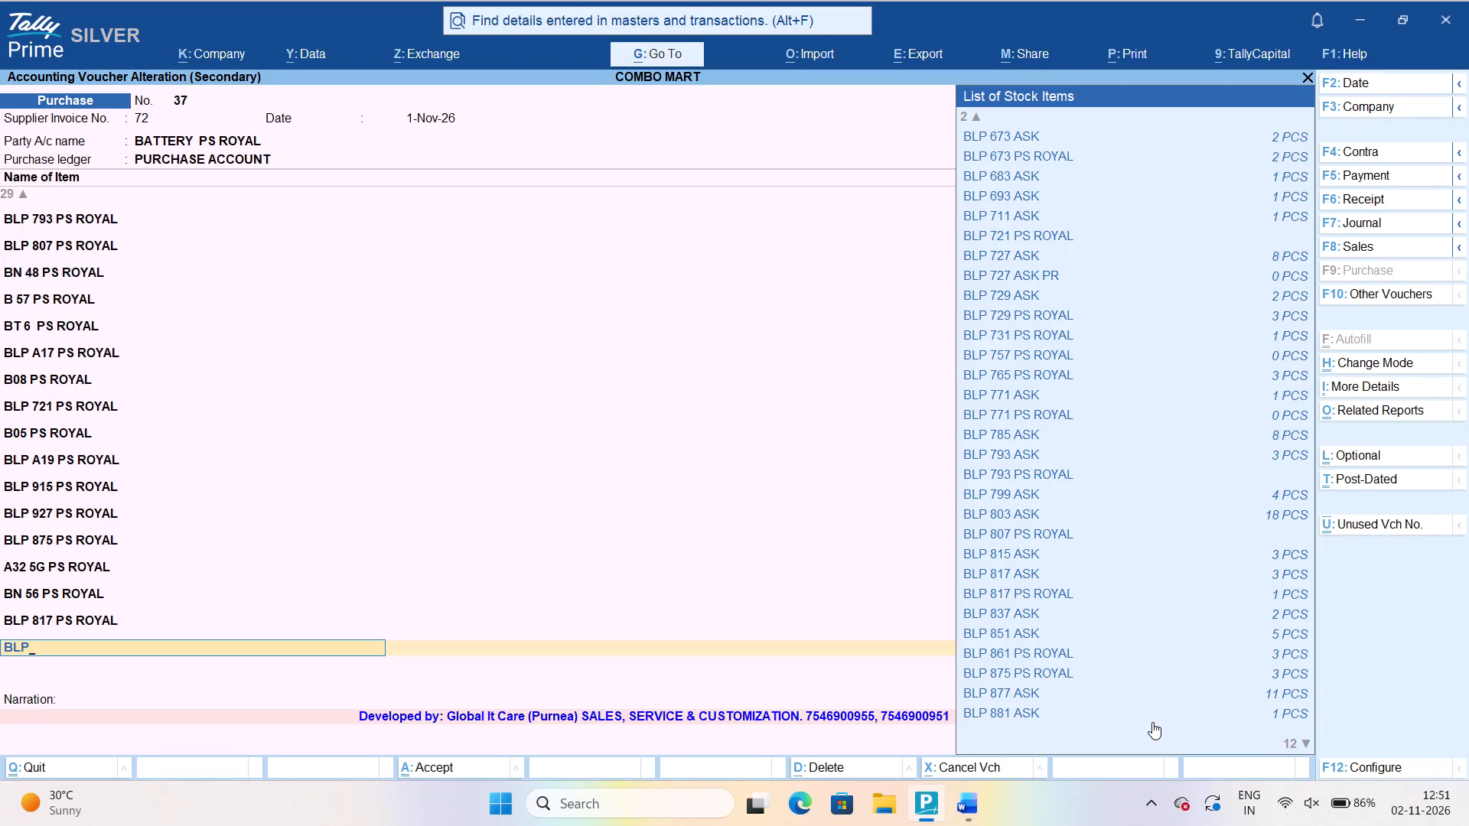
pyautogui.write('729')
pyautogui.press('space')
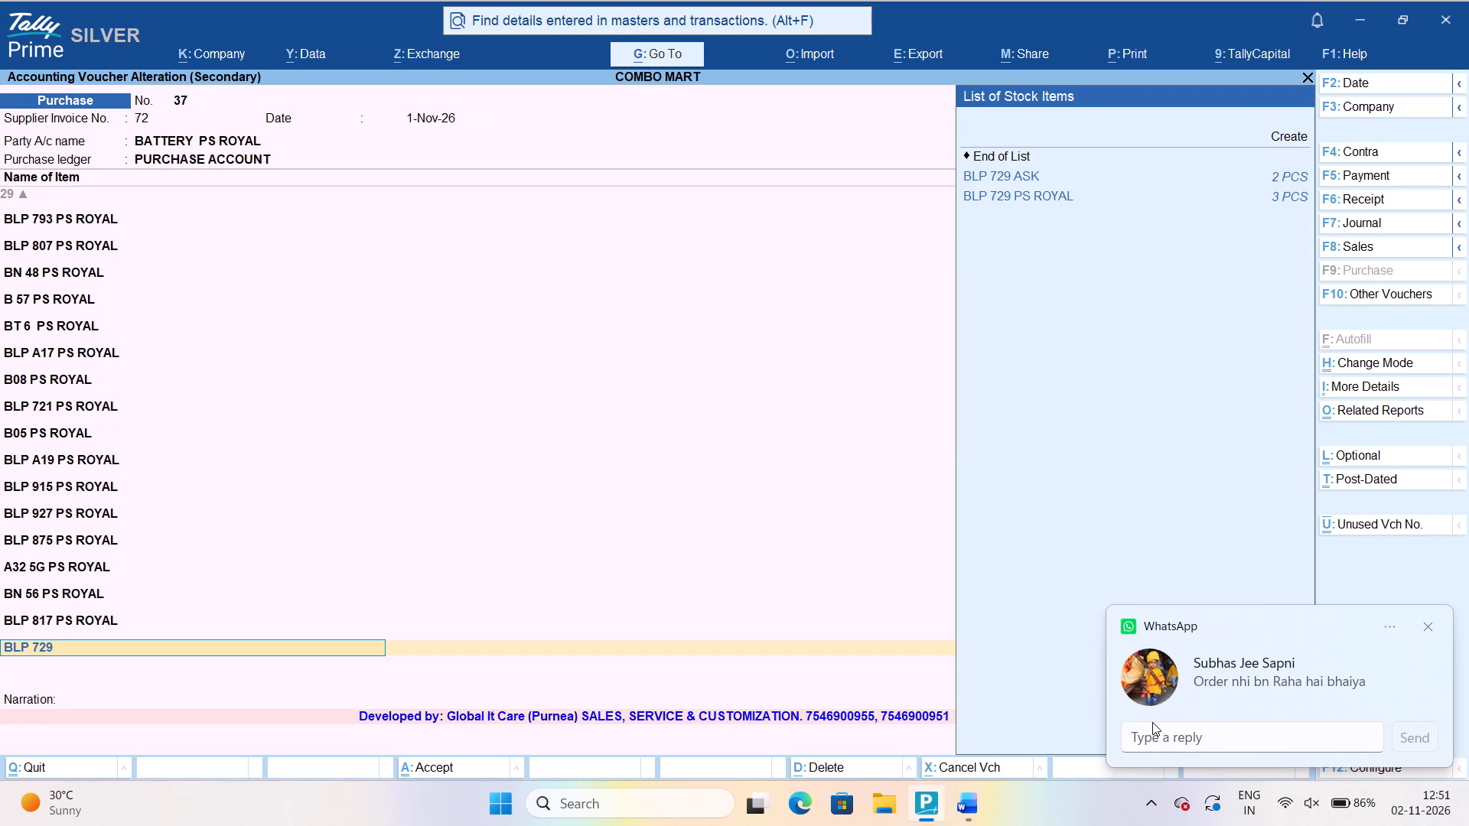
pyautogui.press('Down')
pyautogui.press('Down')
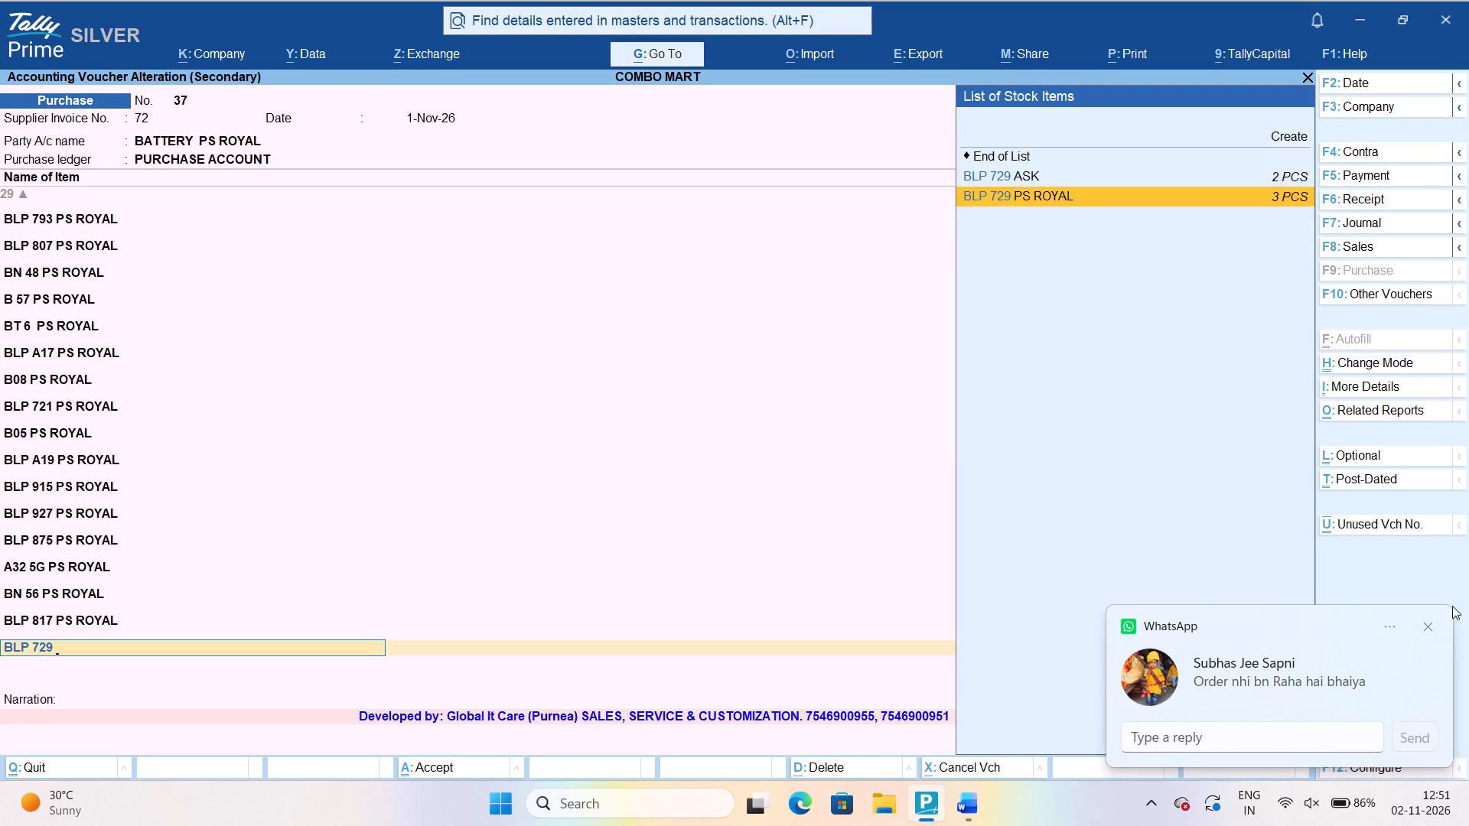
pyautogui.click(1435, 624)
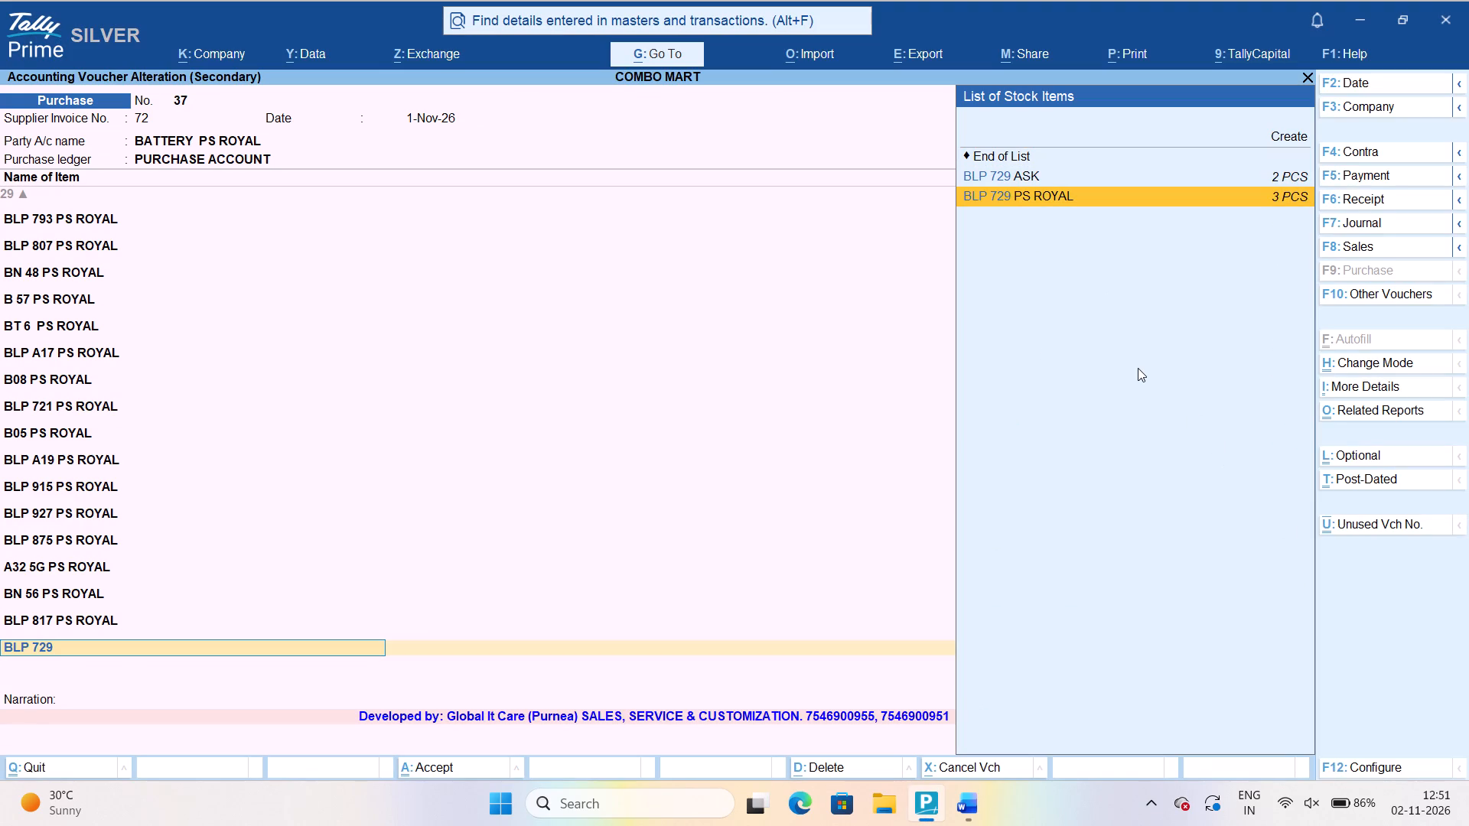